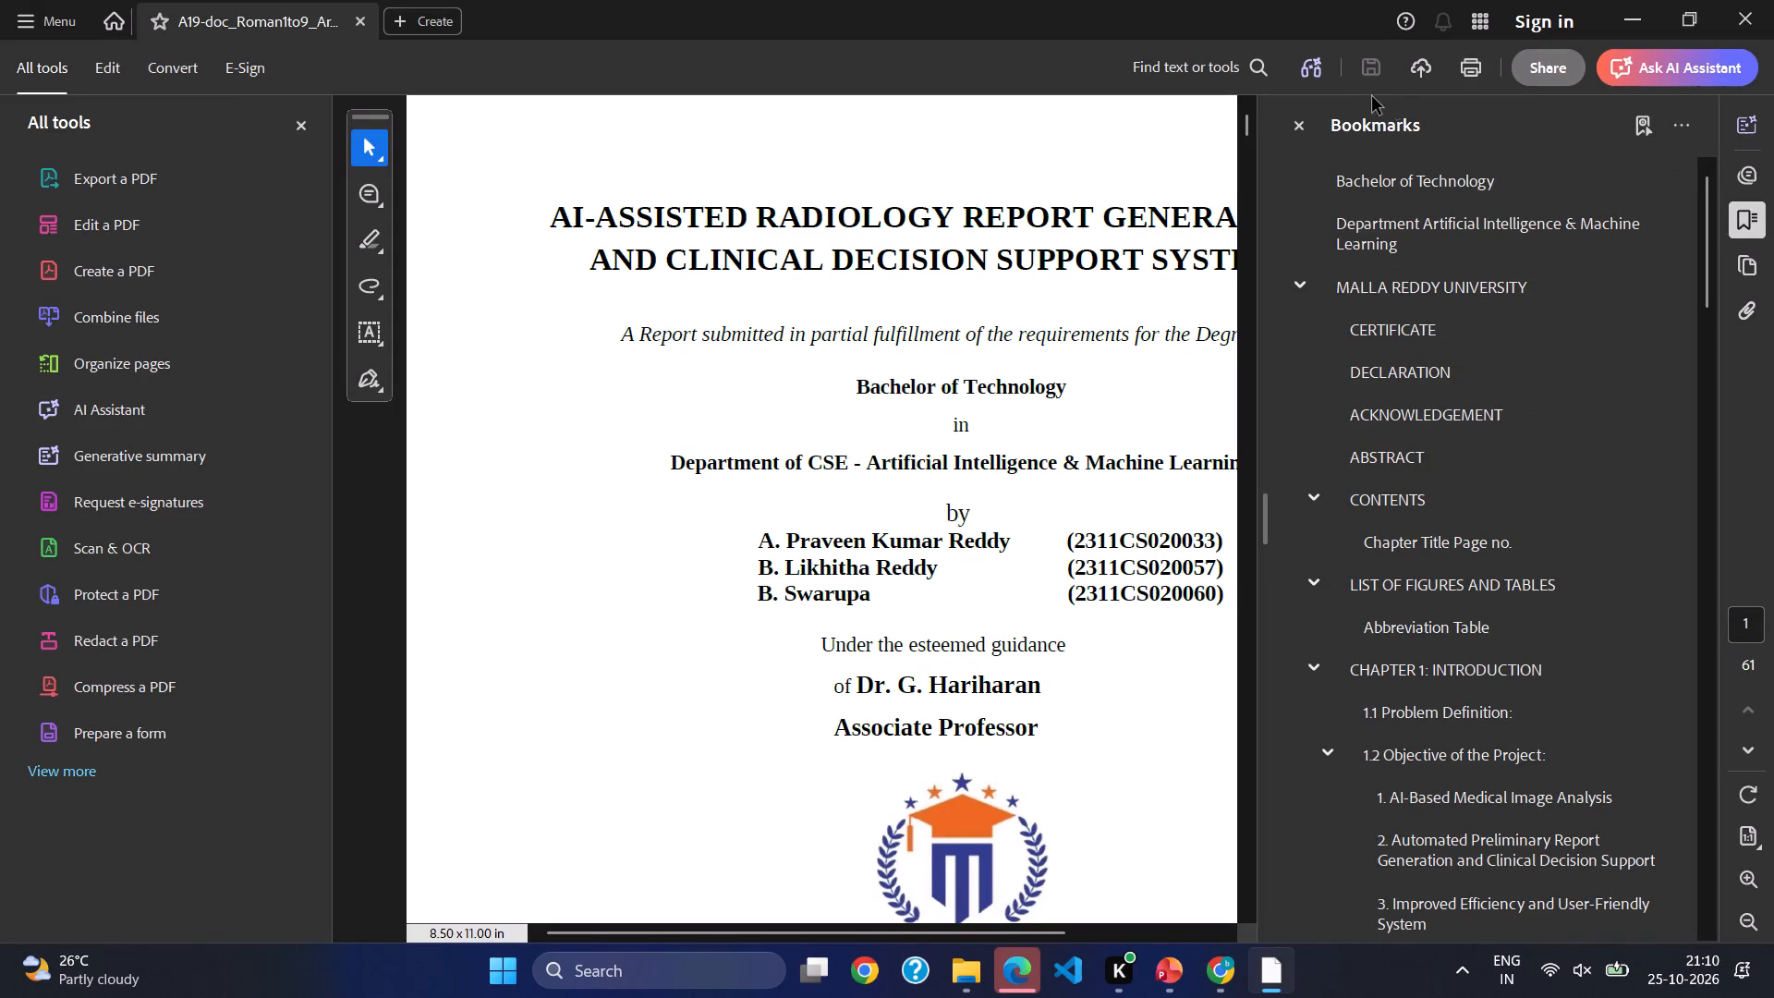
Hide the bookmarks and examine the report's front matter, from the title page through the list of figures and tables.
left_click(1292, 130)
key("Down")
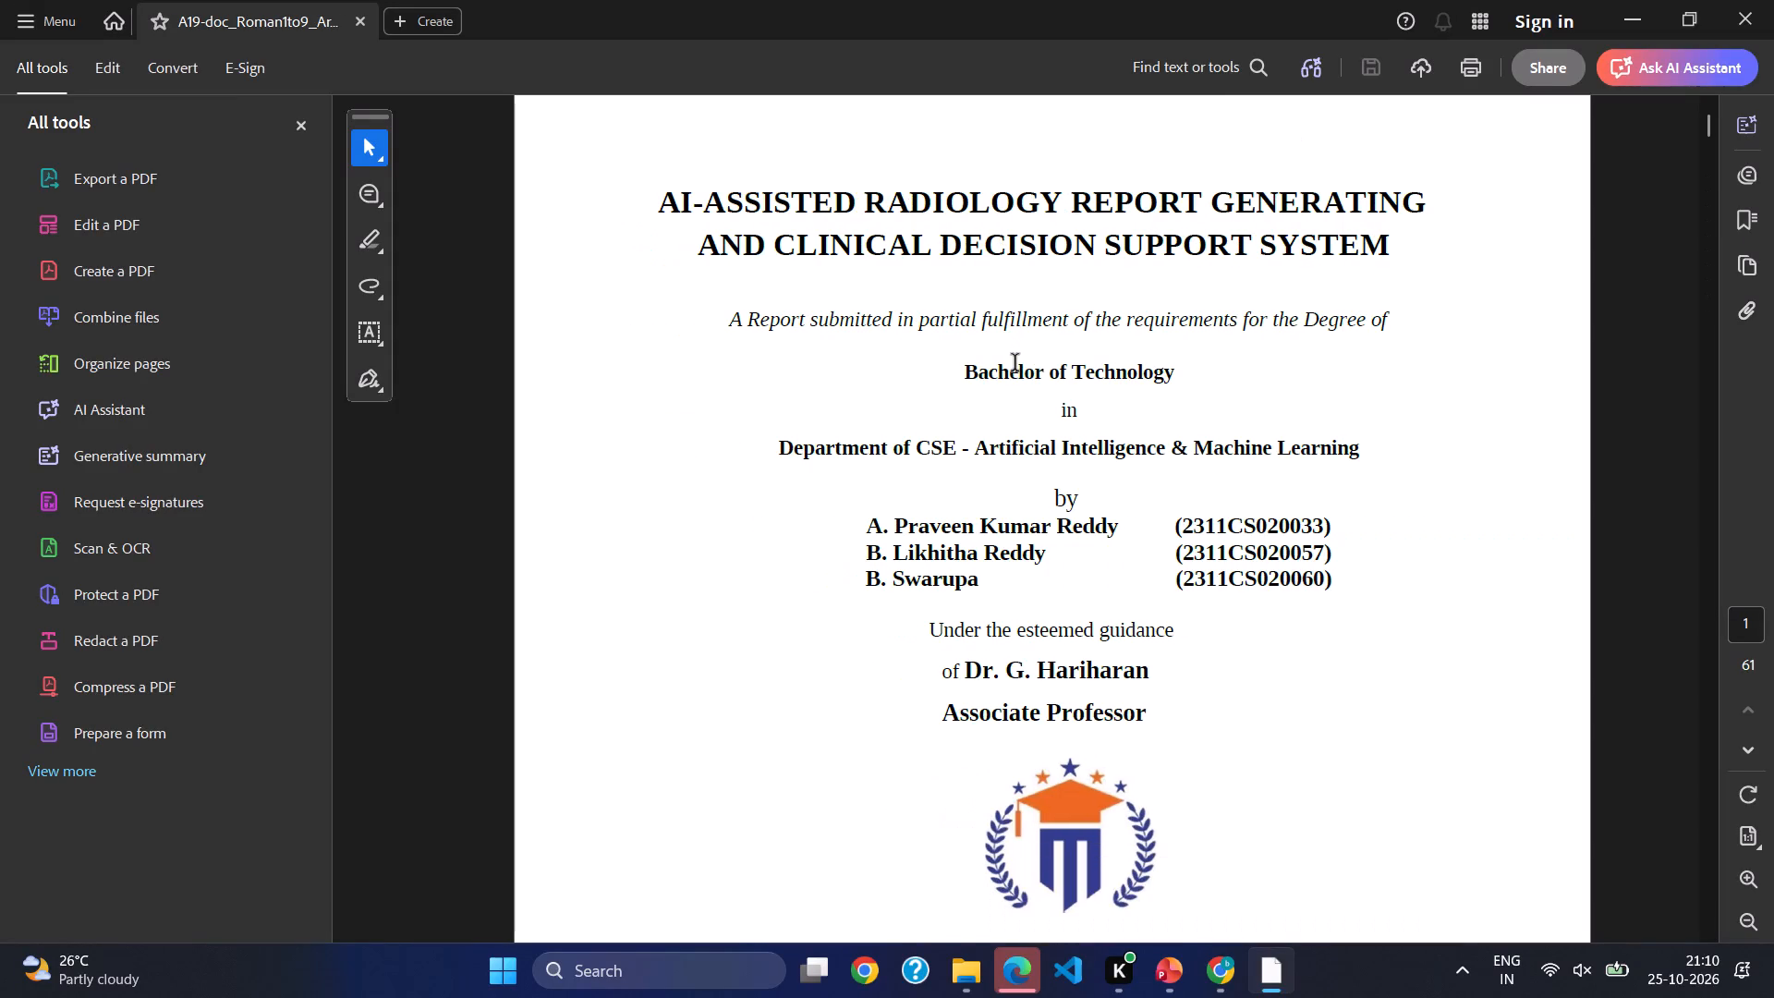
key("Down")
scroll(1015, 364, "down", 5)
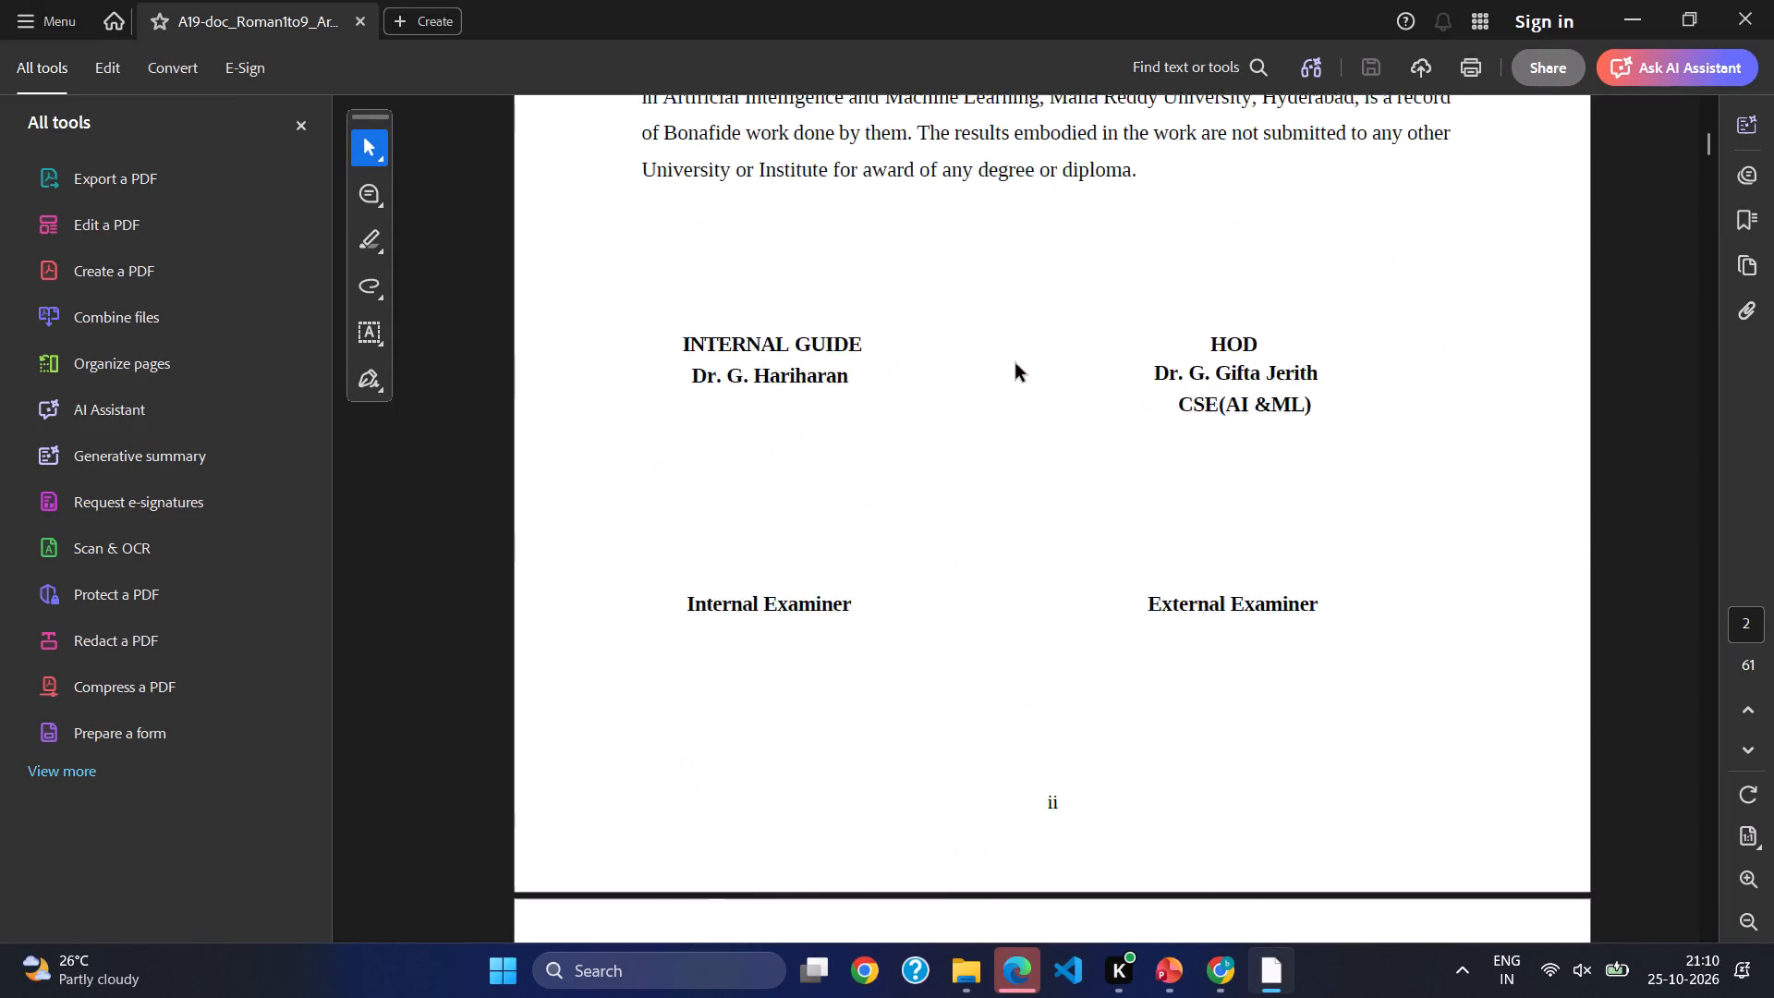
scroll(1015, 364, "down", 4)
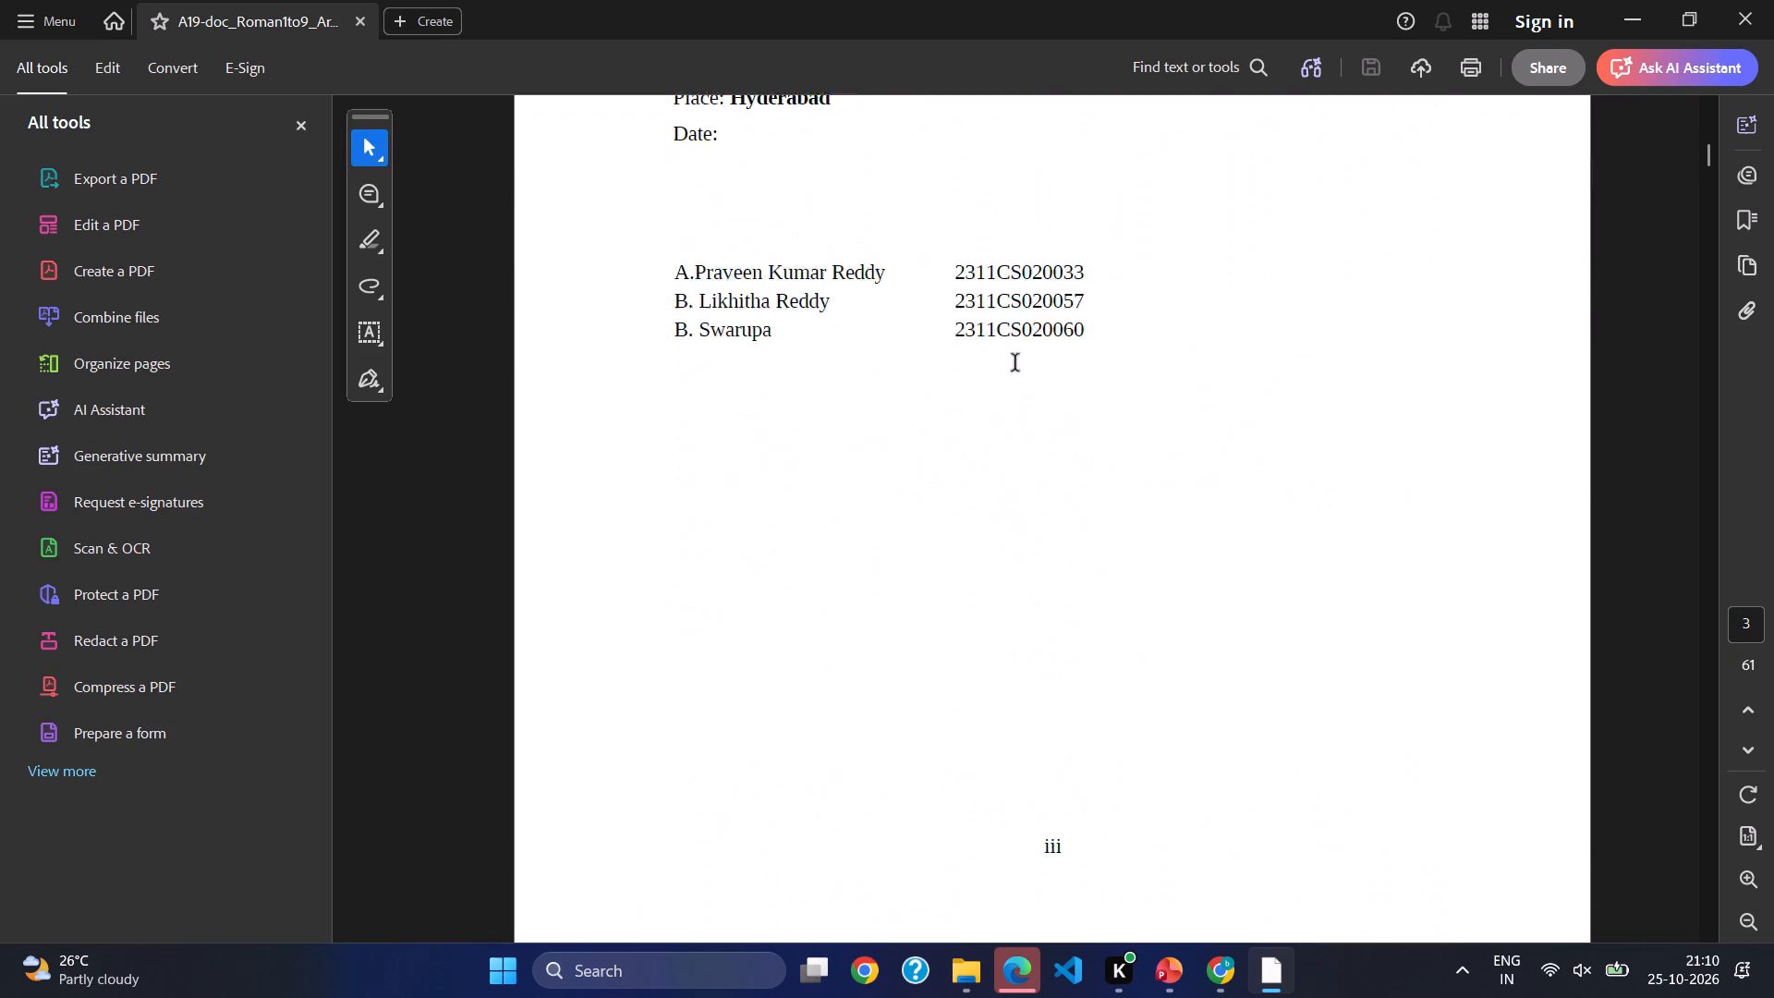
scroll(1015, 364, "down", 2)
scroll(1015, 364, "up", 7)
scroll(1015, 364, "down", 1)
scroll(1015, 364, "up", 1)
scroll(1015, 364, "down", 1)
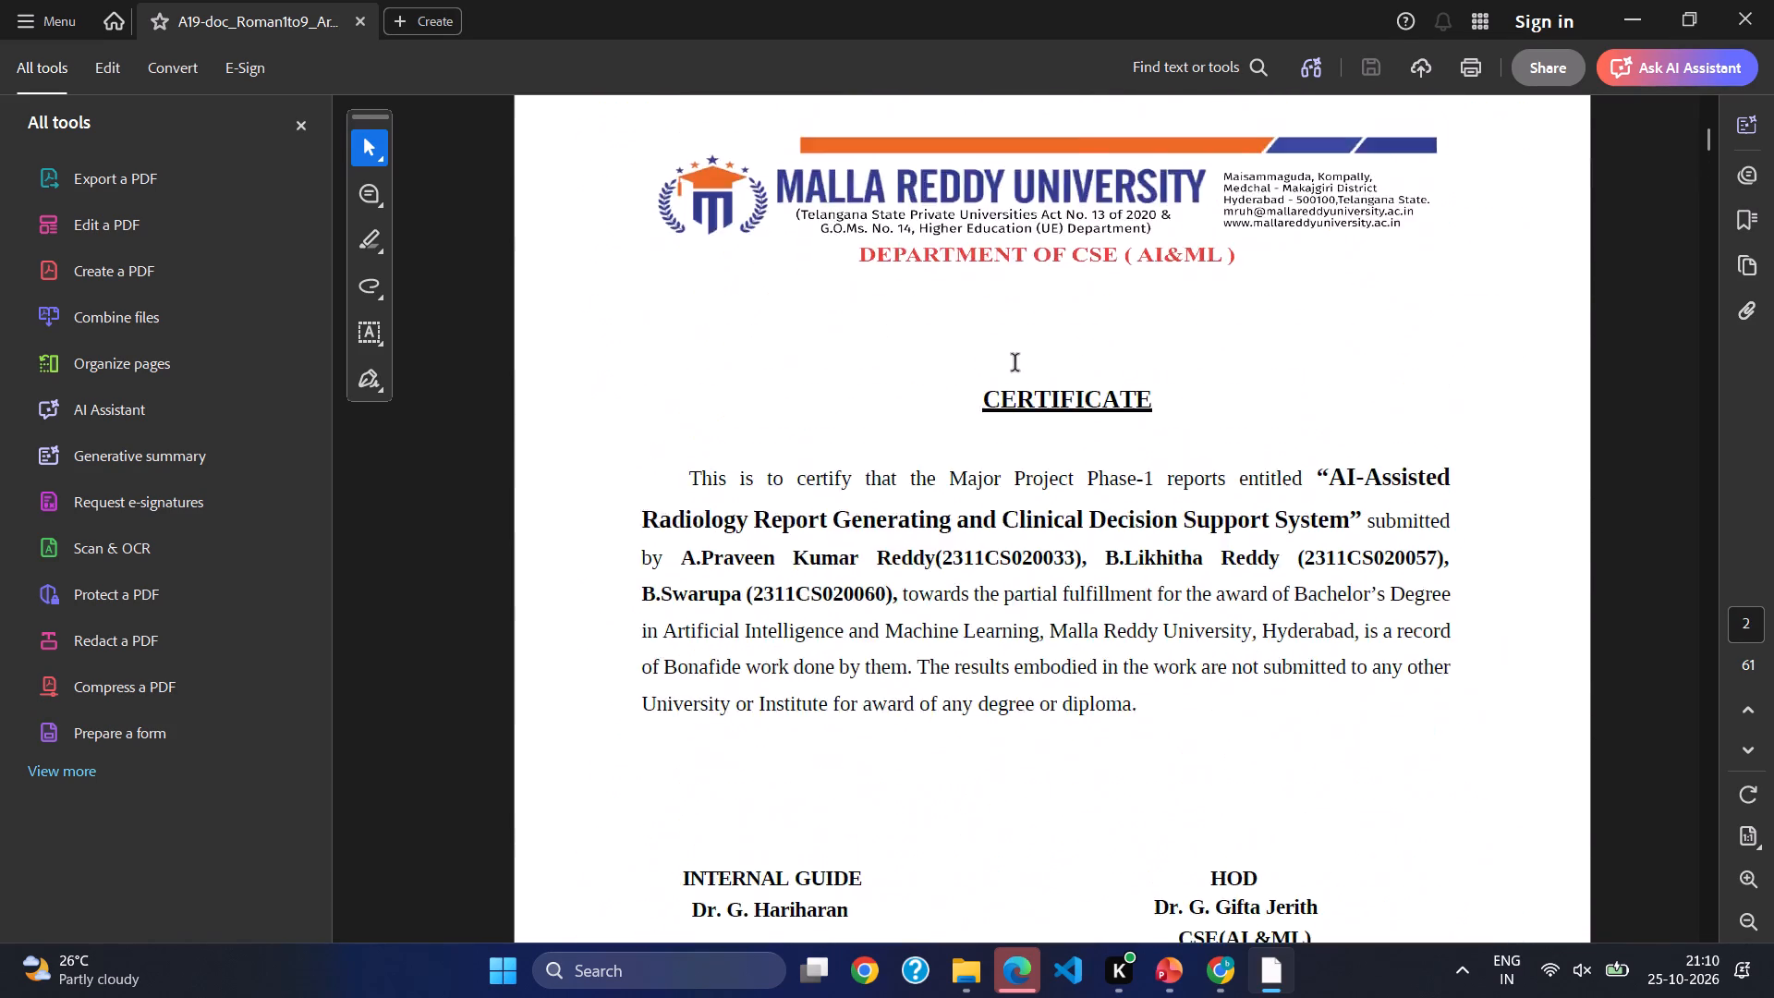
scroll(1015, 364, "down", 6)
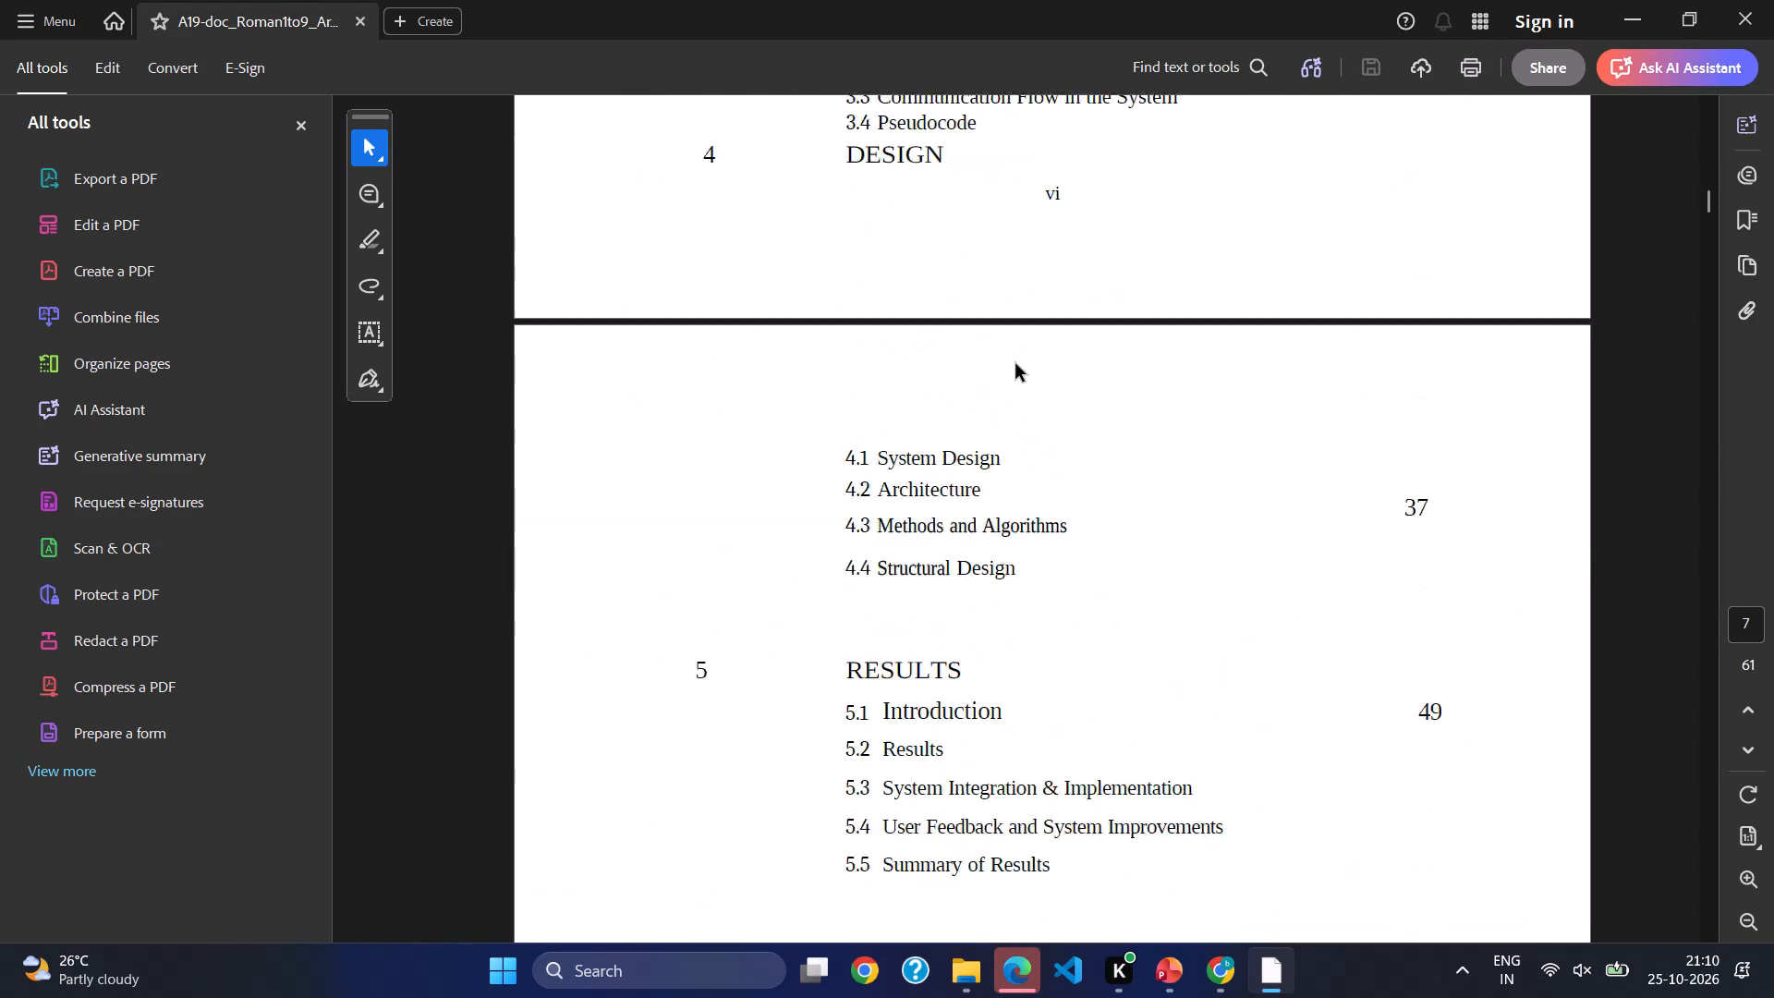
scroll(1015, 364, "down", 5)
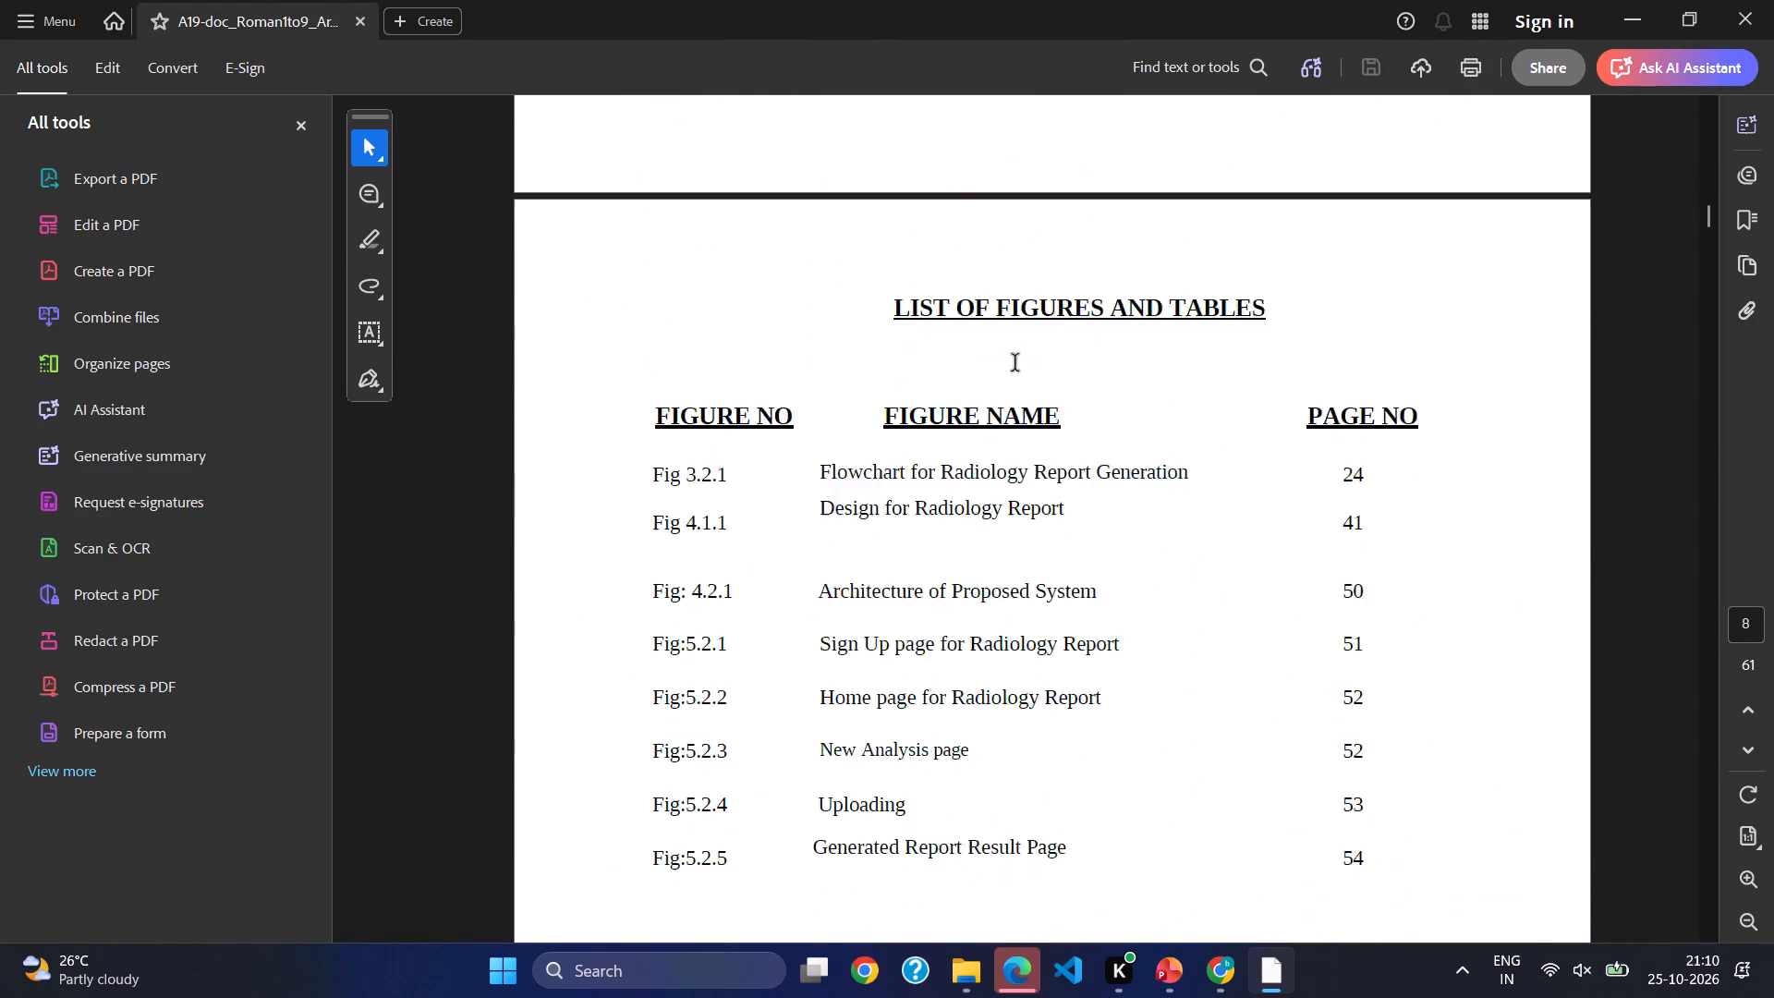
scroll(1015, 364, "down", 7)
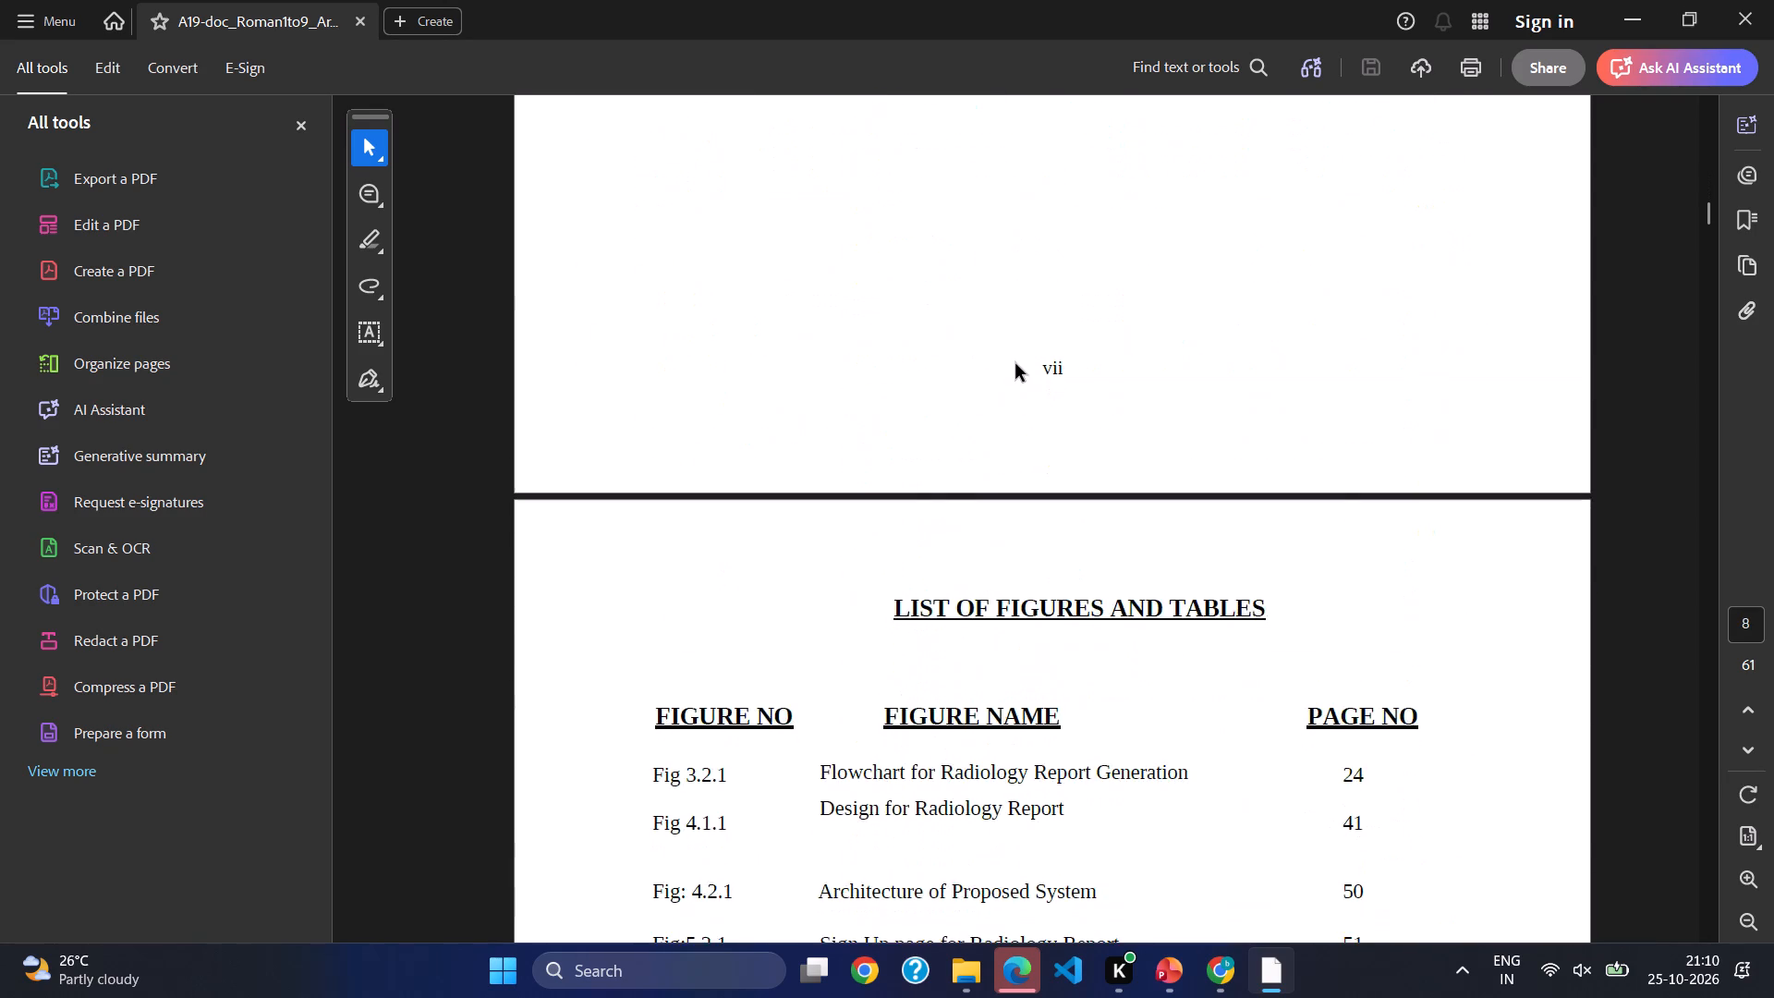
Examine the body pages and their page numbering from Chapter 1 through the data flow table in section 3.3.
scroll(1015, 364, "down", 8)
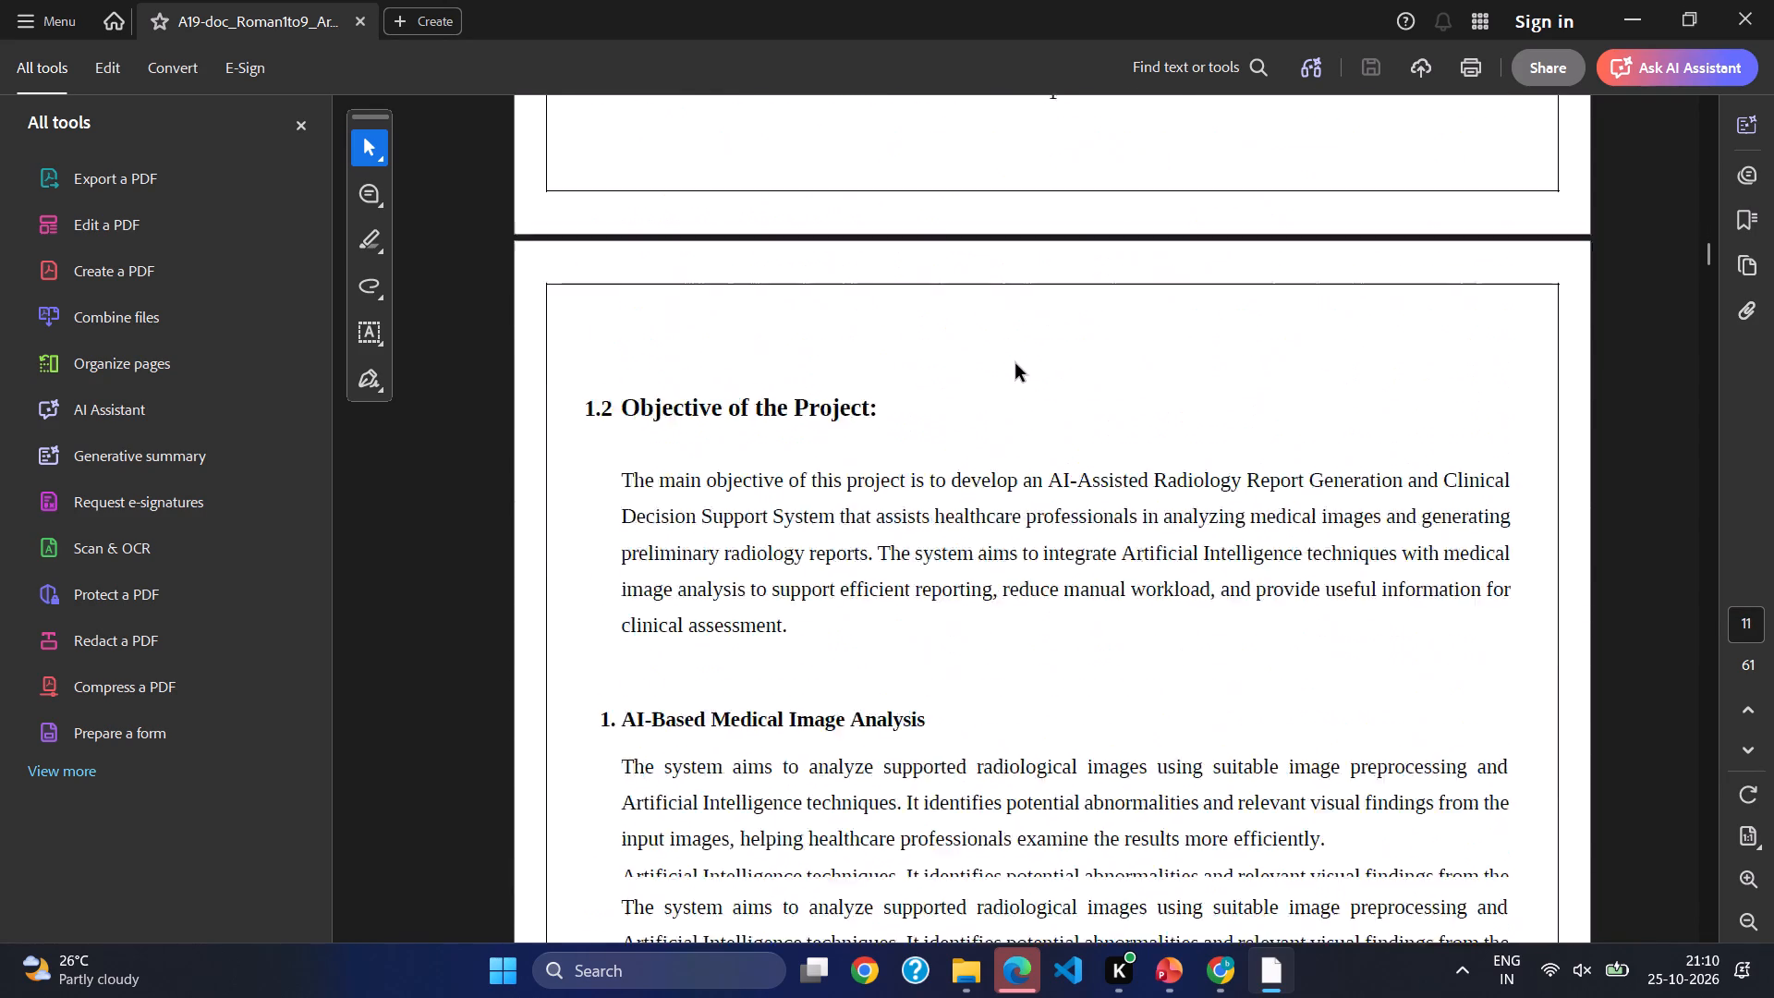
scroll(1015, 364, "down", 8)
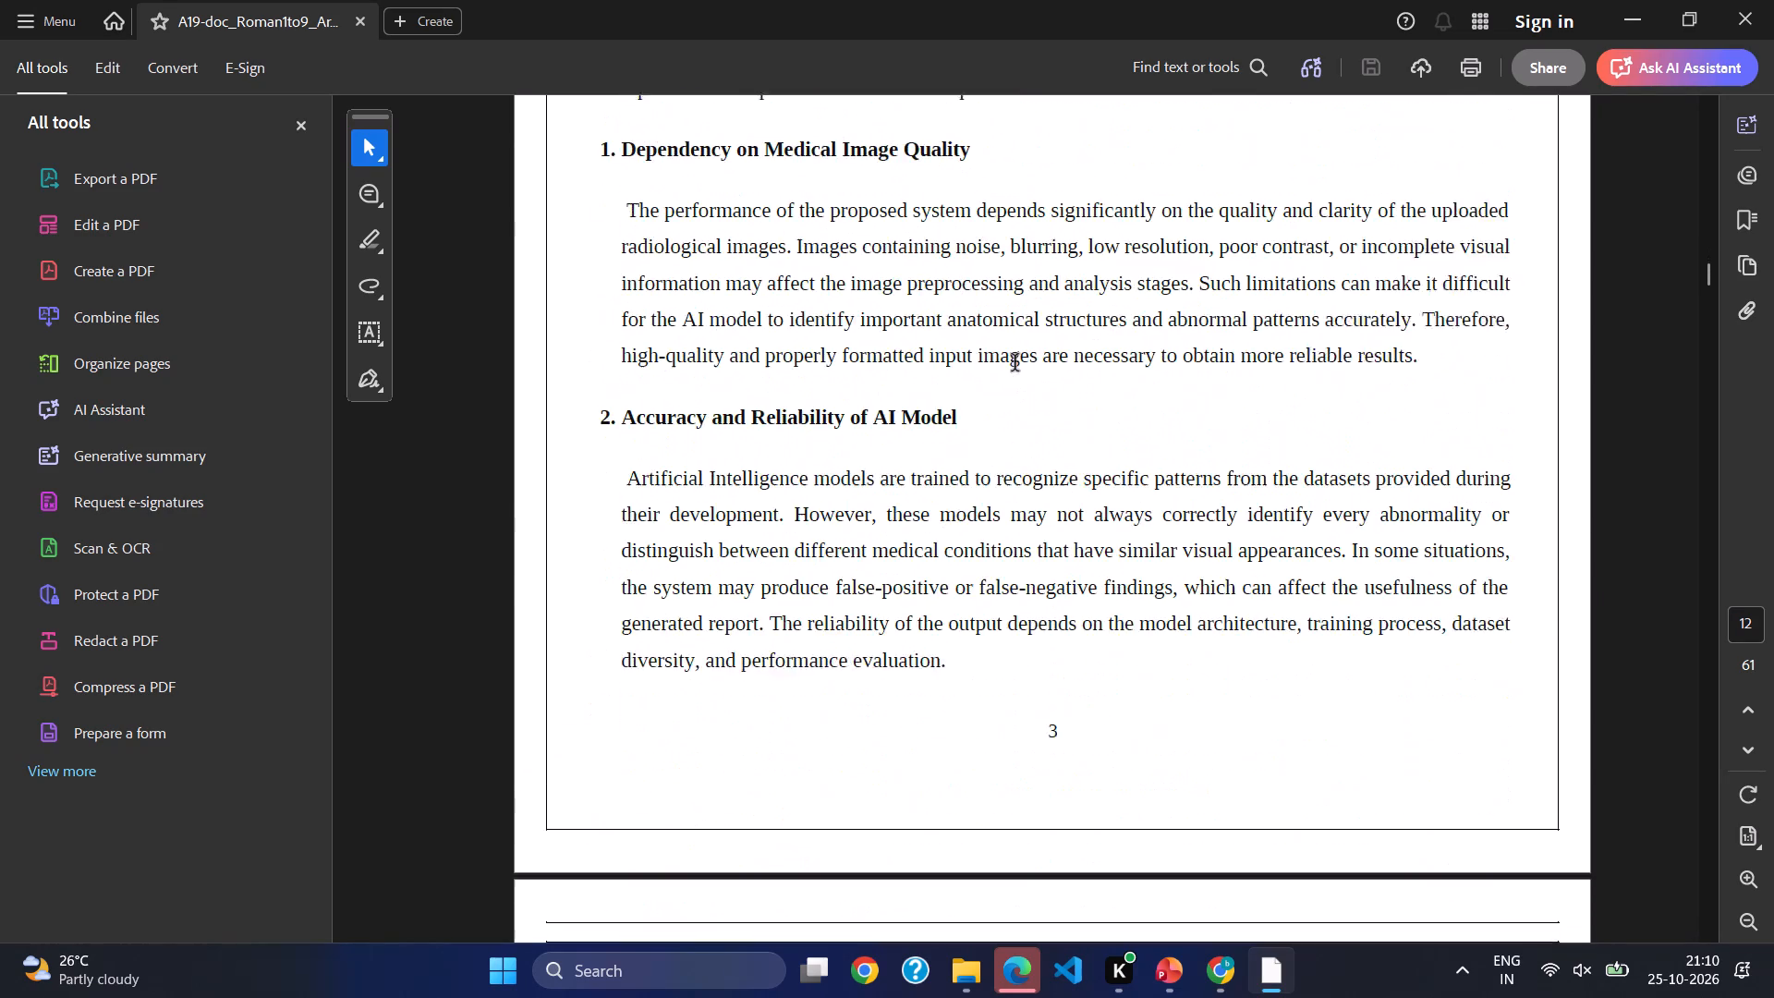
scroll(1015, 364, "down", 8)
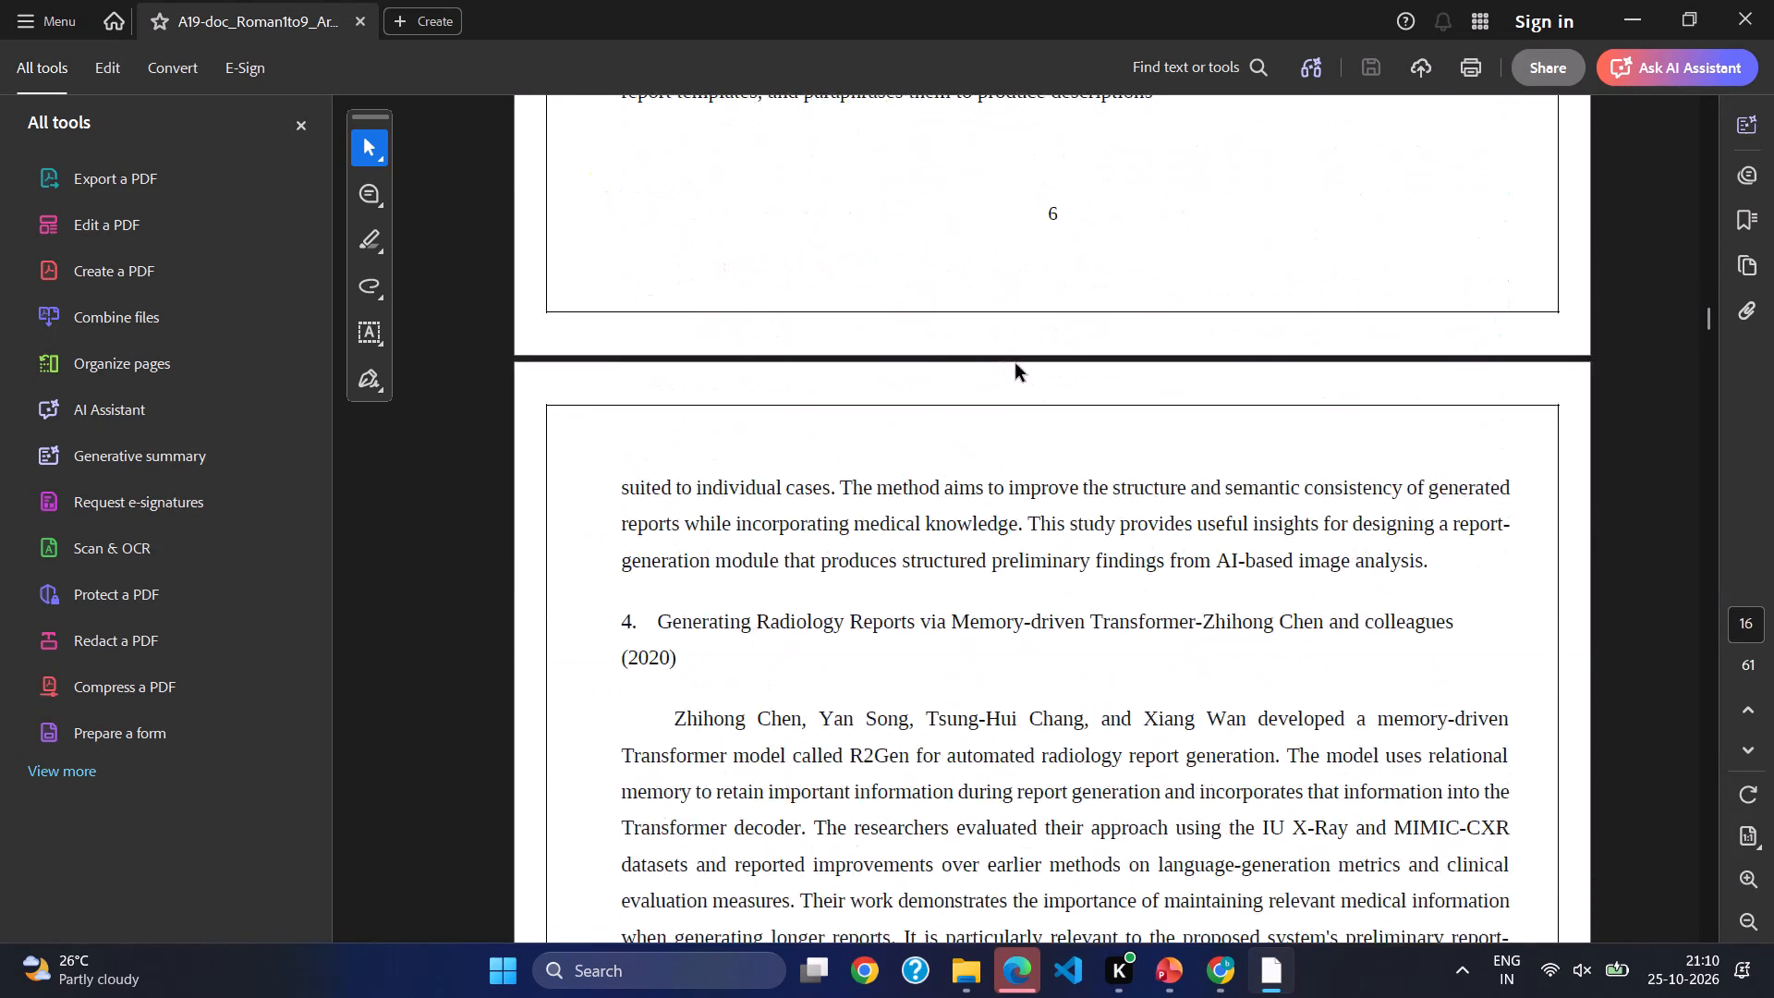
scroll(1015, 364, "down", 7)
scroll(1015, 364, "up", 1)
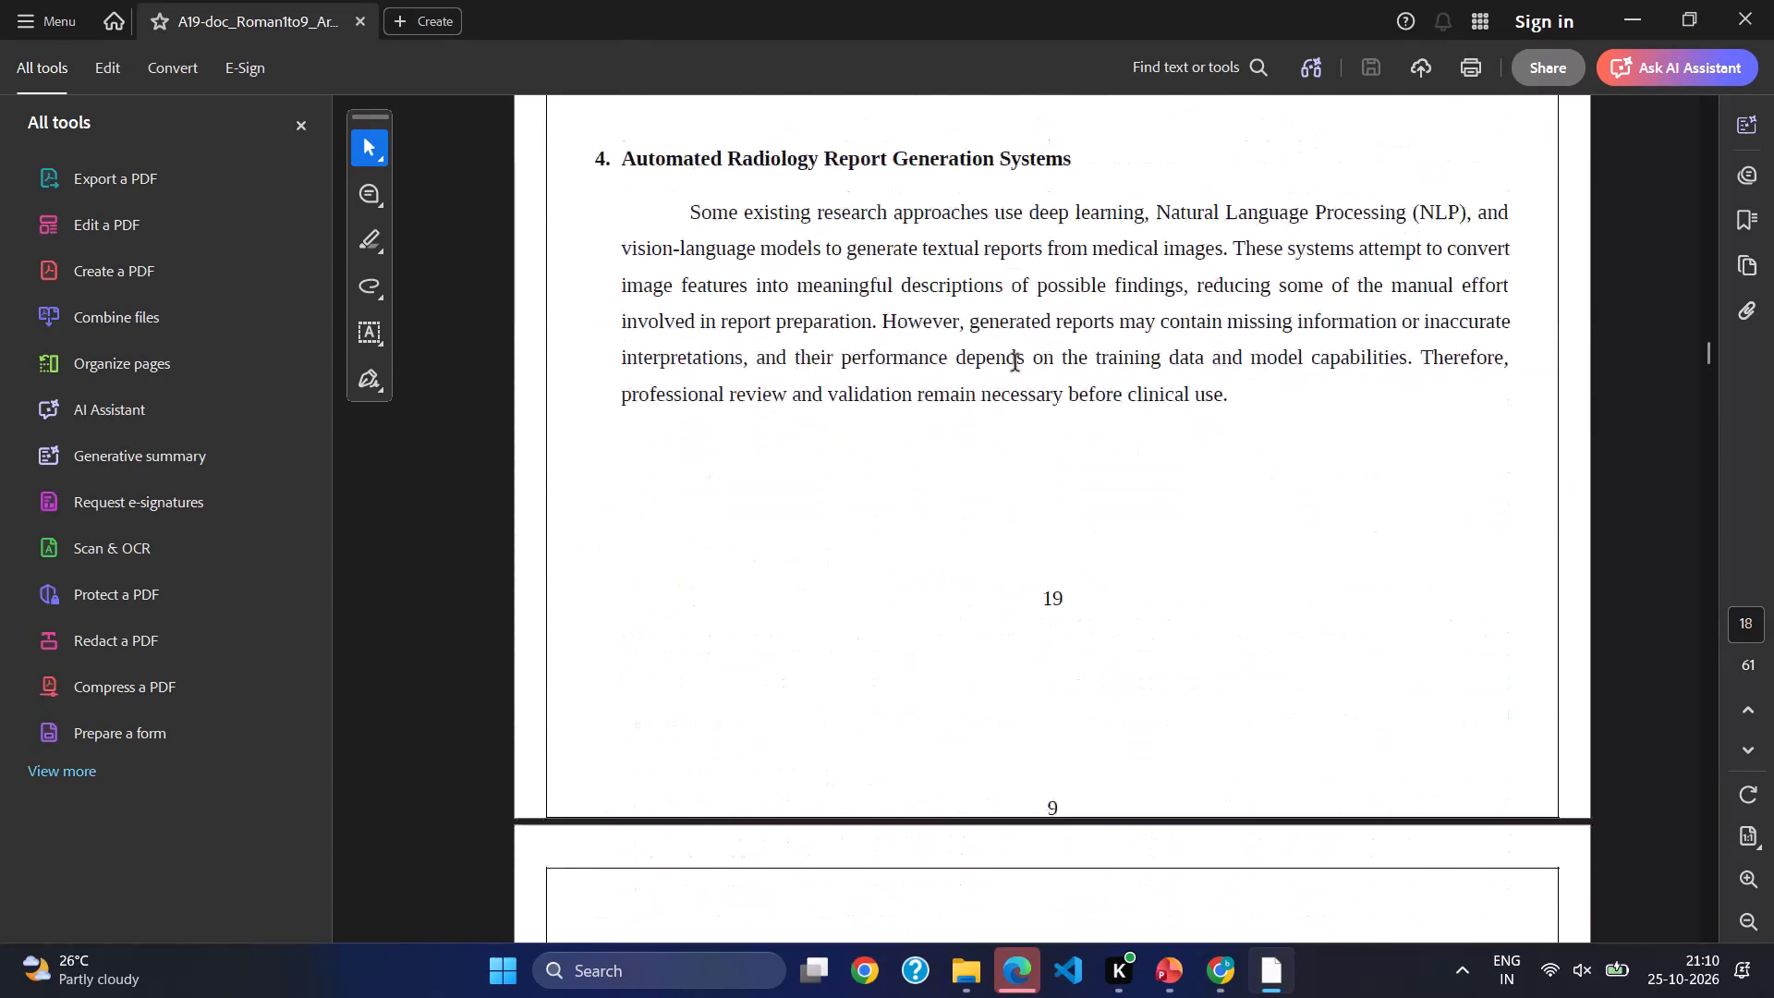
scroll(1015, 364, "up", 3)
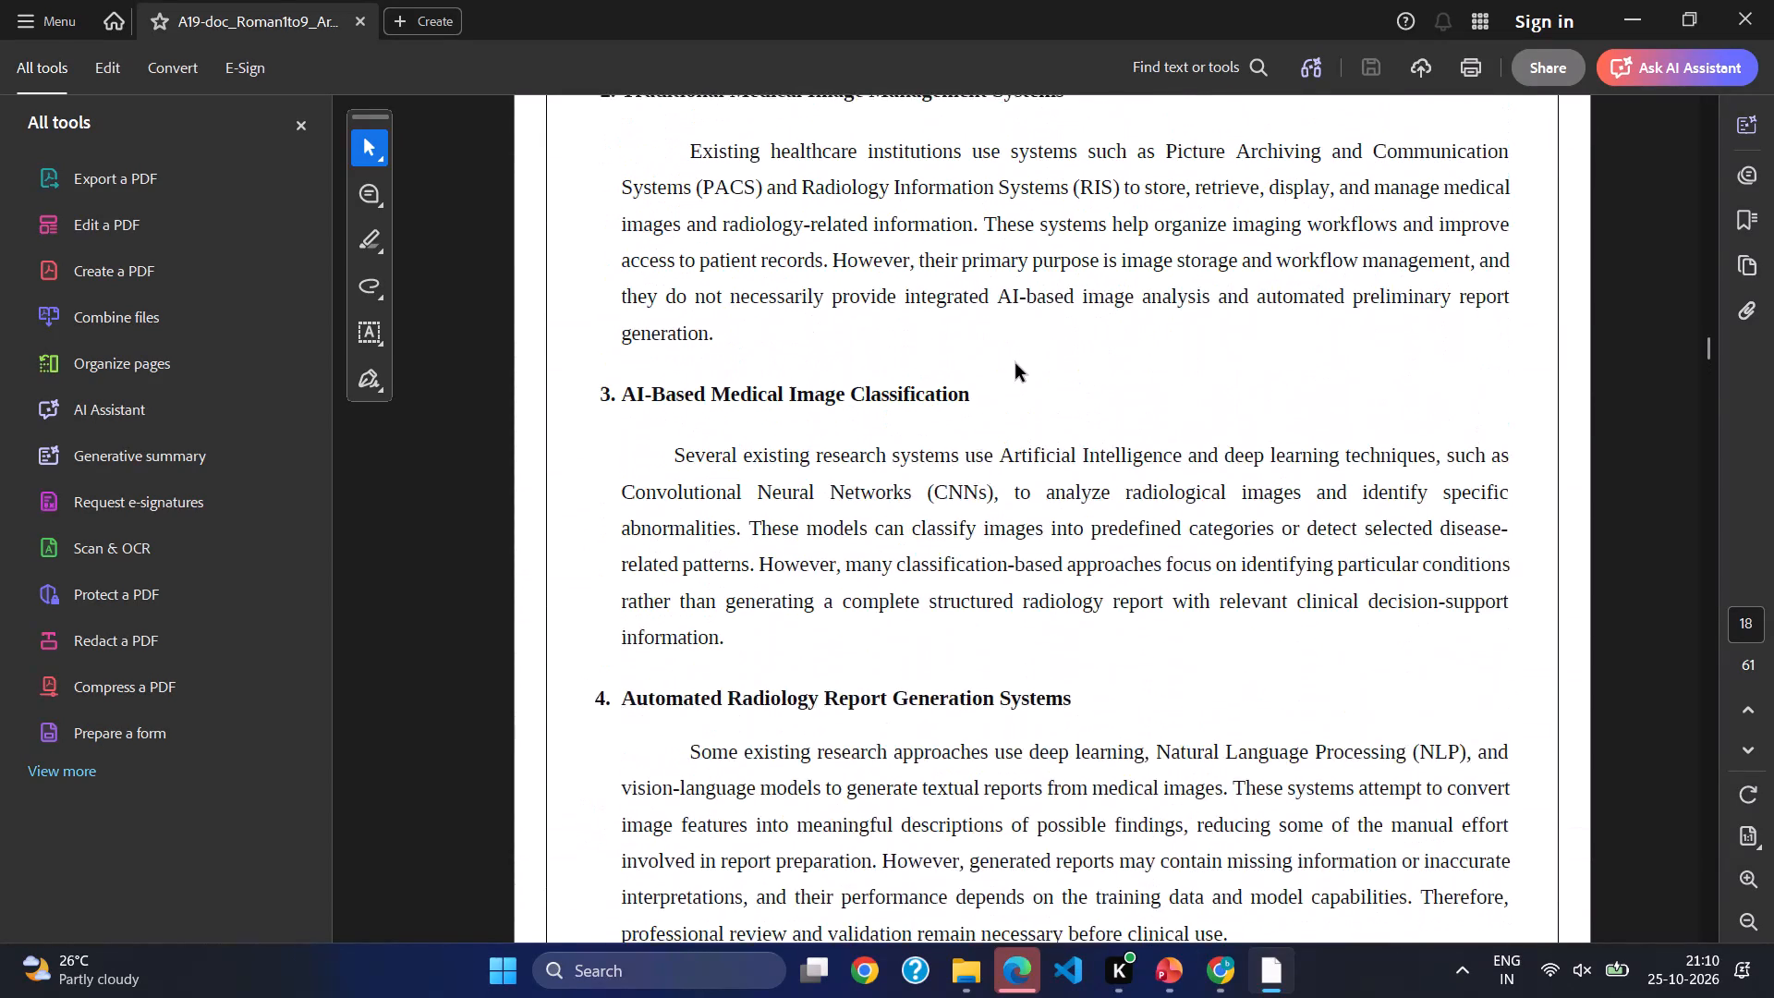
scroll(1015, 364, "down", 1)
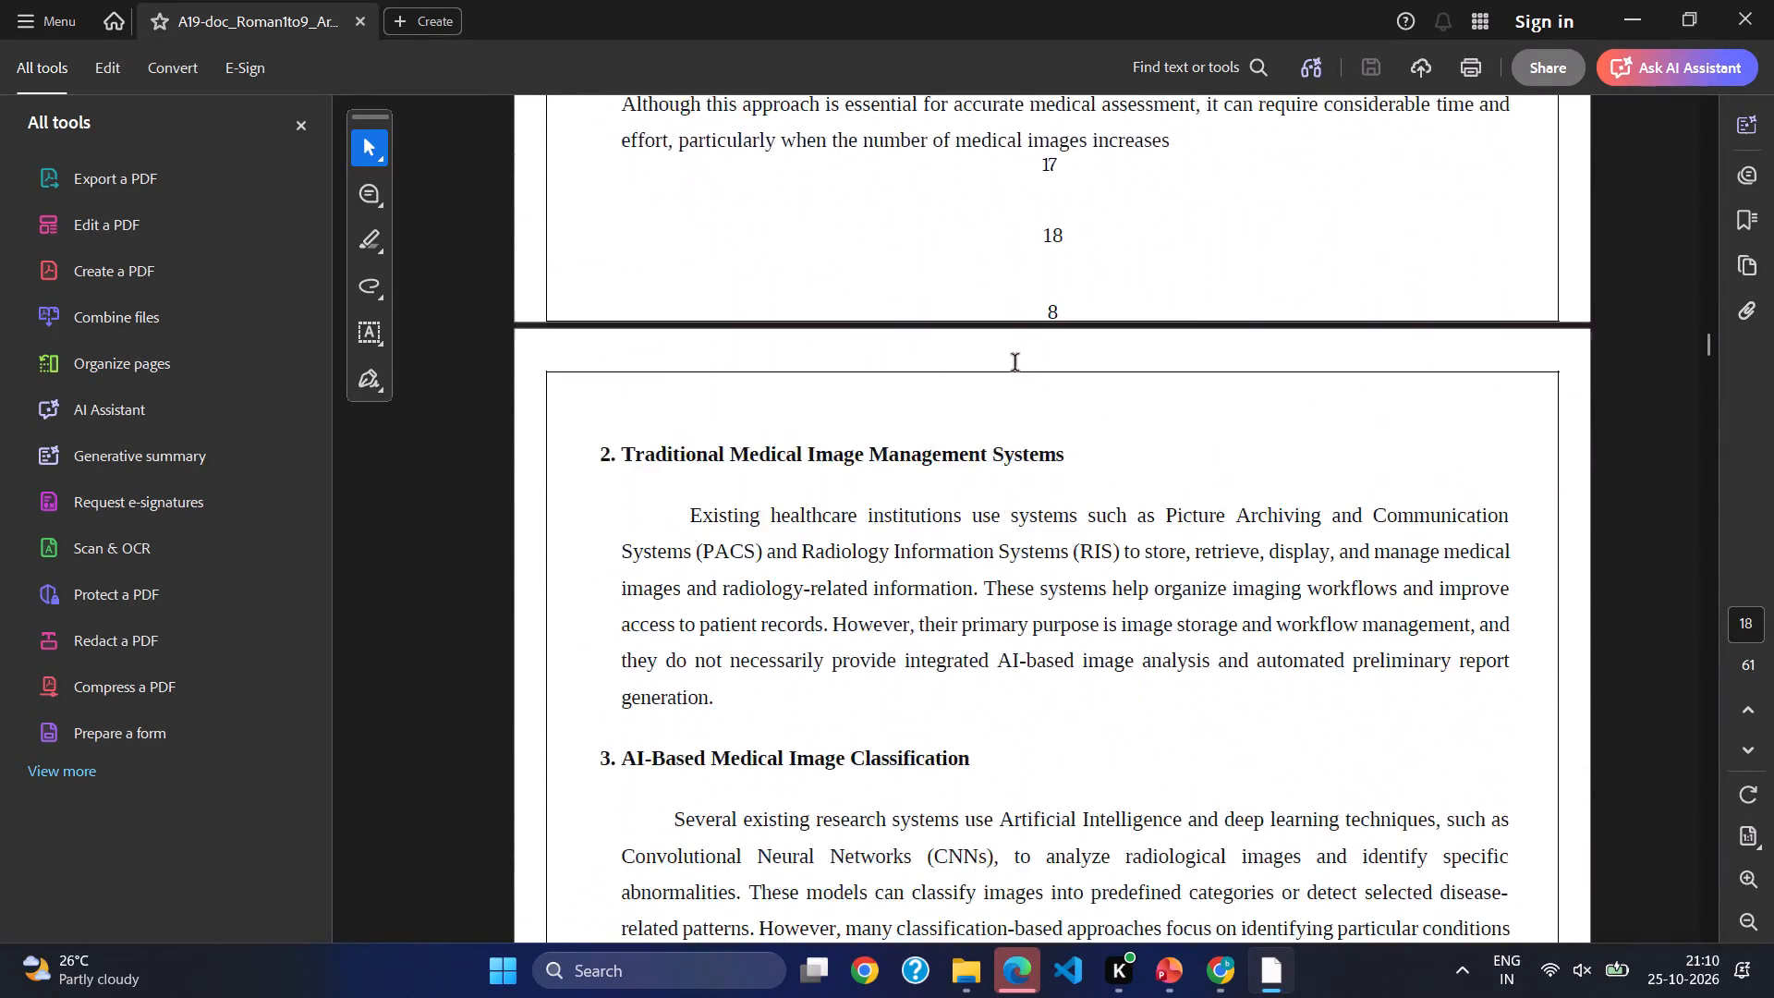
scroll(1015, 364, "down", 3)
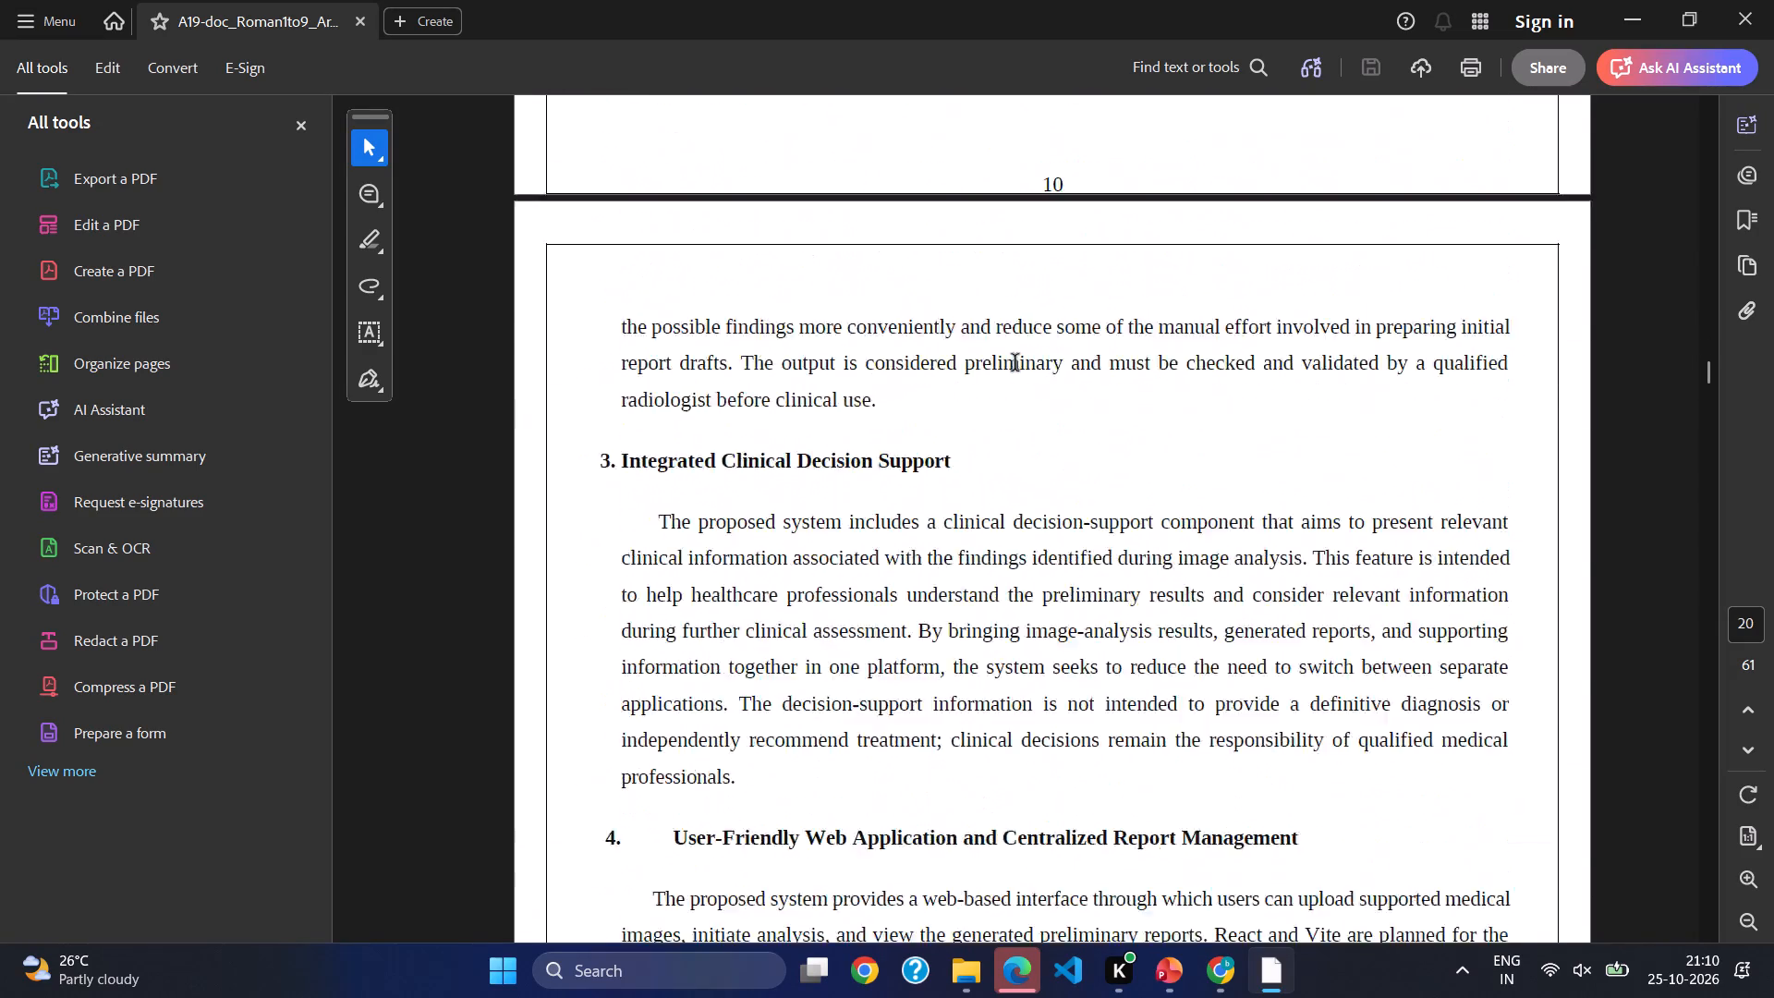
scroll(1015, 364, "down", 6)
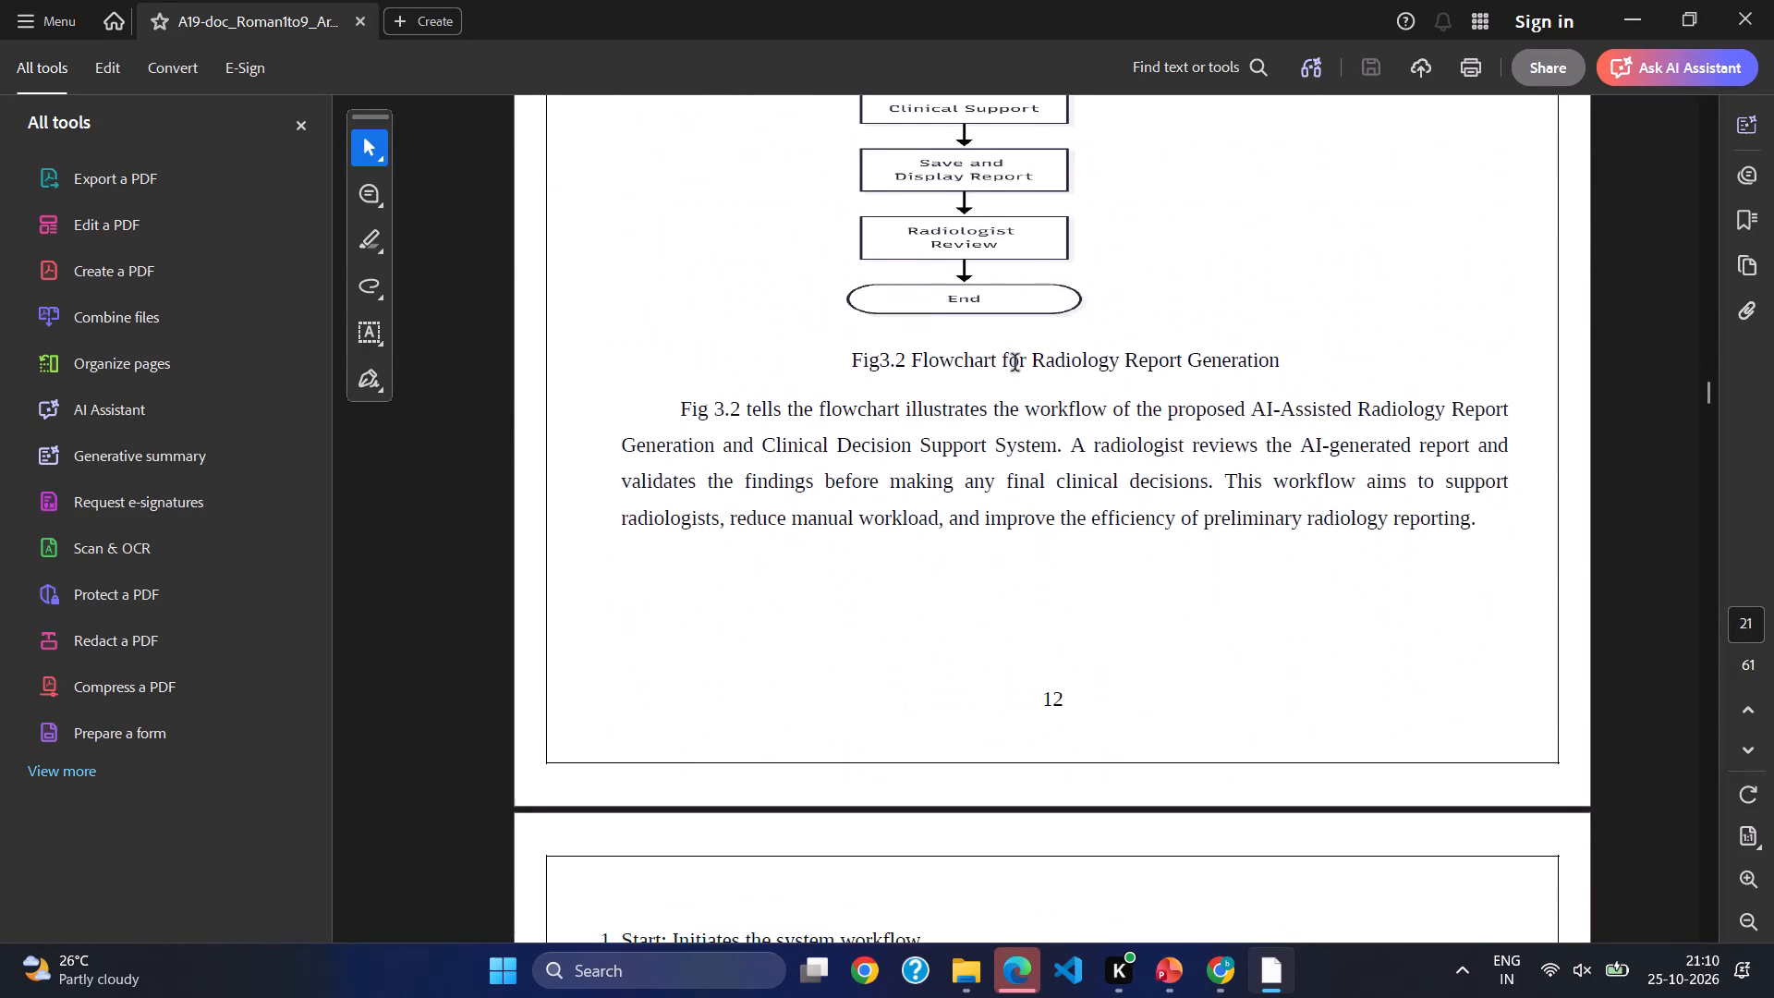
scroll(1015, 364, "down", 6)
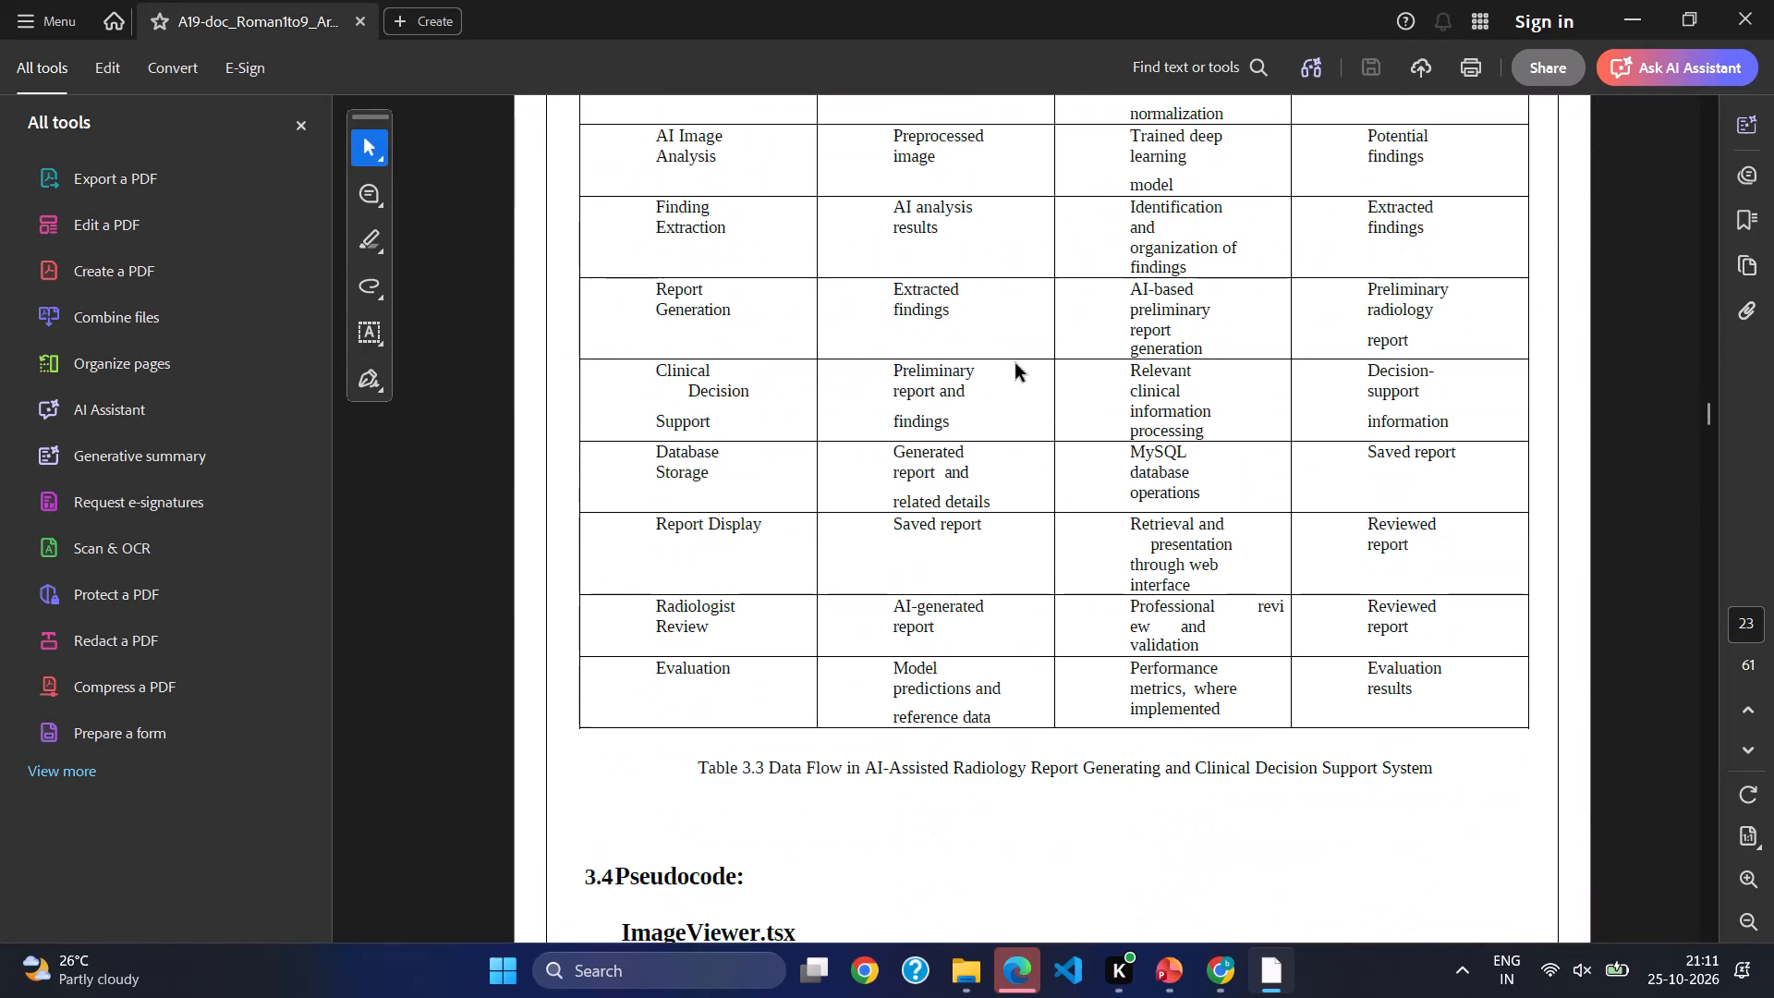
Examine the pseudocode pages of section 3.4 and the Chapter 4 design pages through the proposed system architecture figure.
scroll(1015, 364, "down", 7)
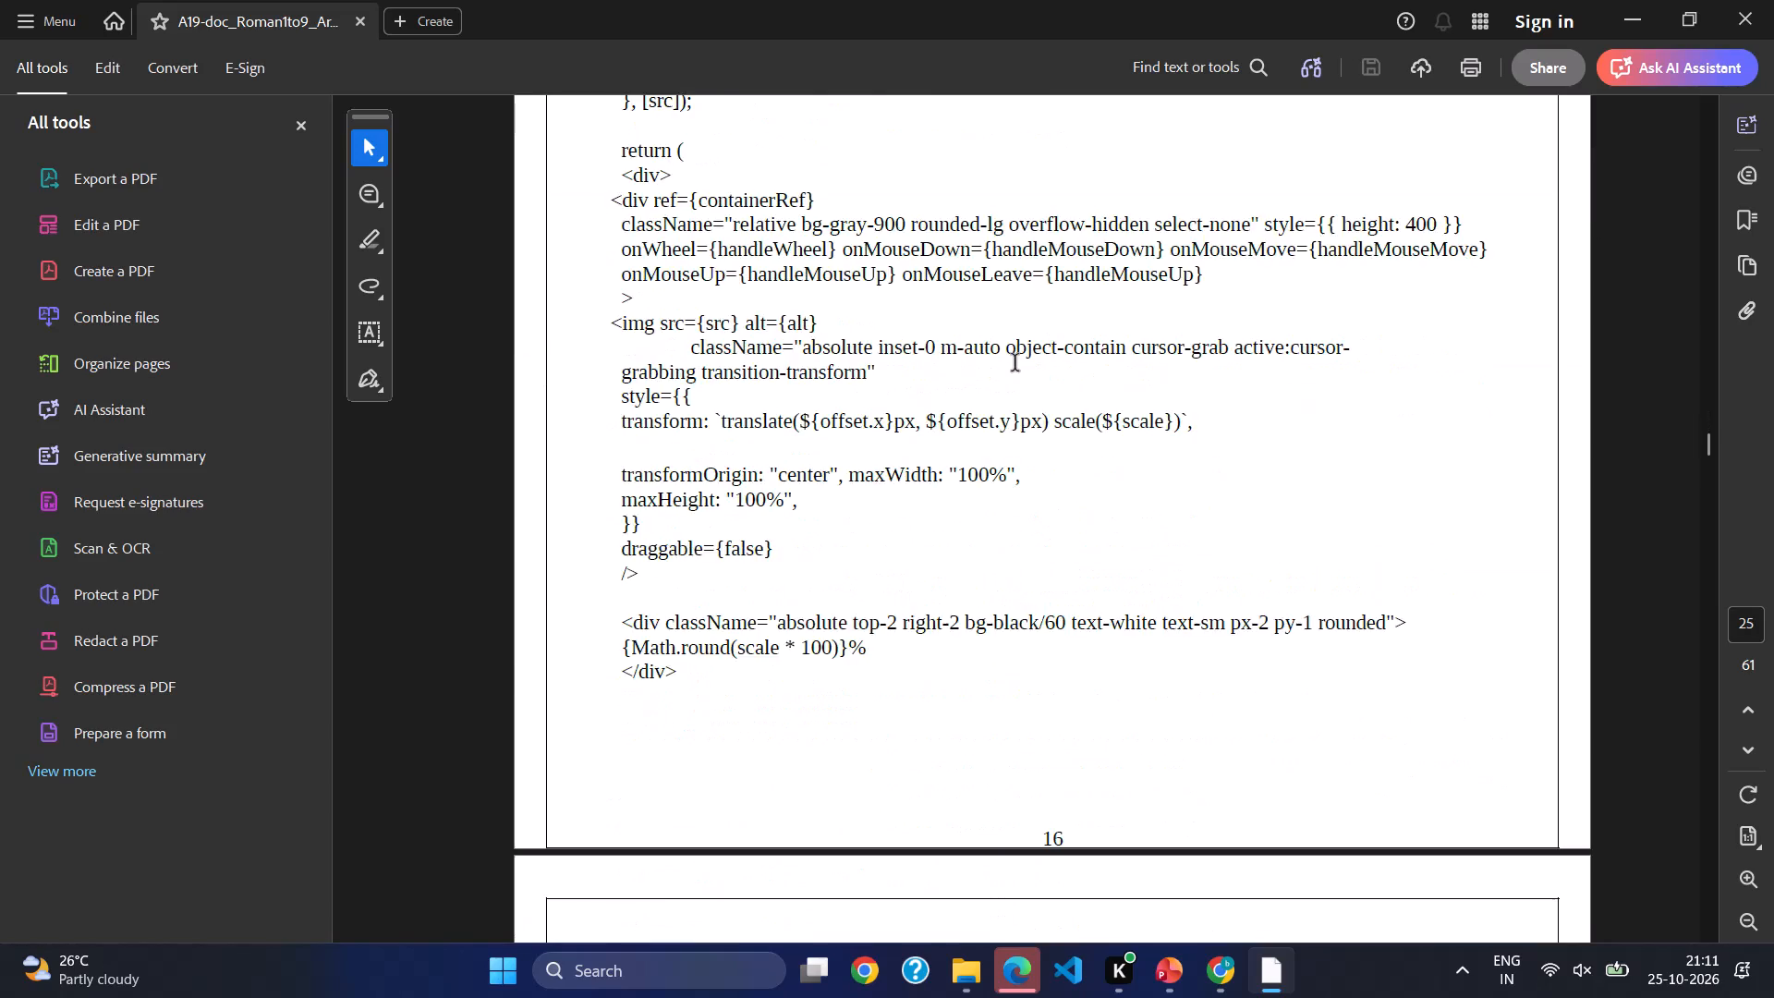
scroll(1015, 364, "down", 2)
scroll(1015, 364, "up", 1)
scroll(1015, 364, "down", 10)
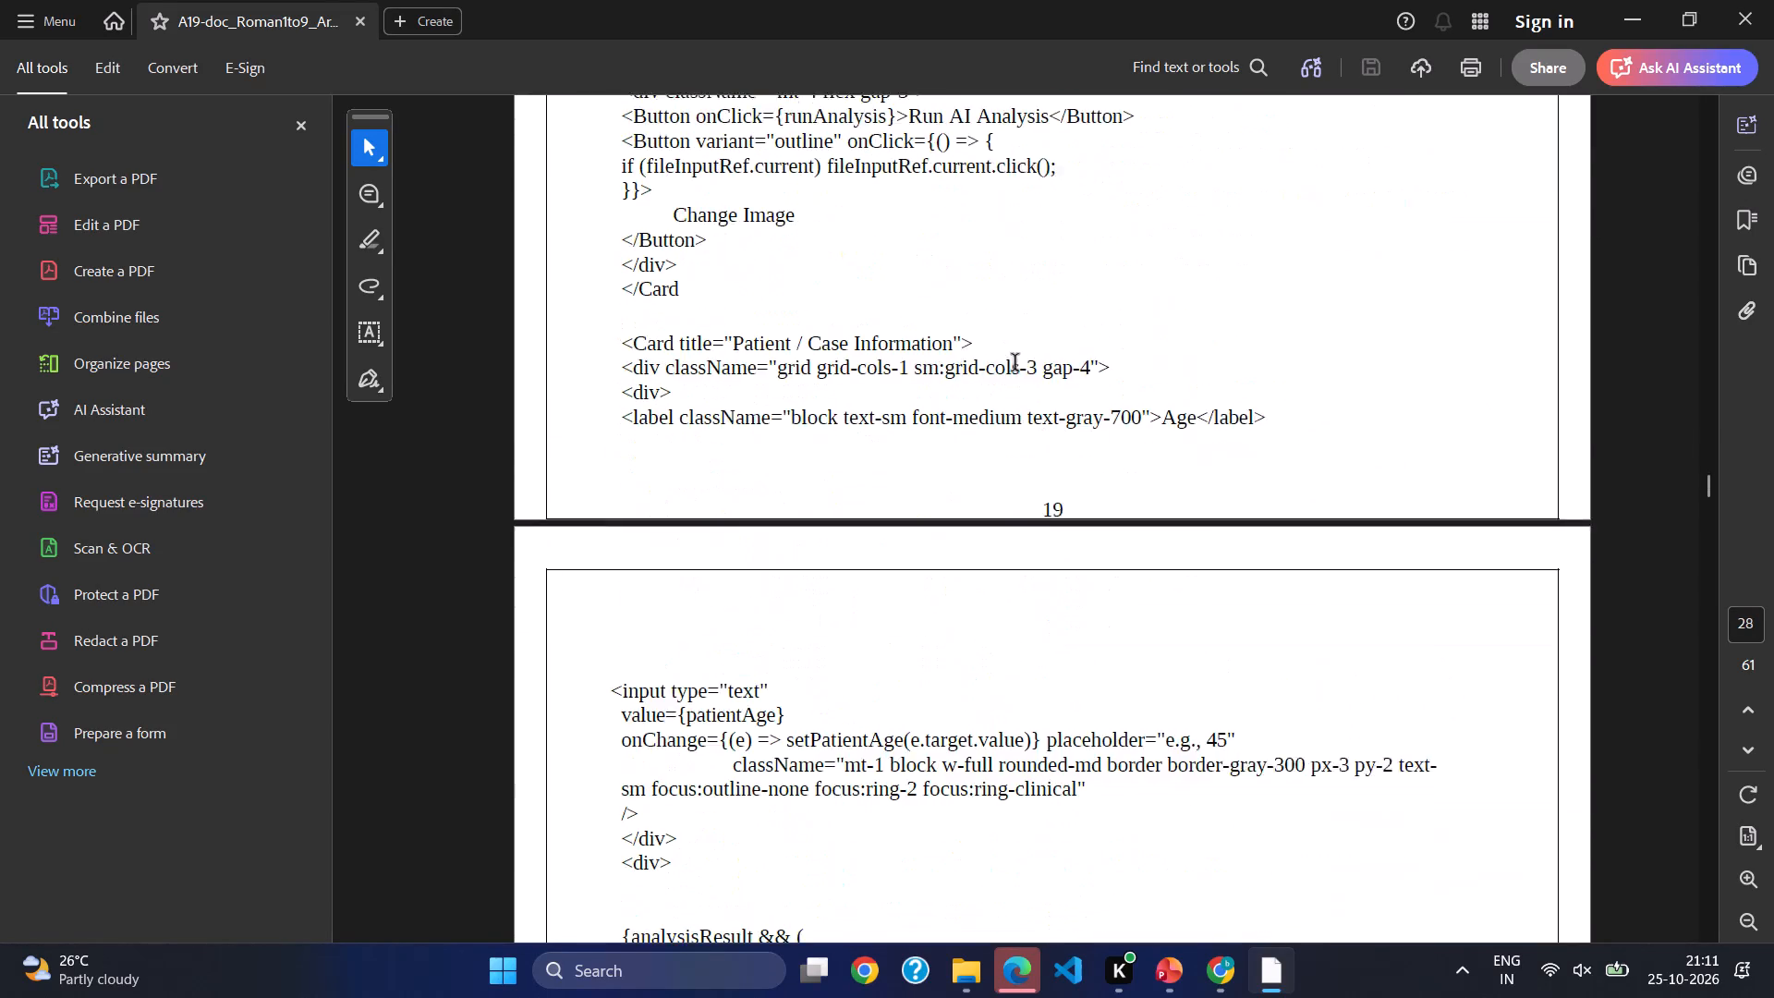
scroll(1015, 364, "down", 6)
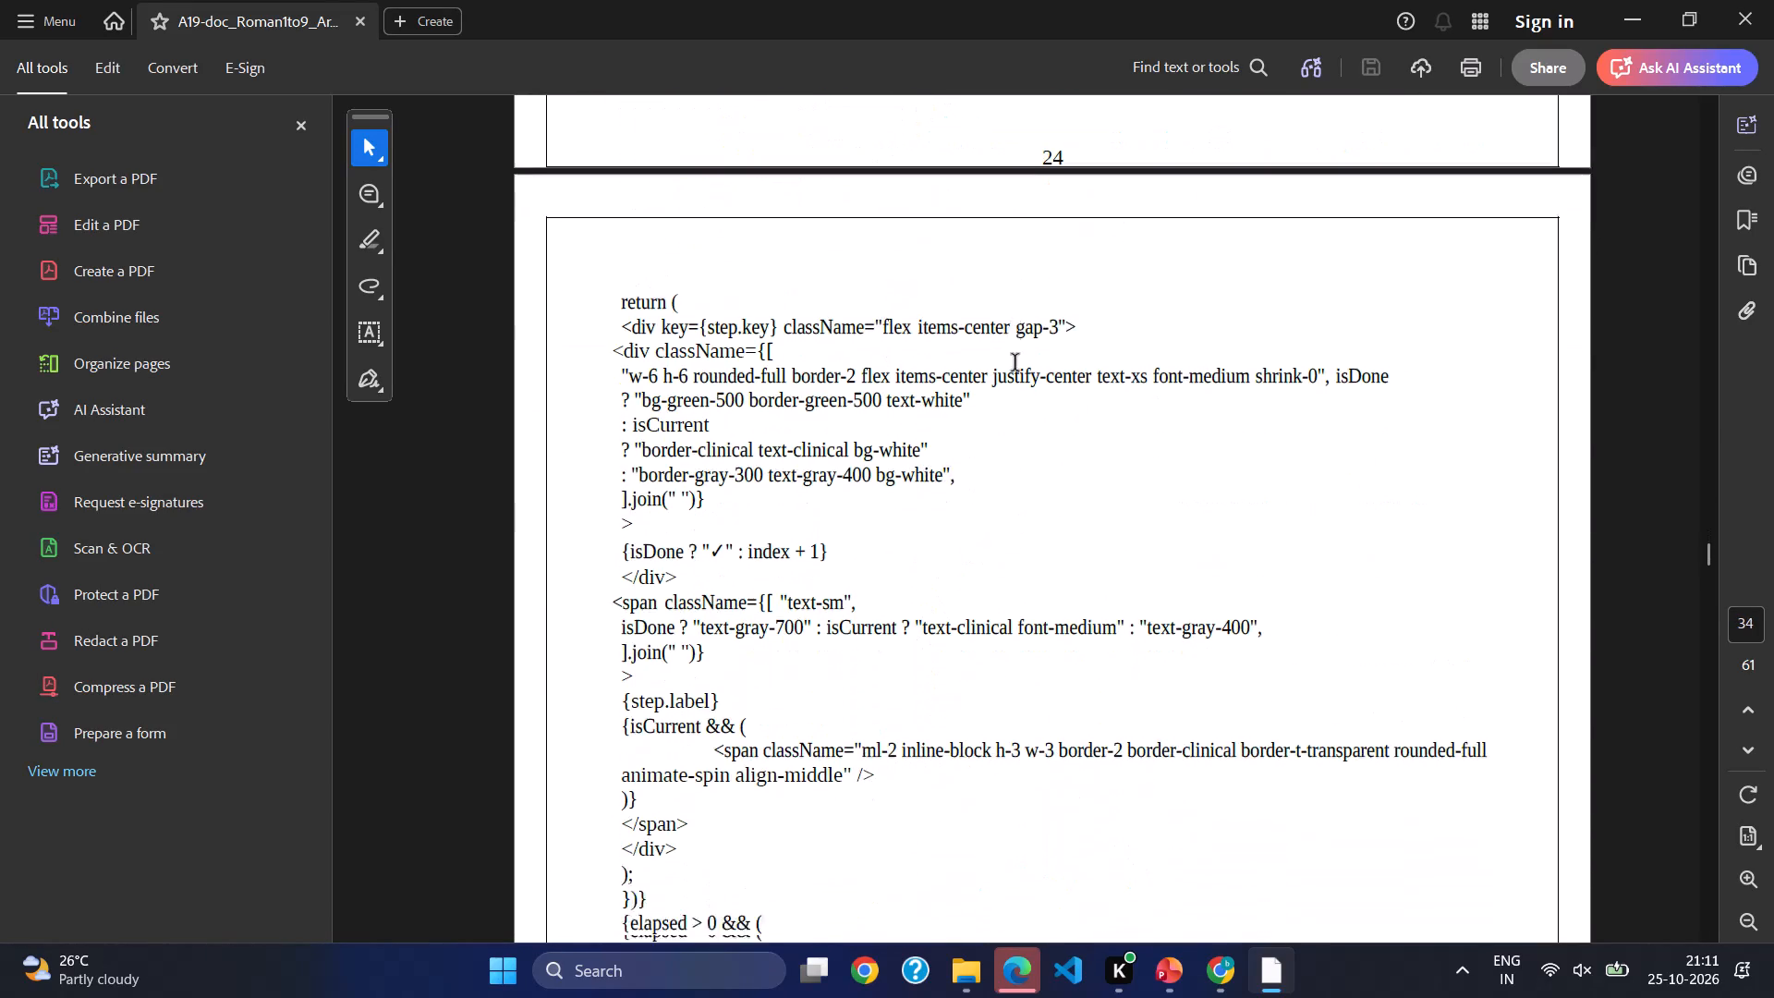
scroll(1015, 364, "down", 3)
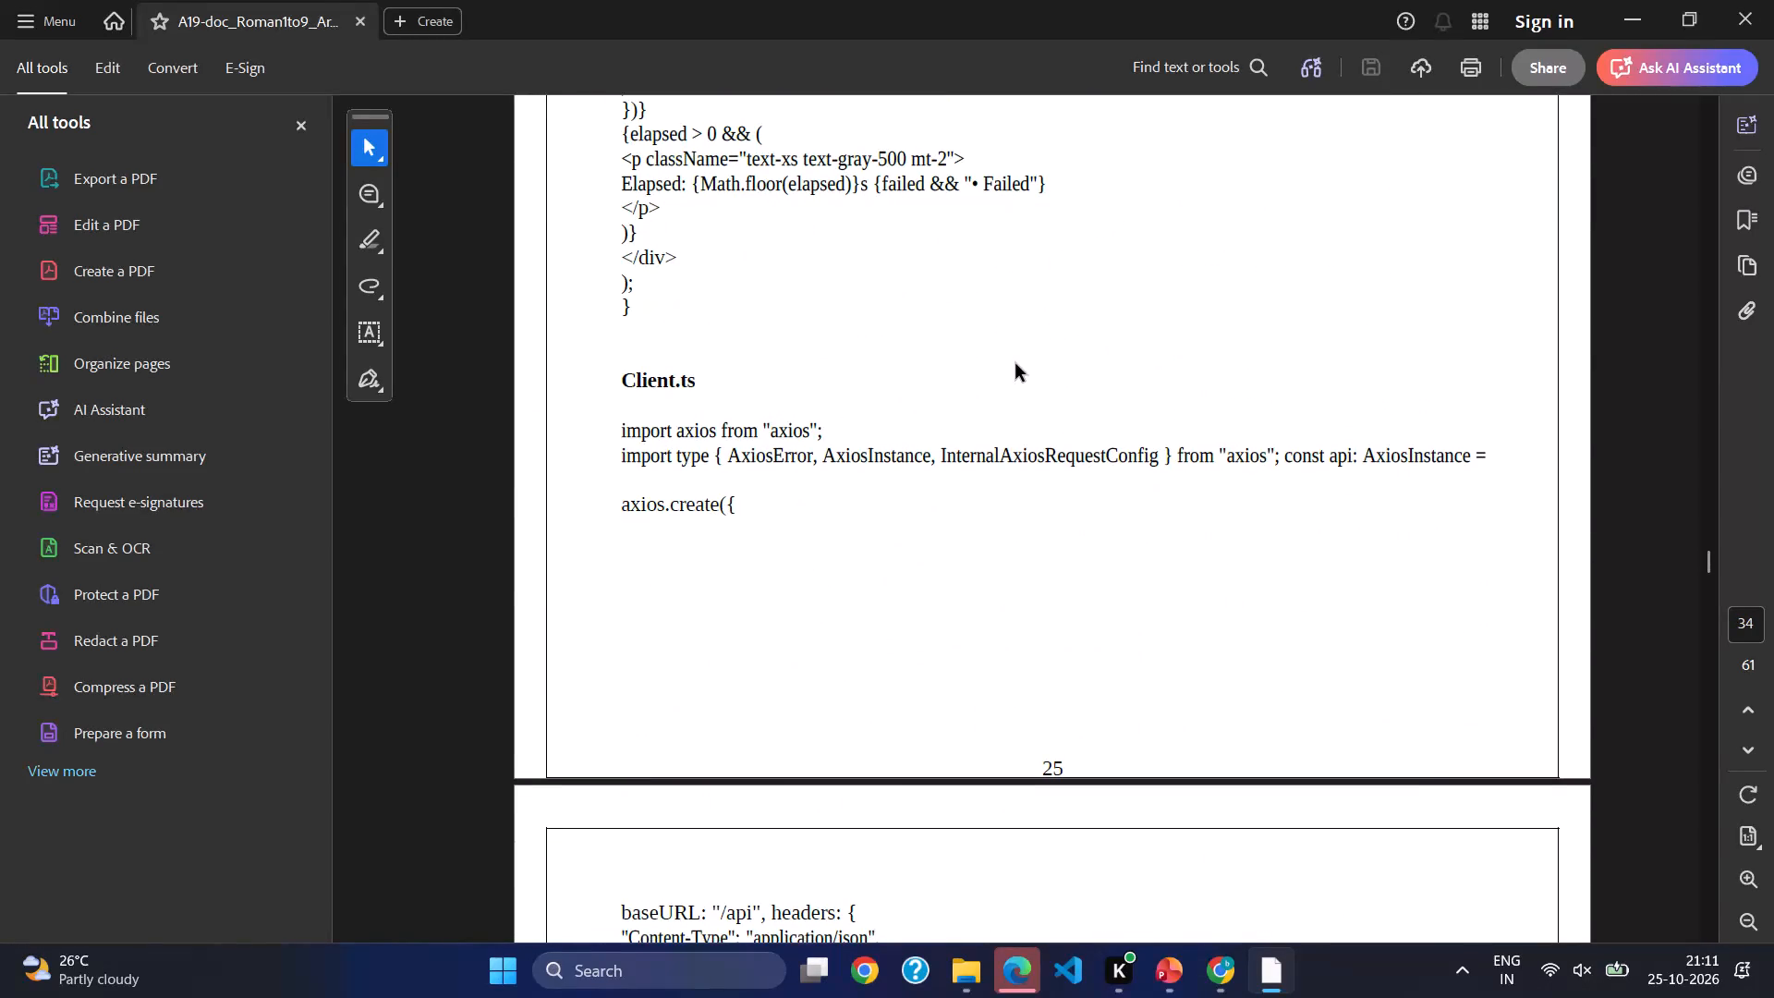
left_click(1015, 364)
scroll(1015, 364, "down", 6)
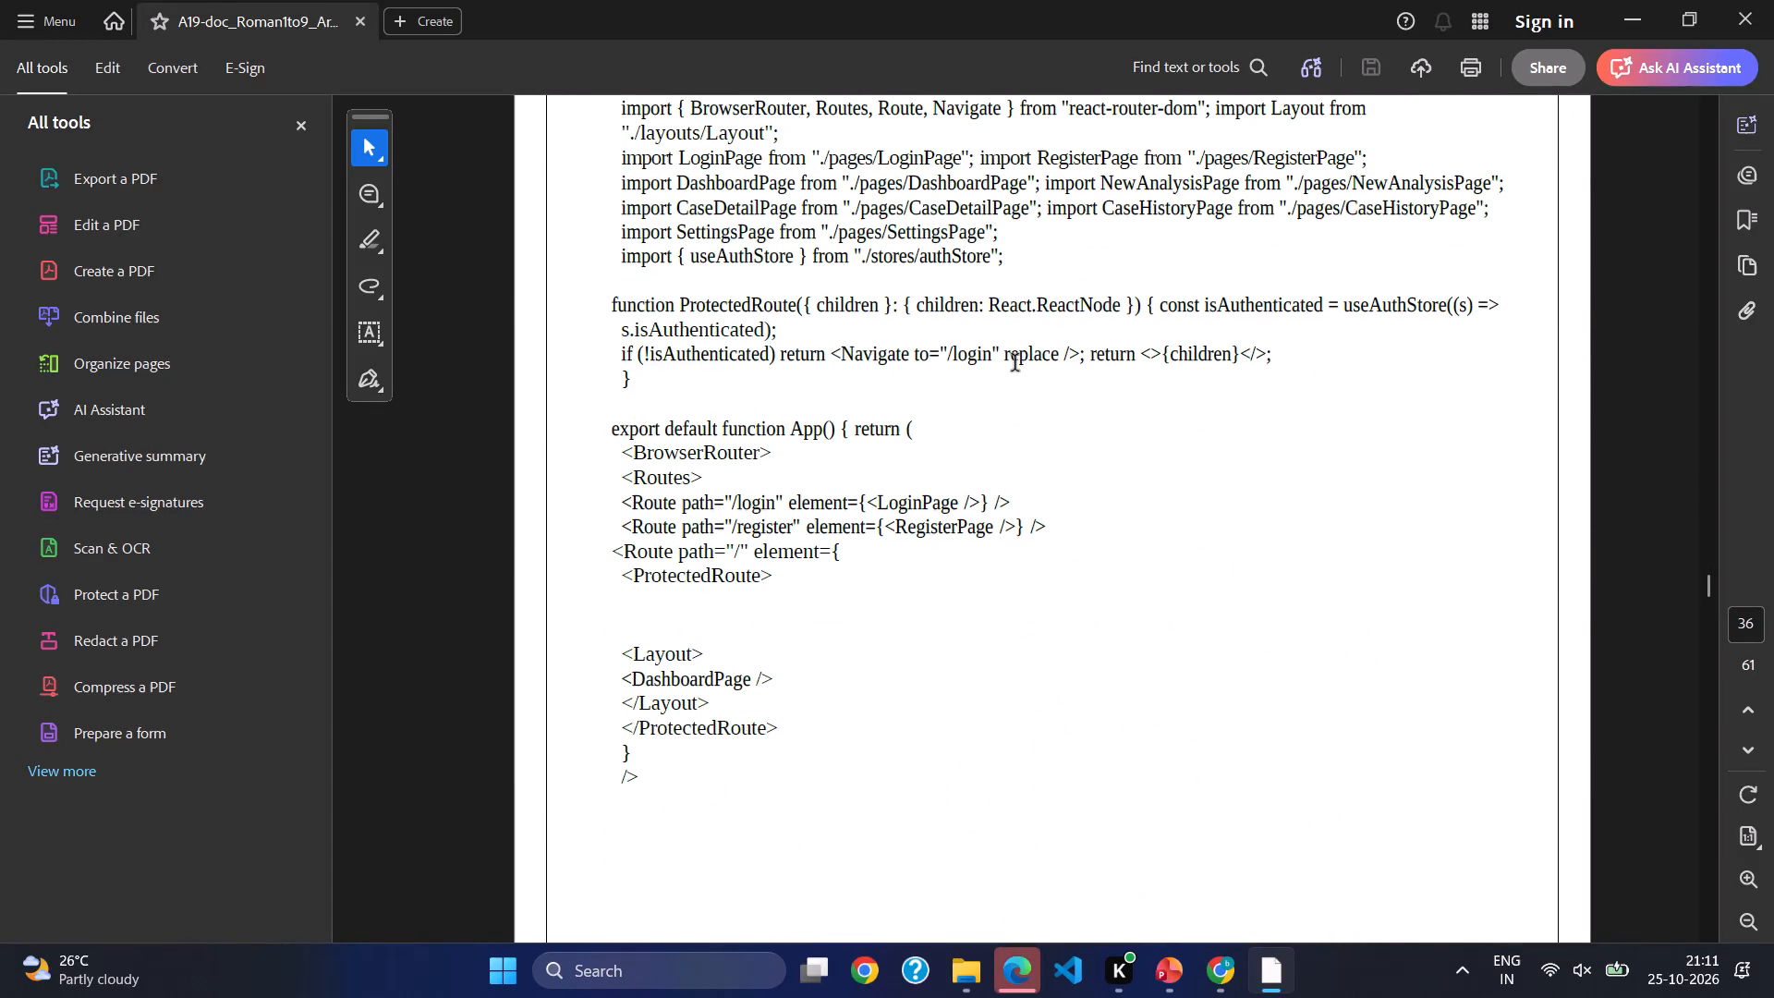
scroll(1015, 364, "up", 2)
scroll(1015, 364, "down", 5)
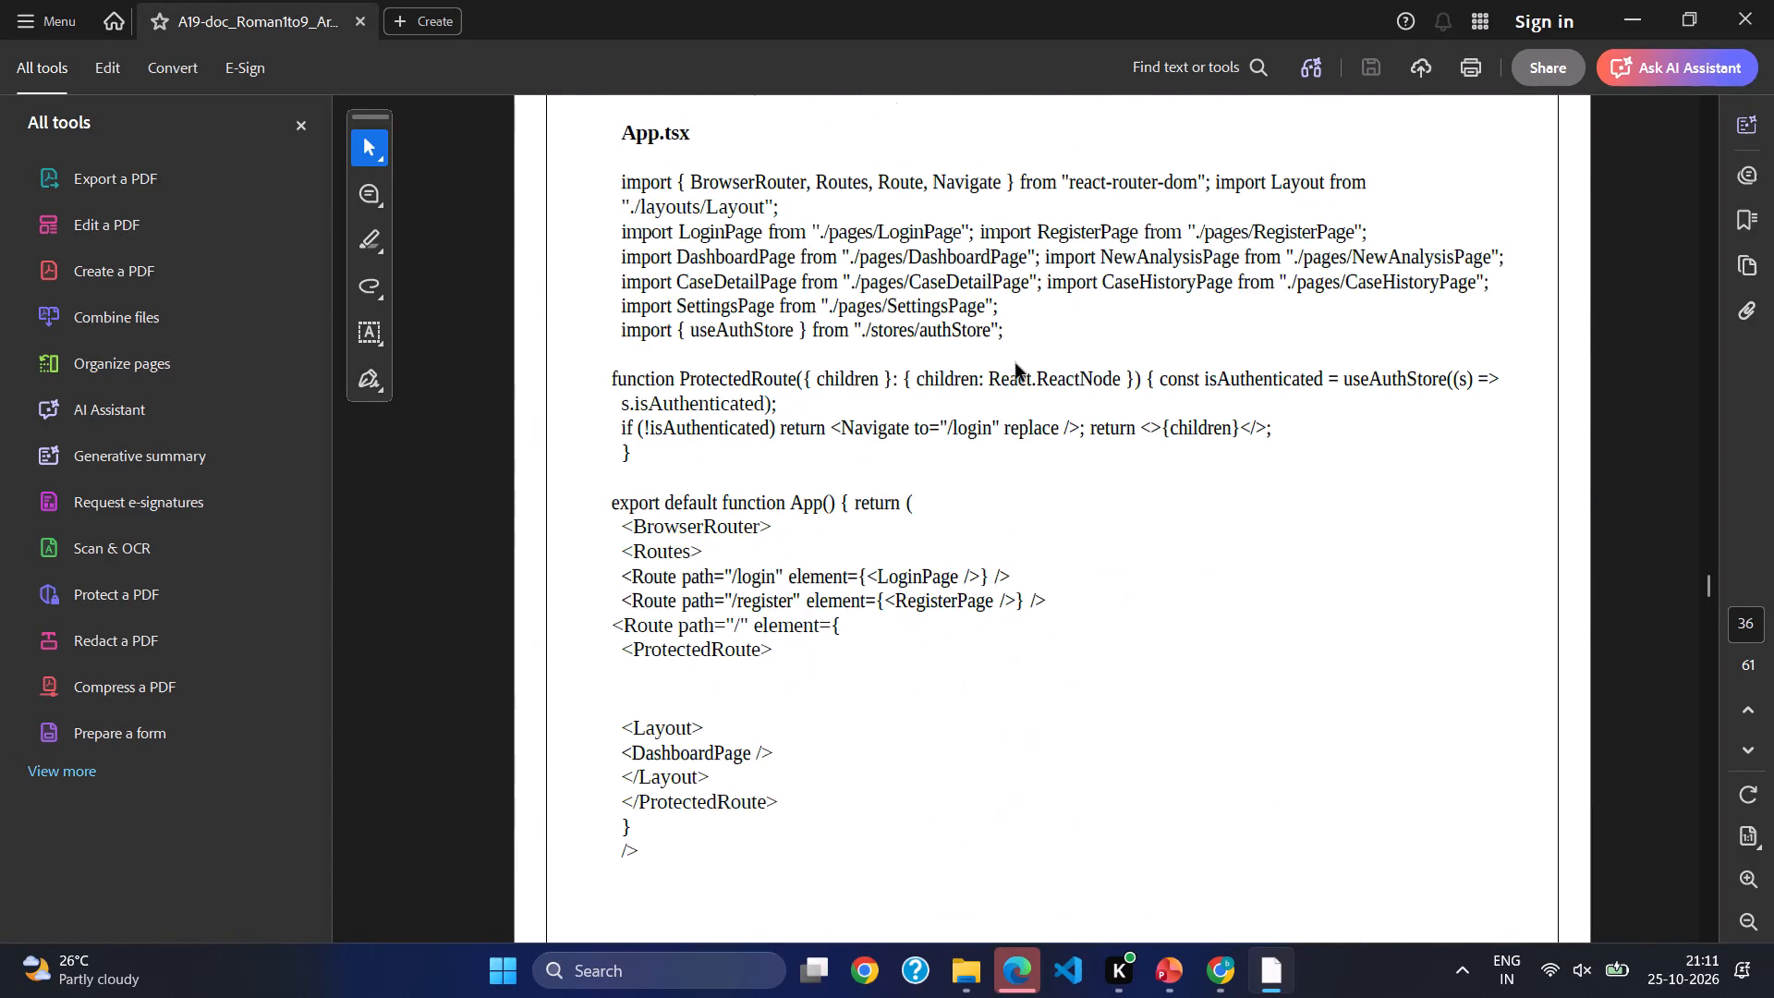
scroll(1015, 364, "down", 1)
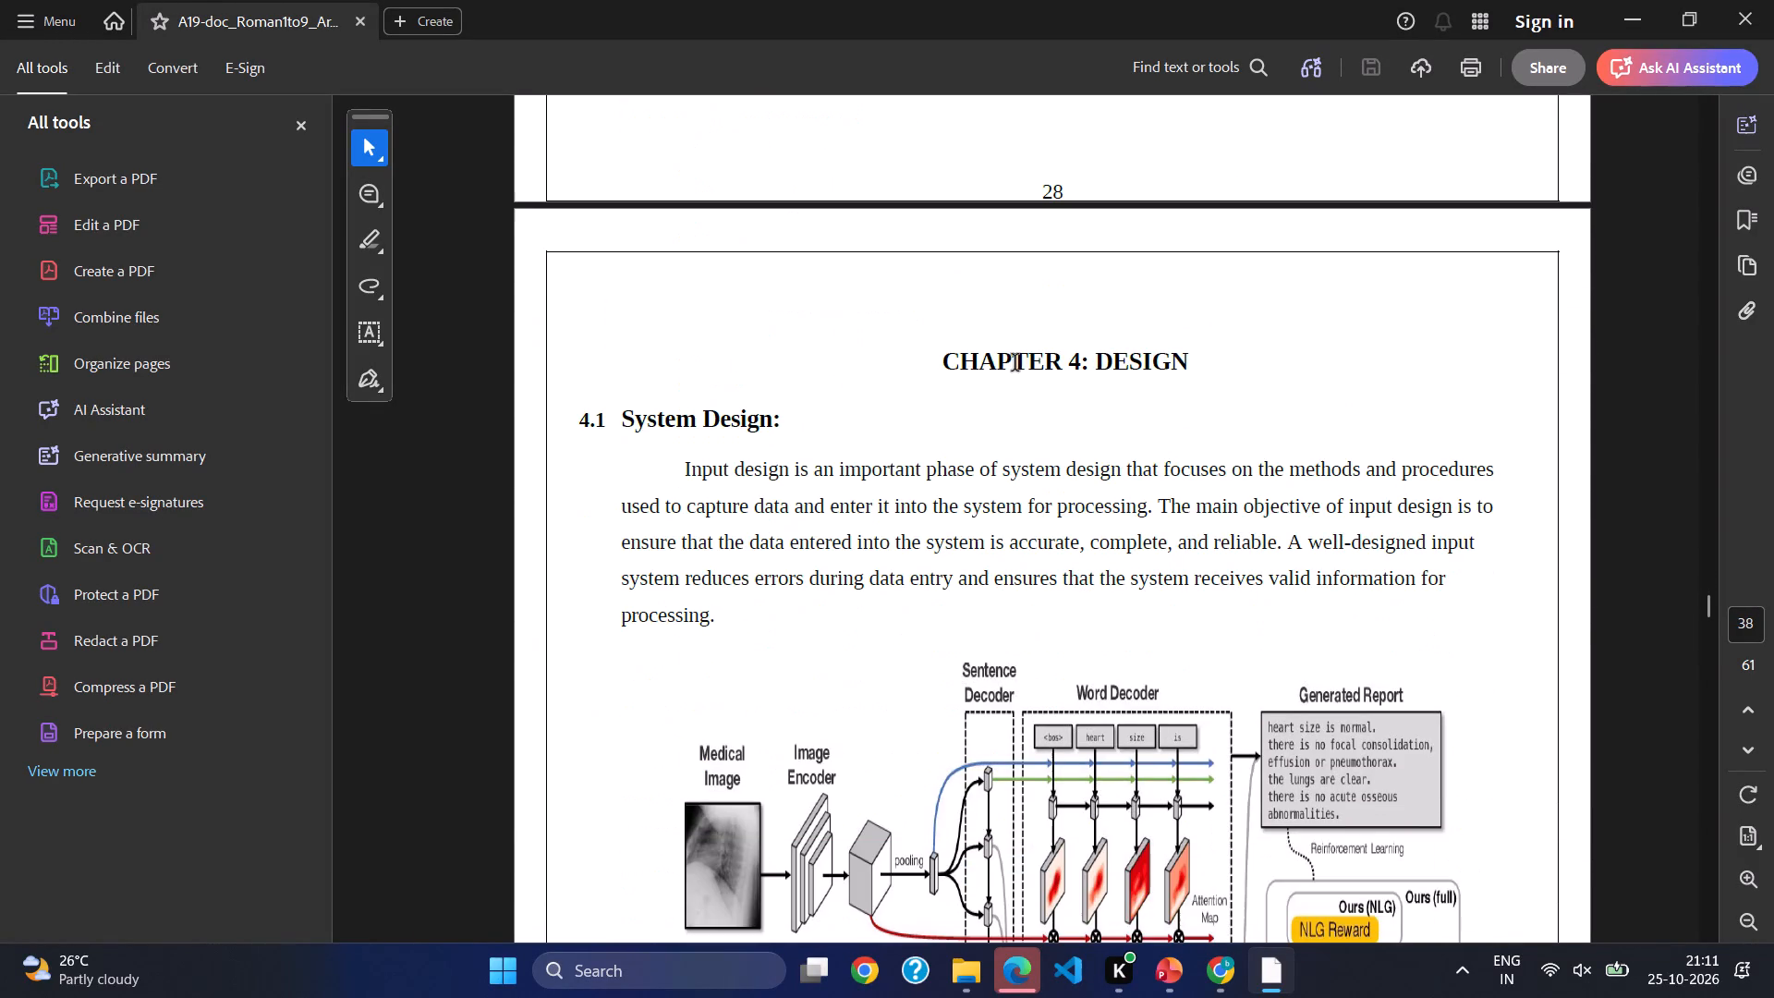
scroll(1015, 364, "down", 4)
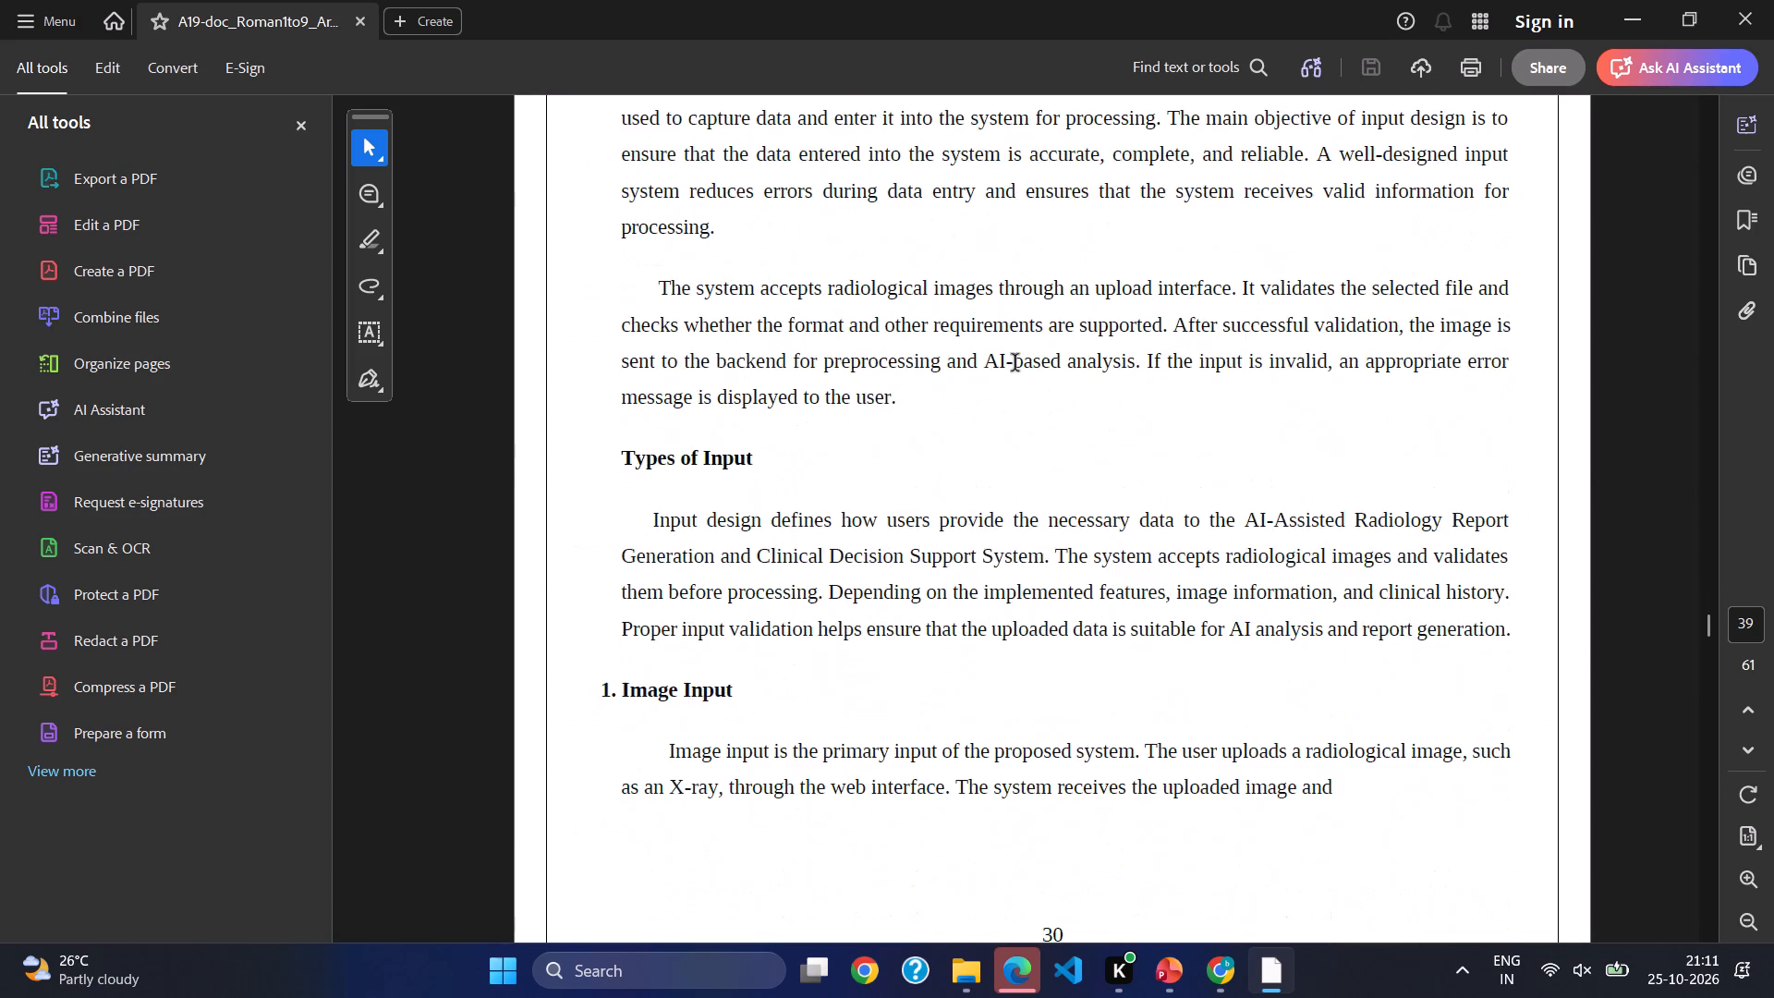
scroll(1015, 364, "down", 7)
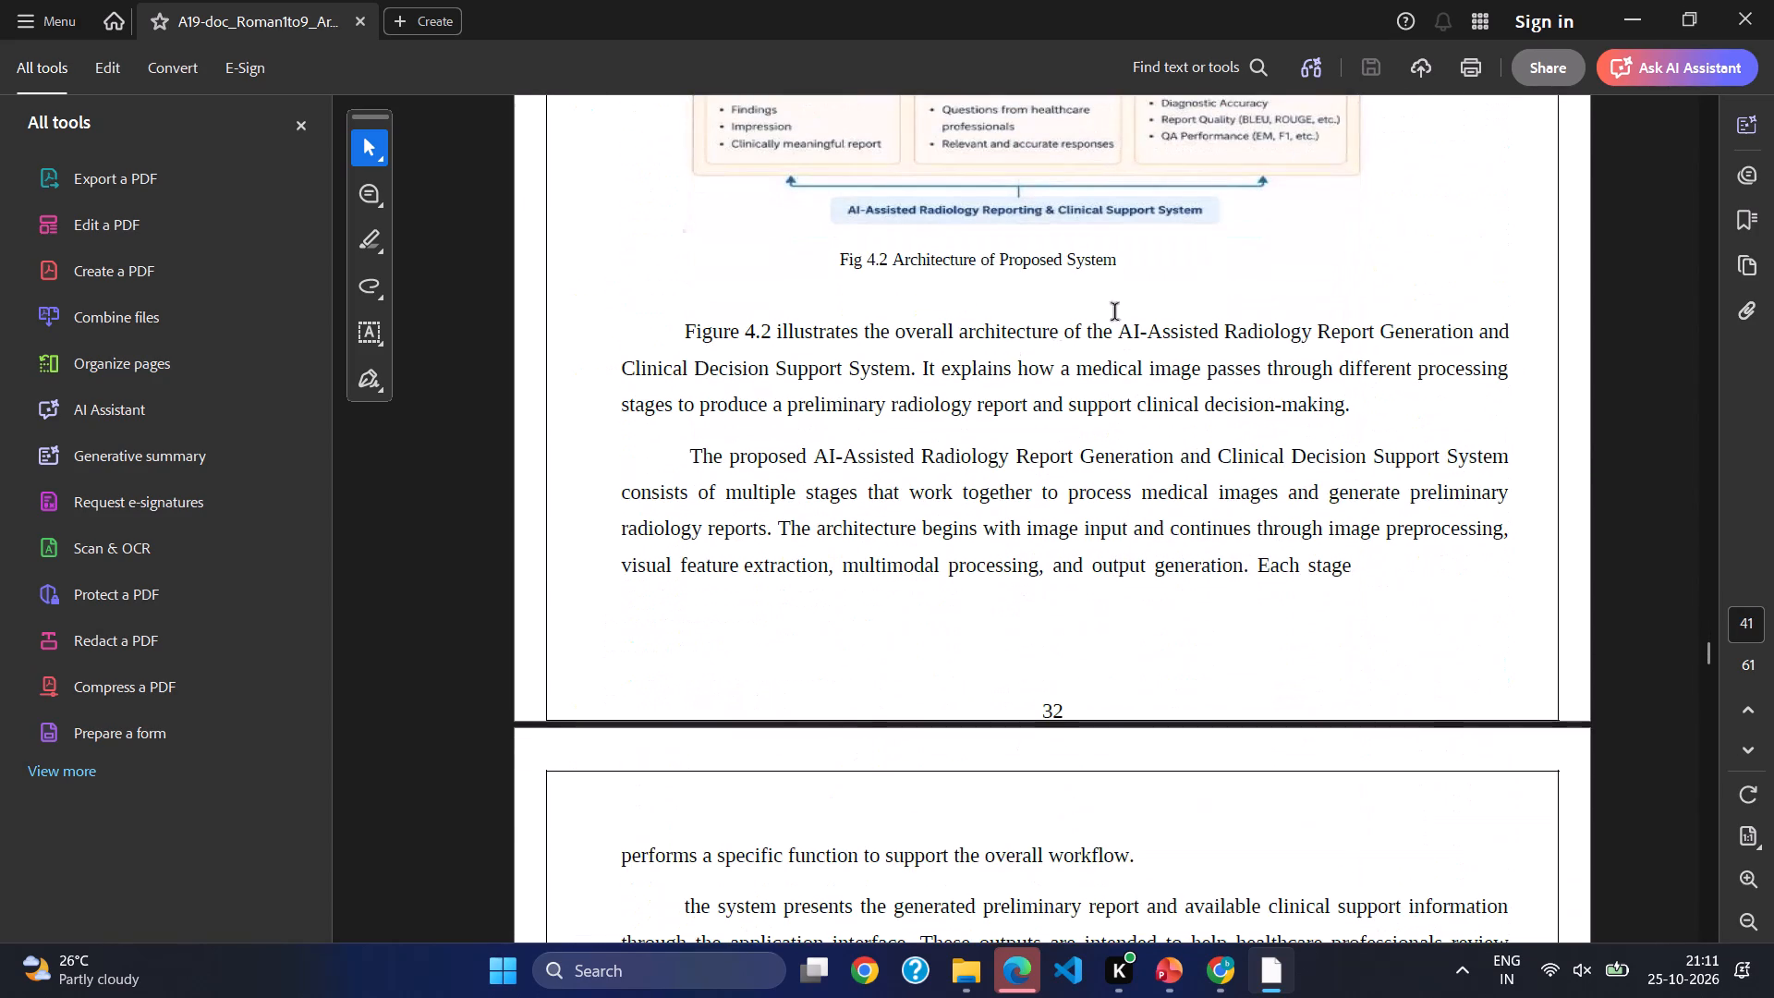
Close the PDF and reopen A19-doc_Roman1to9_Arabic10onwards.pdf from the recent files in Word, converting it to an editable document.
left_click(1773, 0)
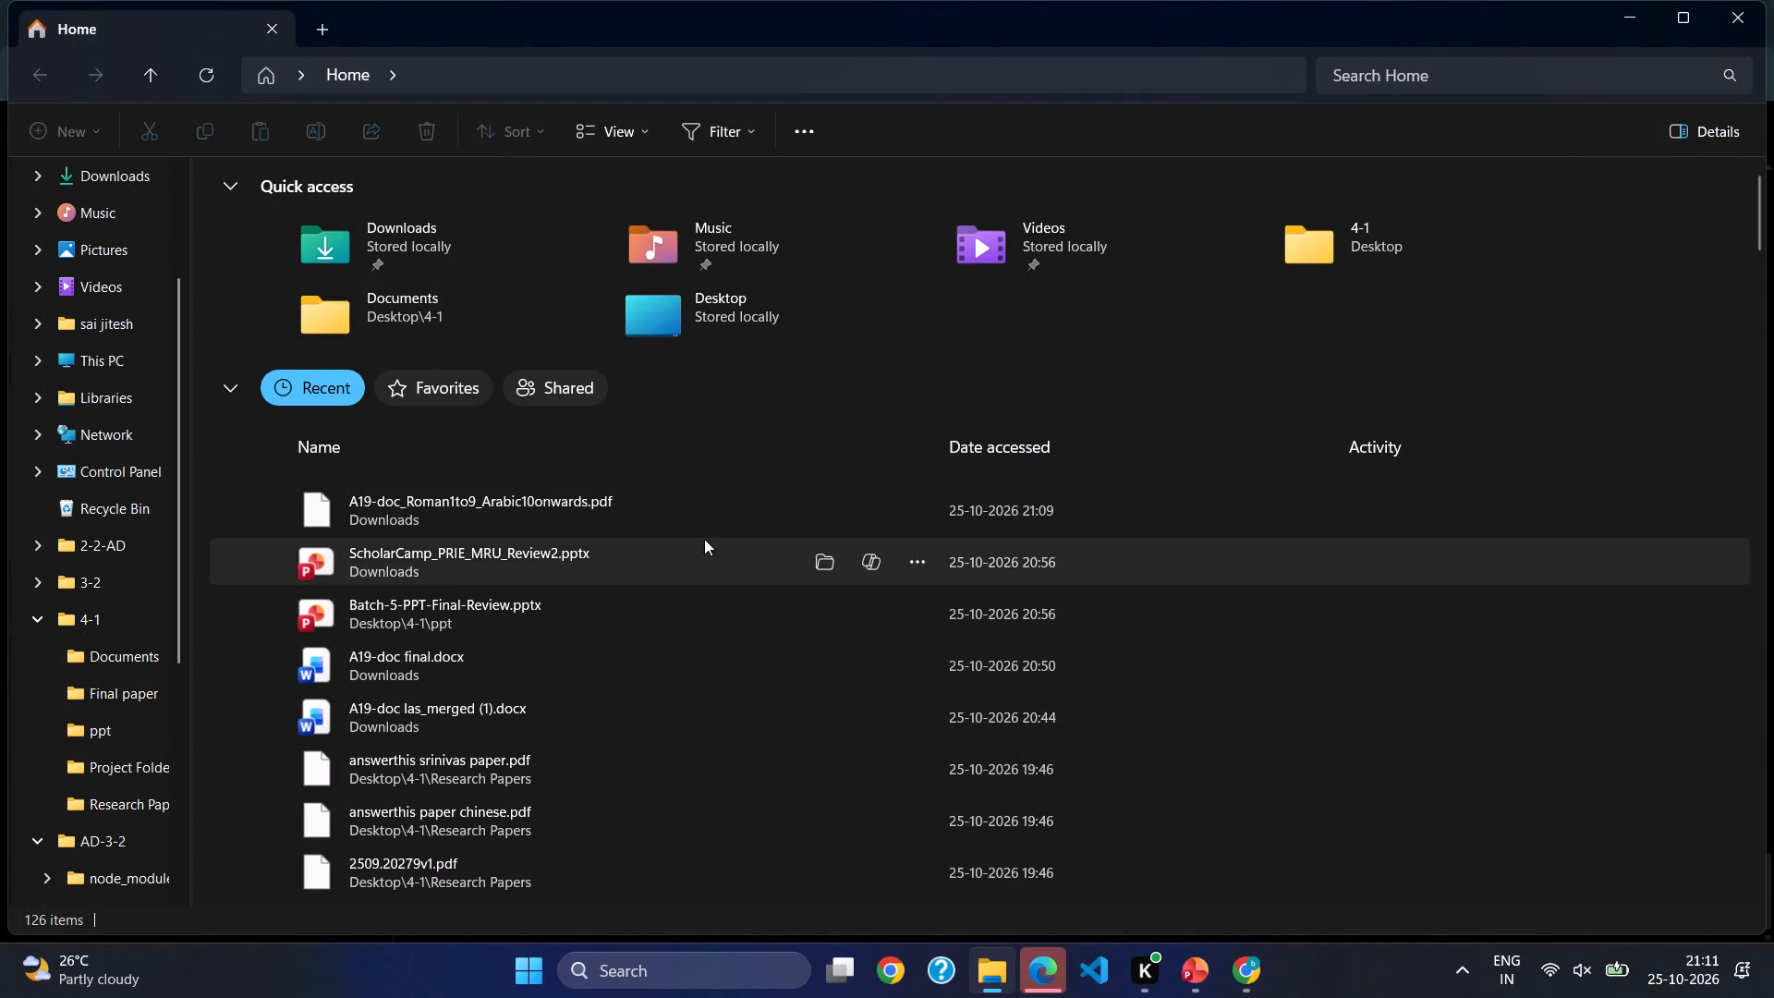
right_click(673, 517)
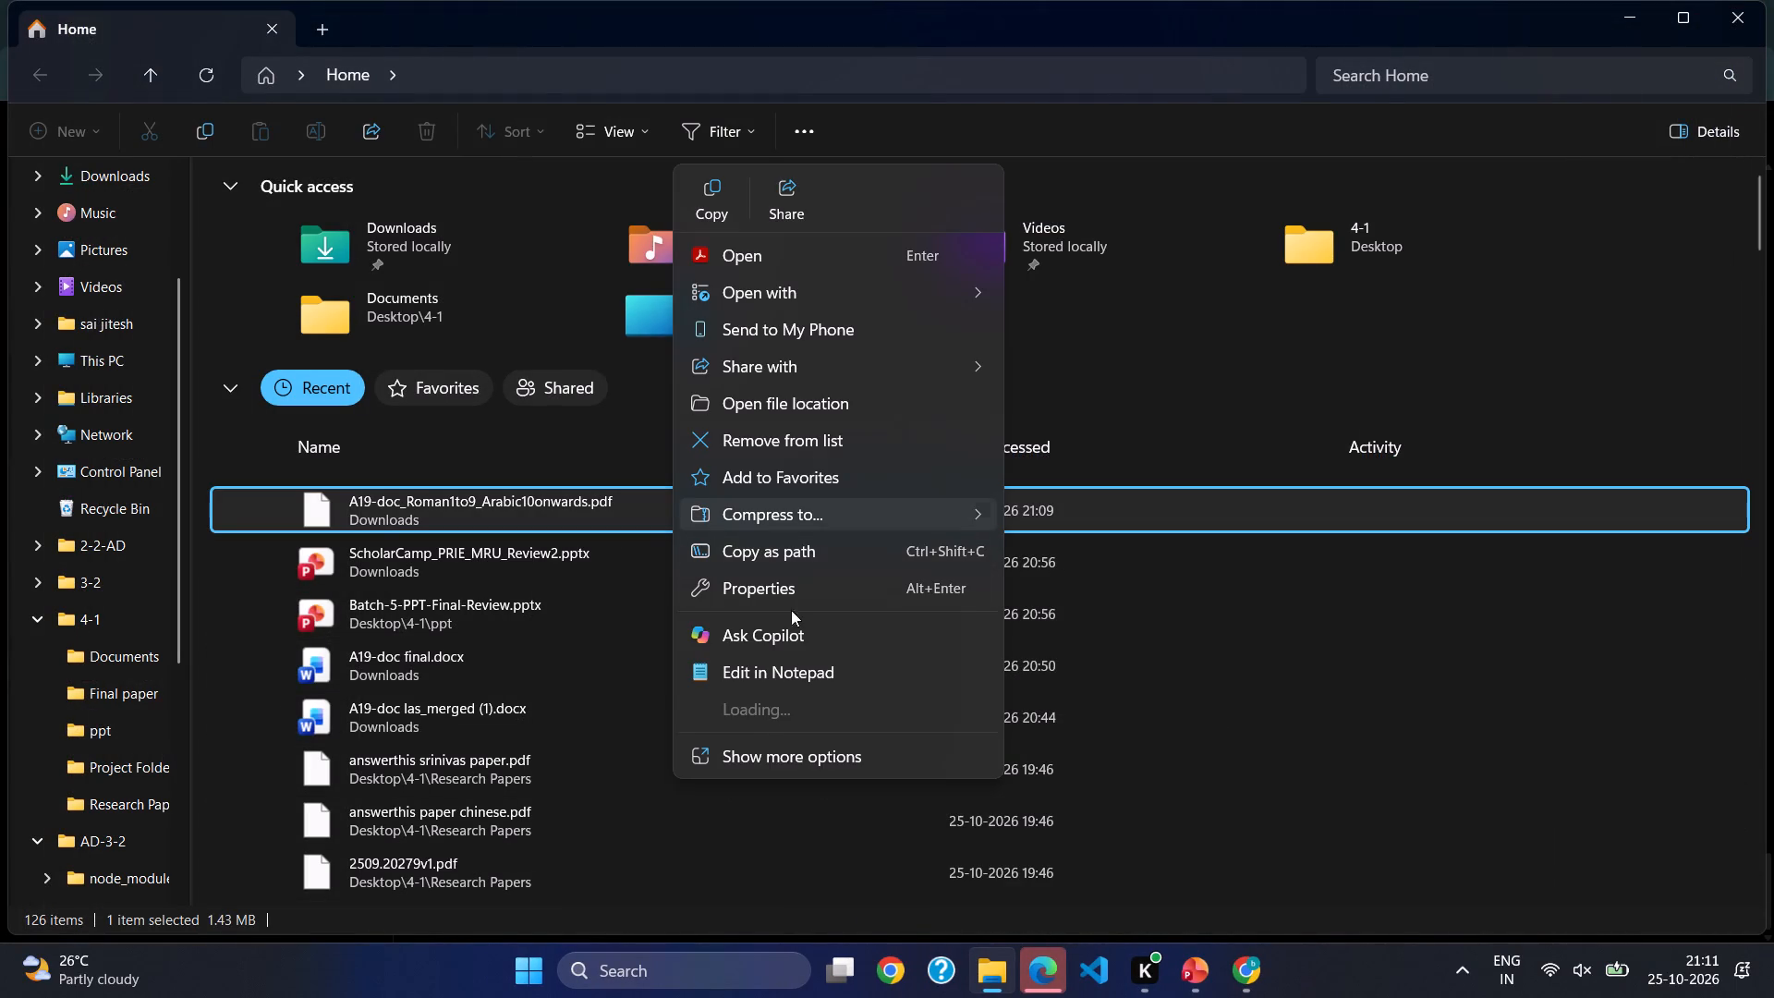
left_click(881, 303)
left_click(1079, 438)
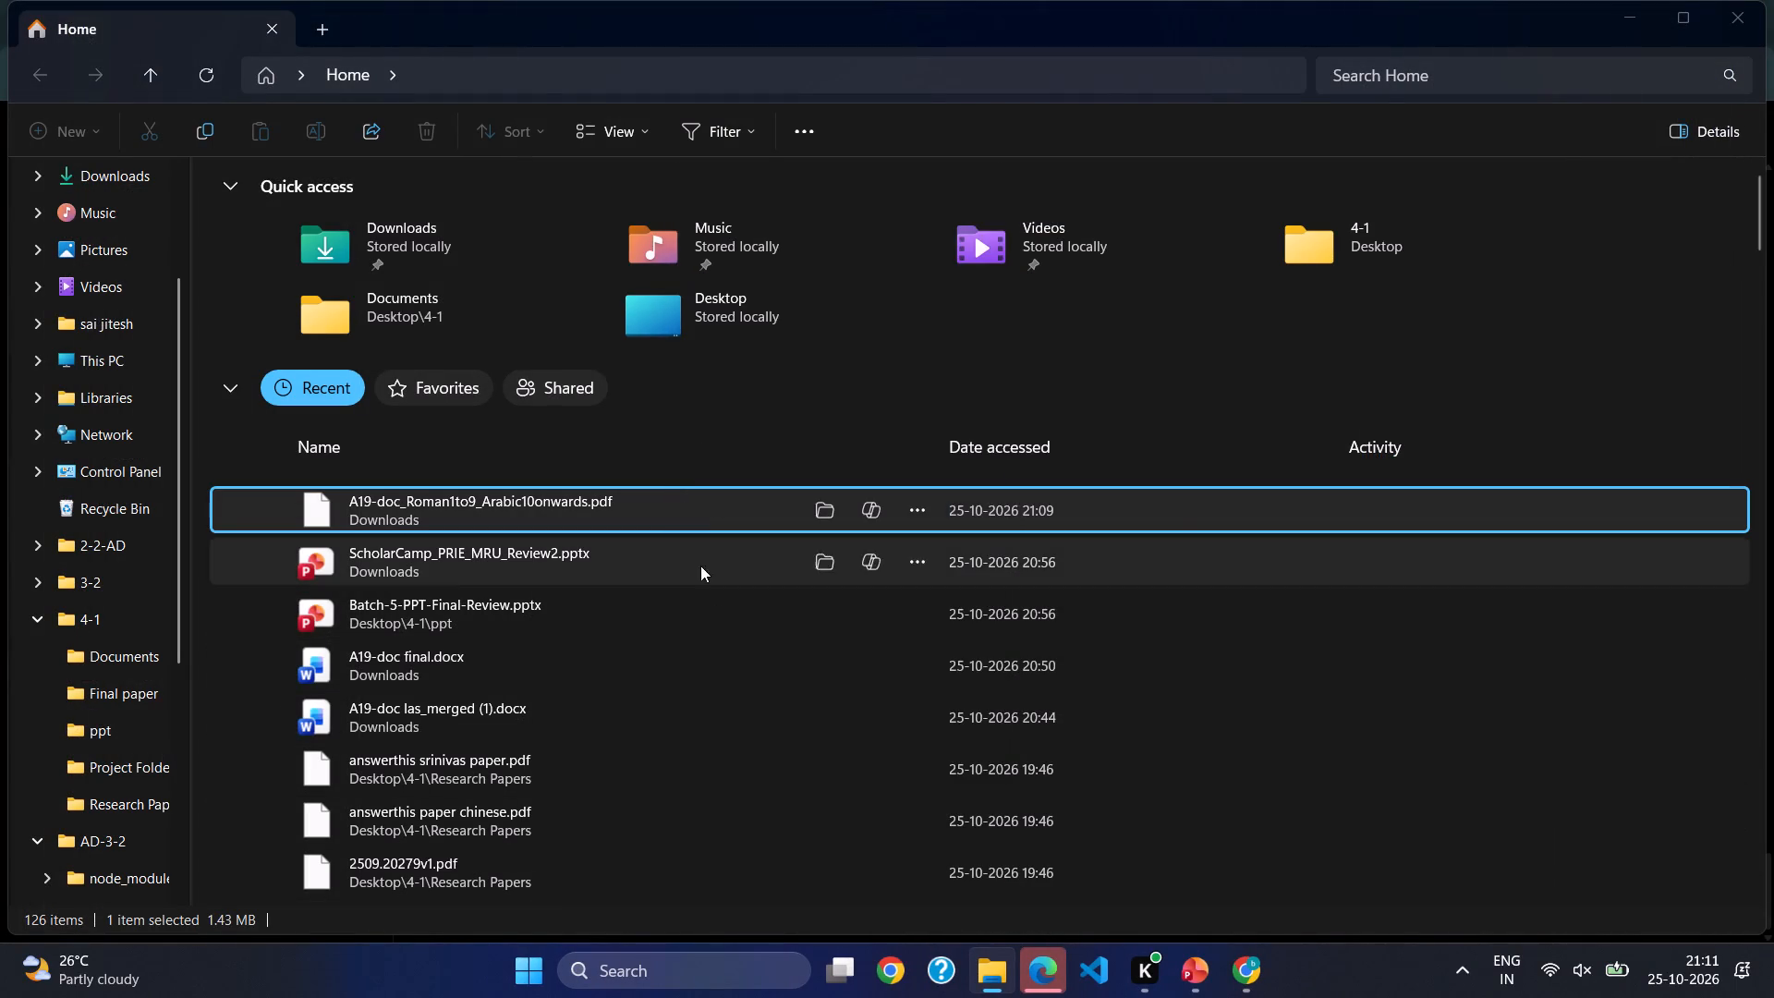
scroll(775, 688, "down", 2)
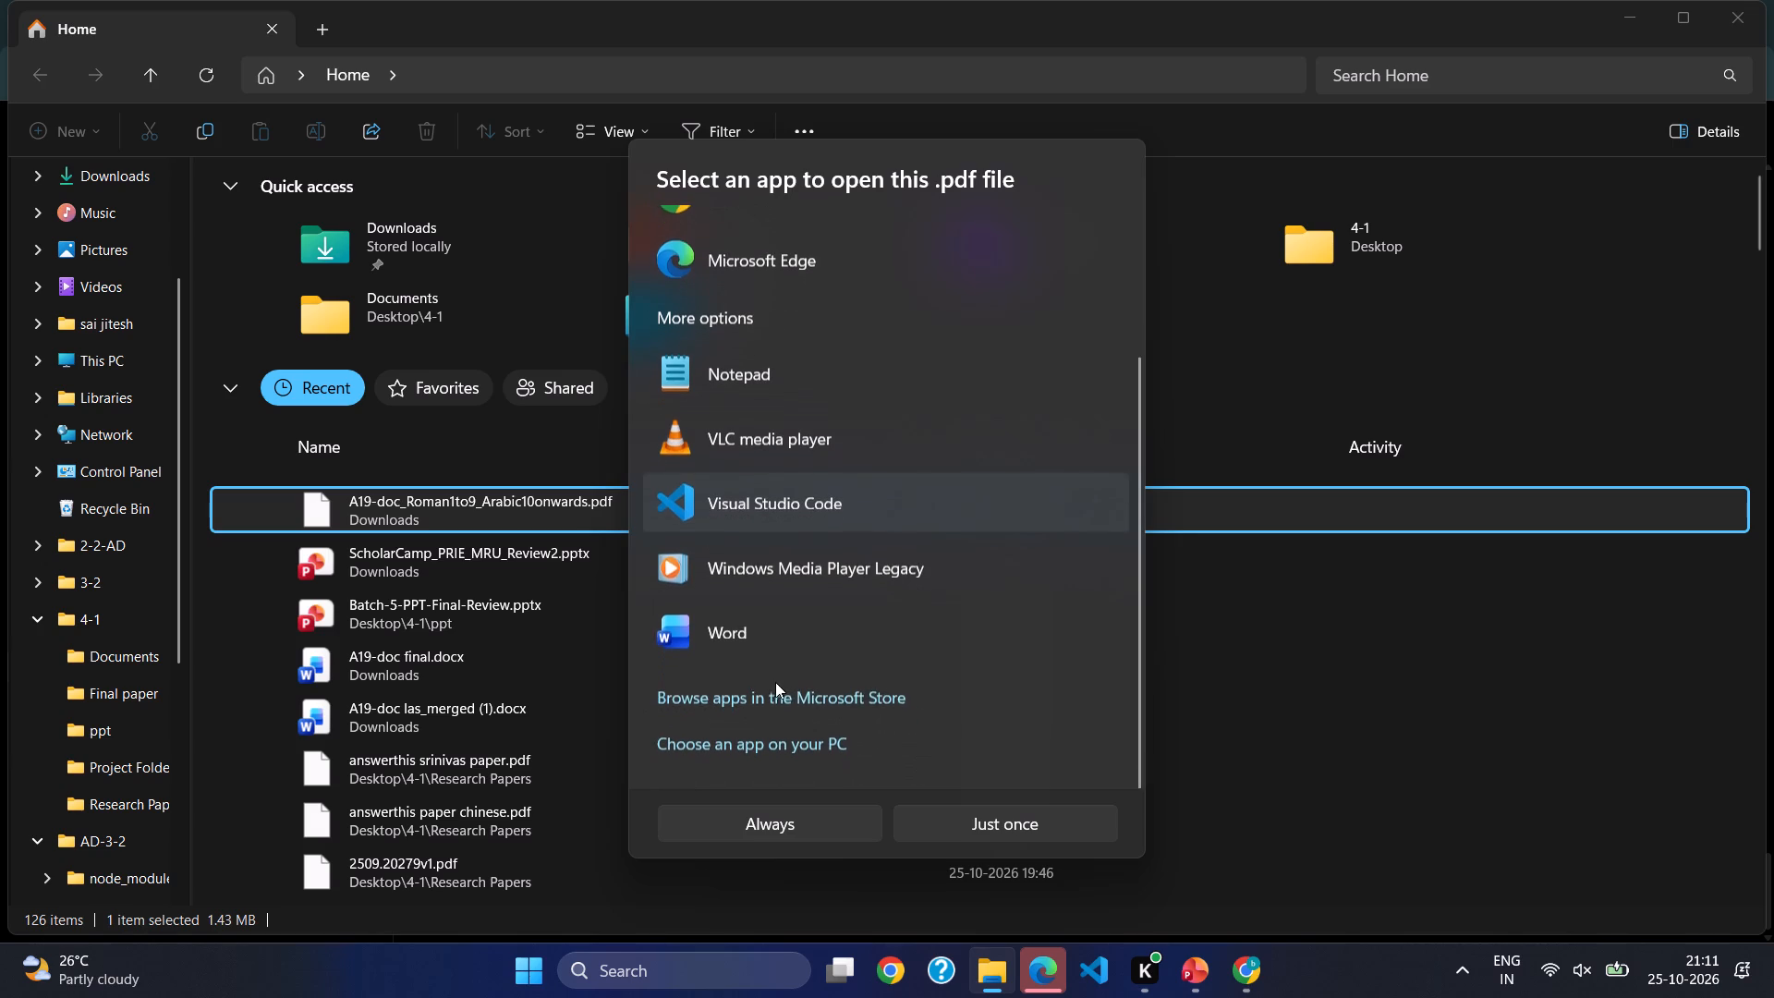
double_click(797, 656)
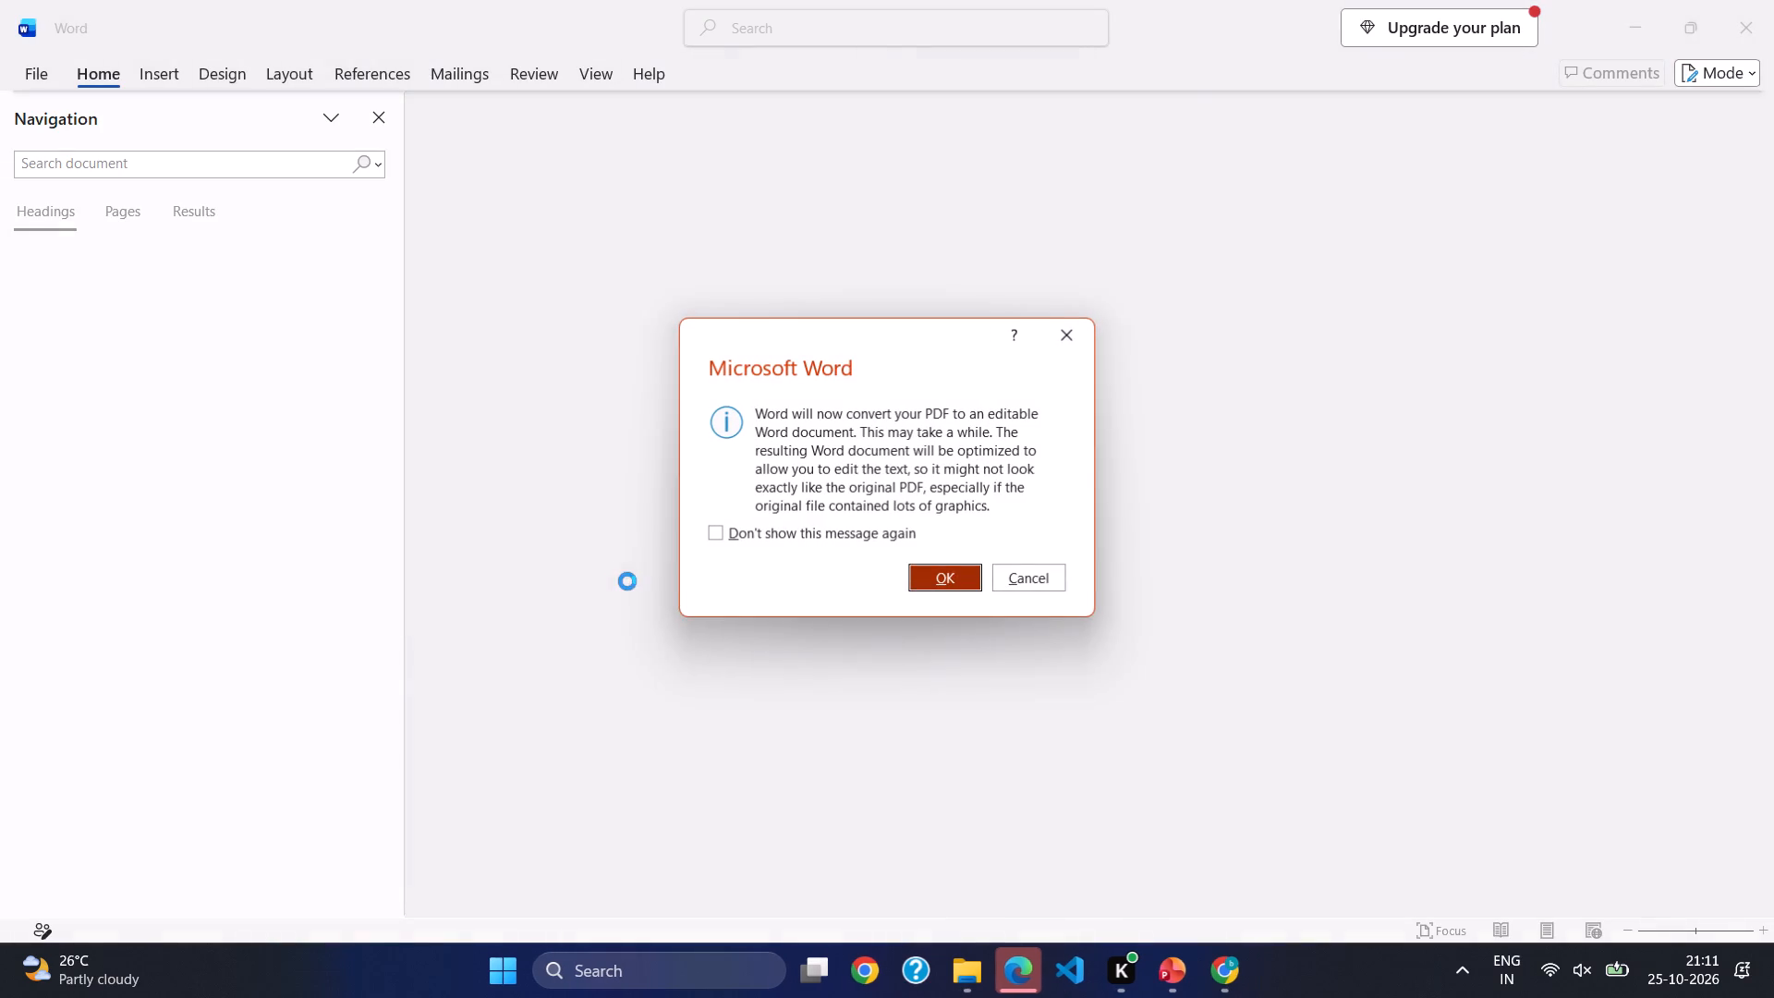
left_click(958, 568)
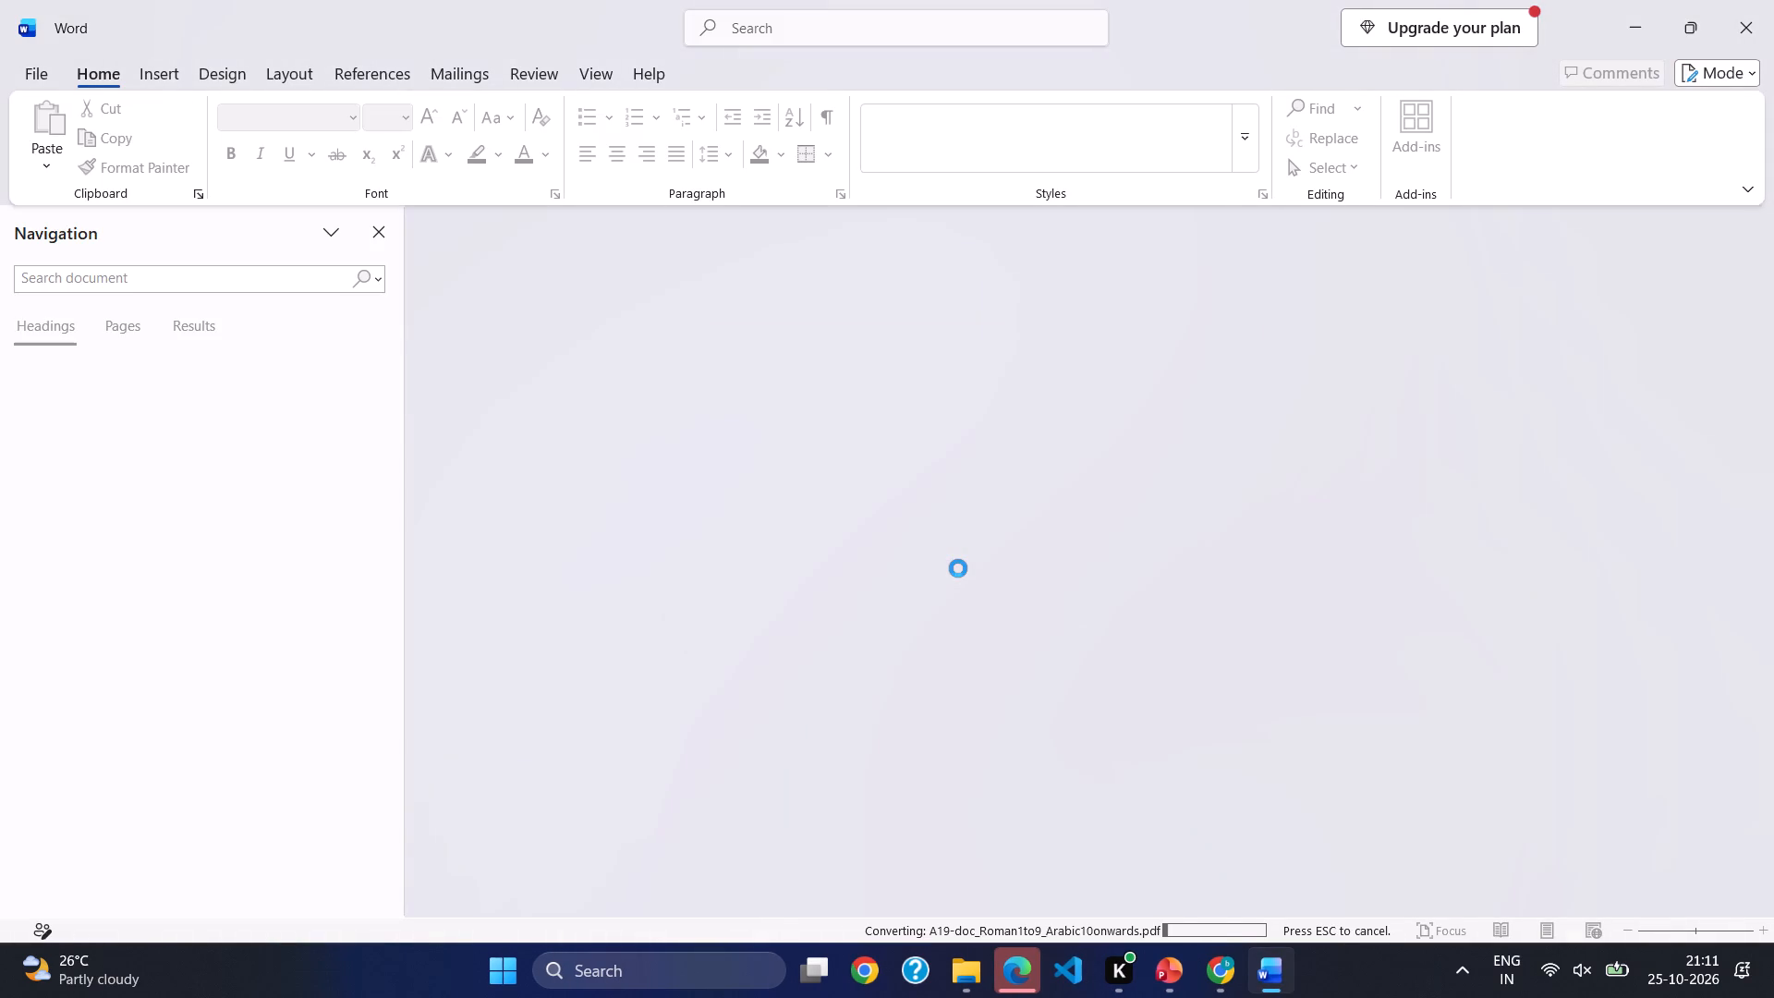
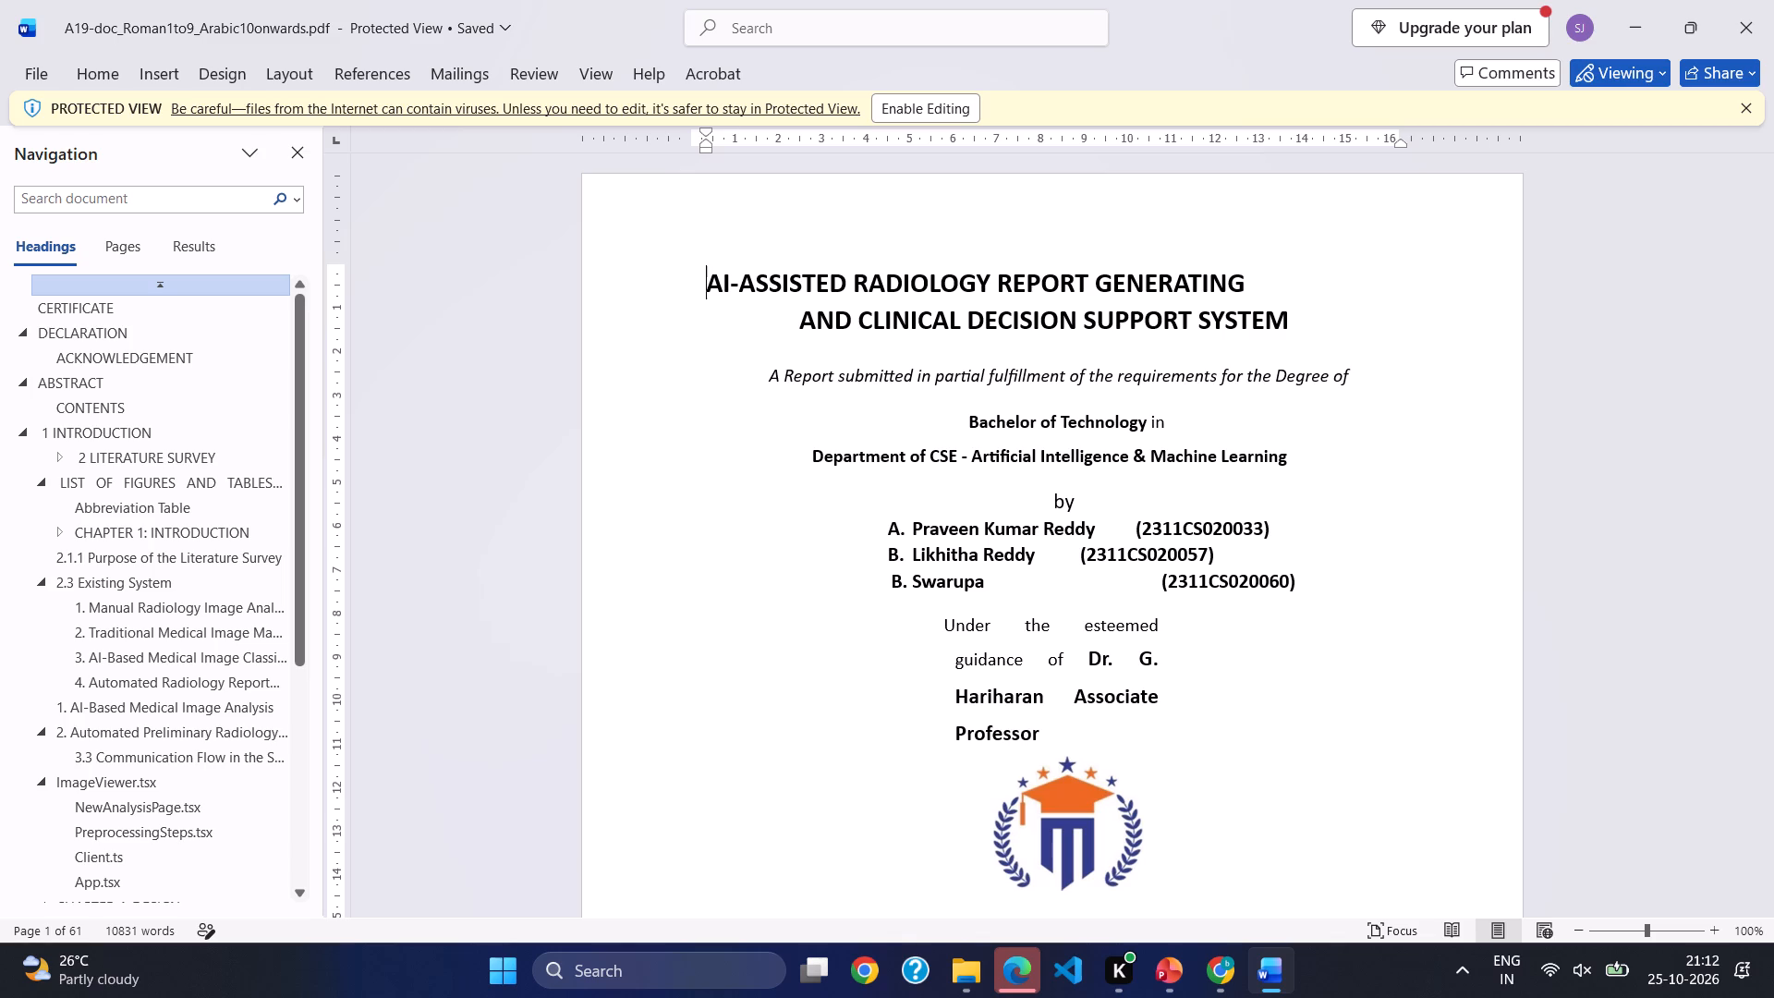
Enable editing on the protected PDF and accept its conversion to an editable Word document.
left_click(924, 115)
scroll(1009, 627, "down", 1)
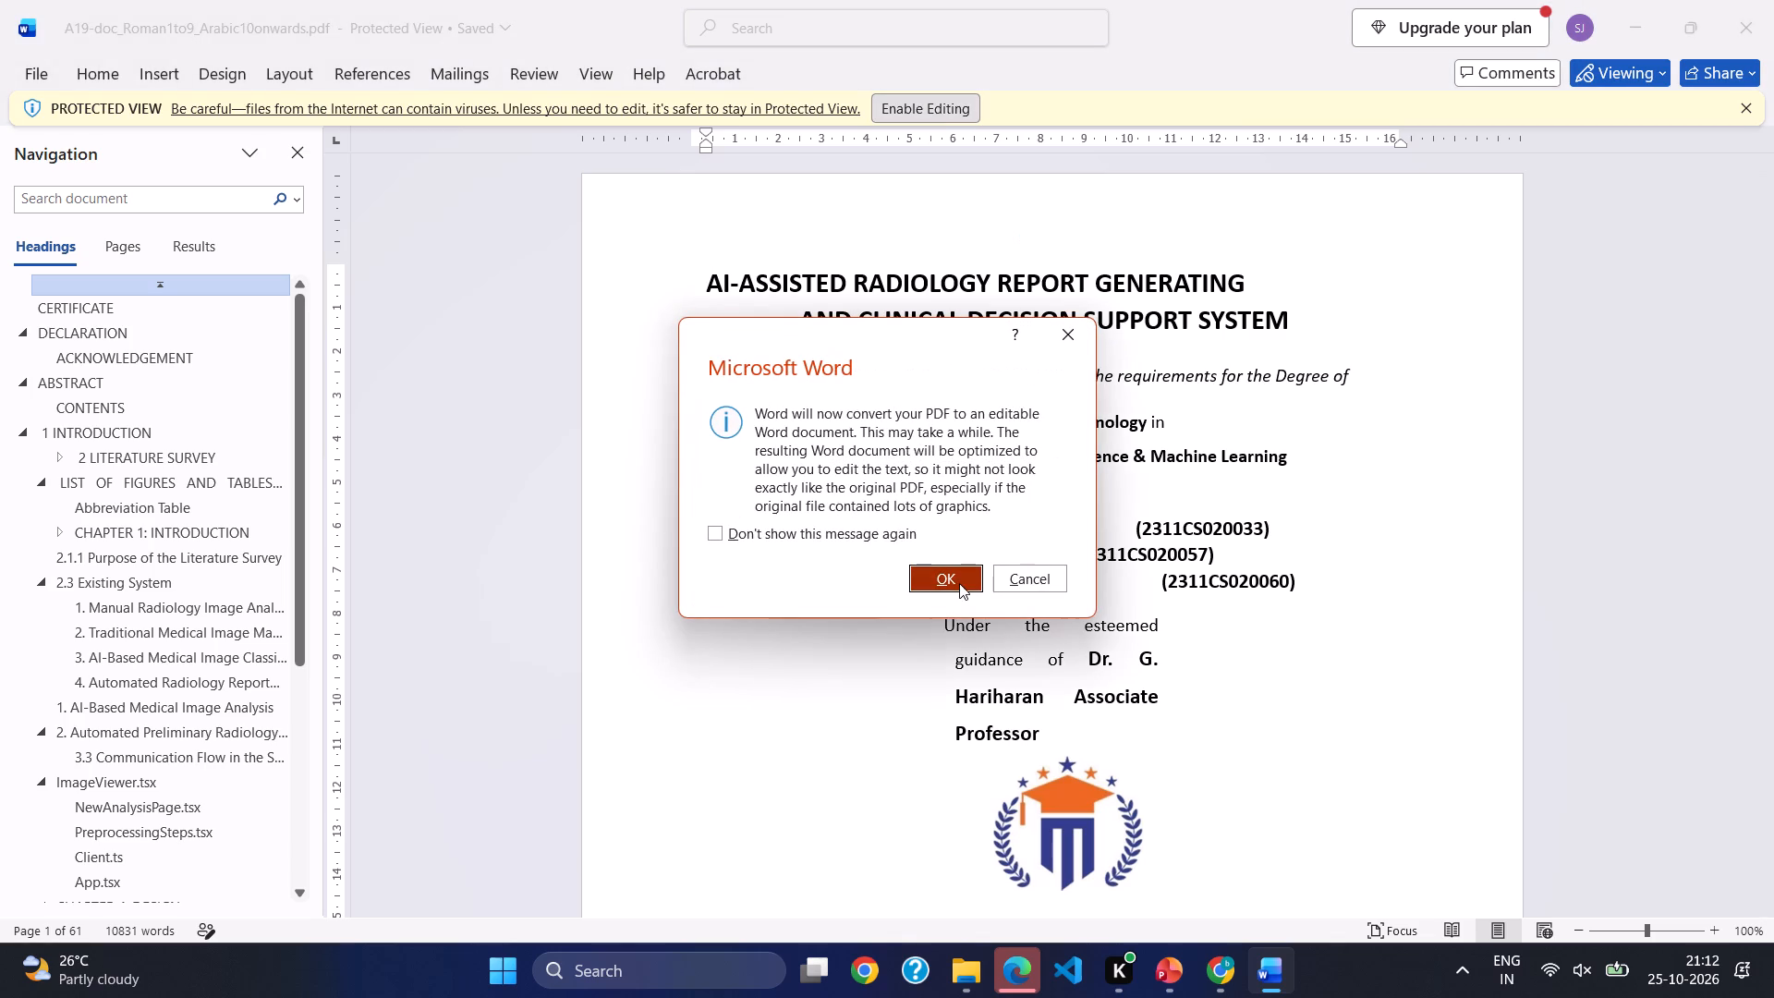
left_click(958, 583)
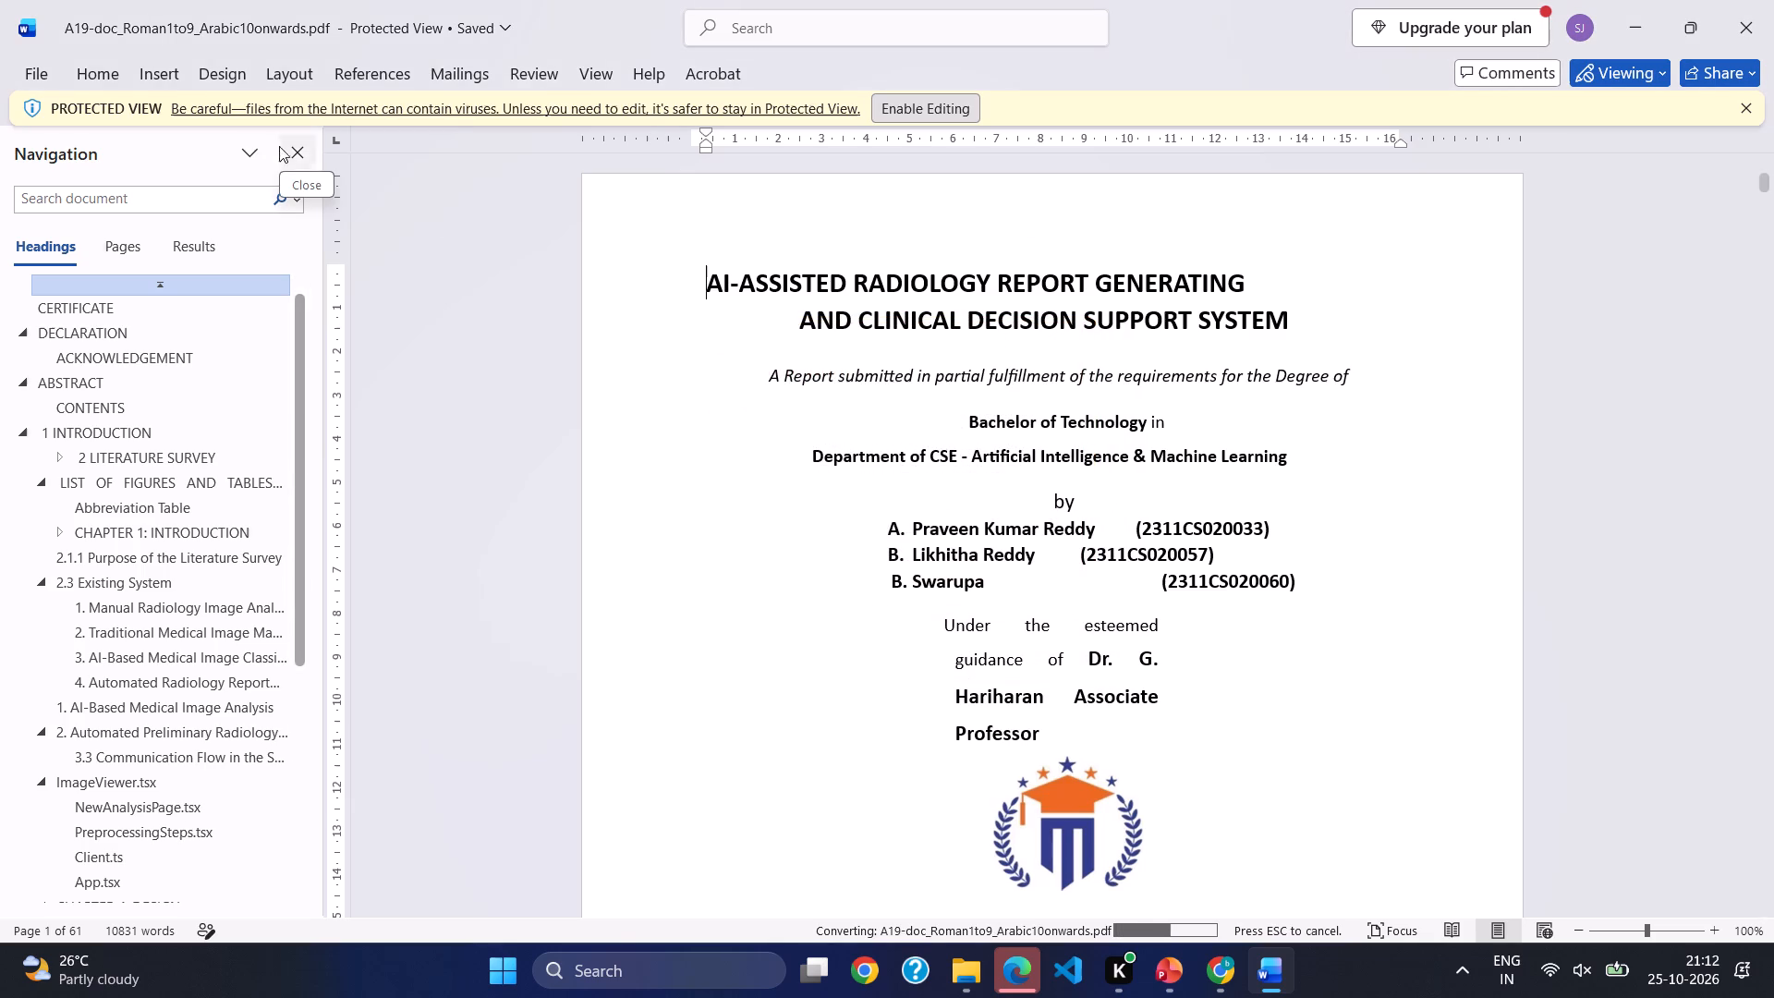
left_click(297, 140)
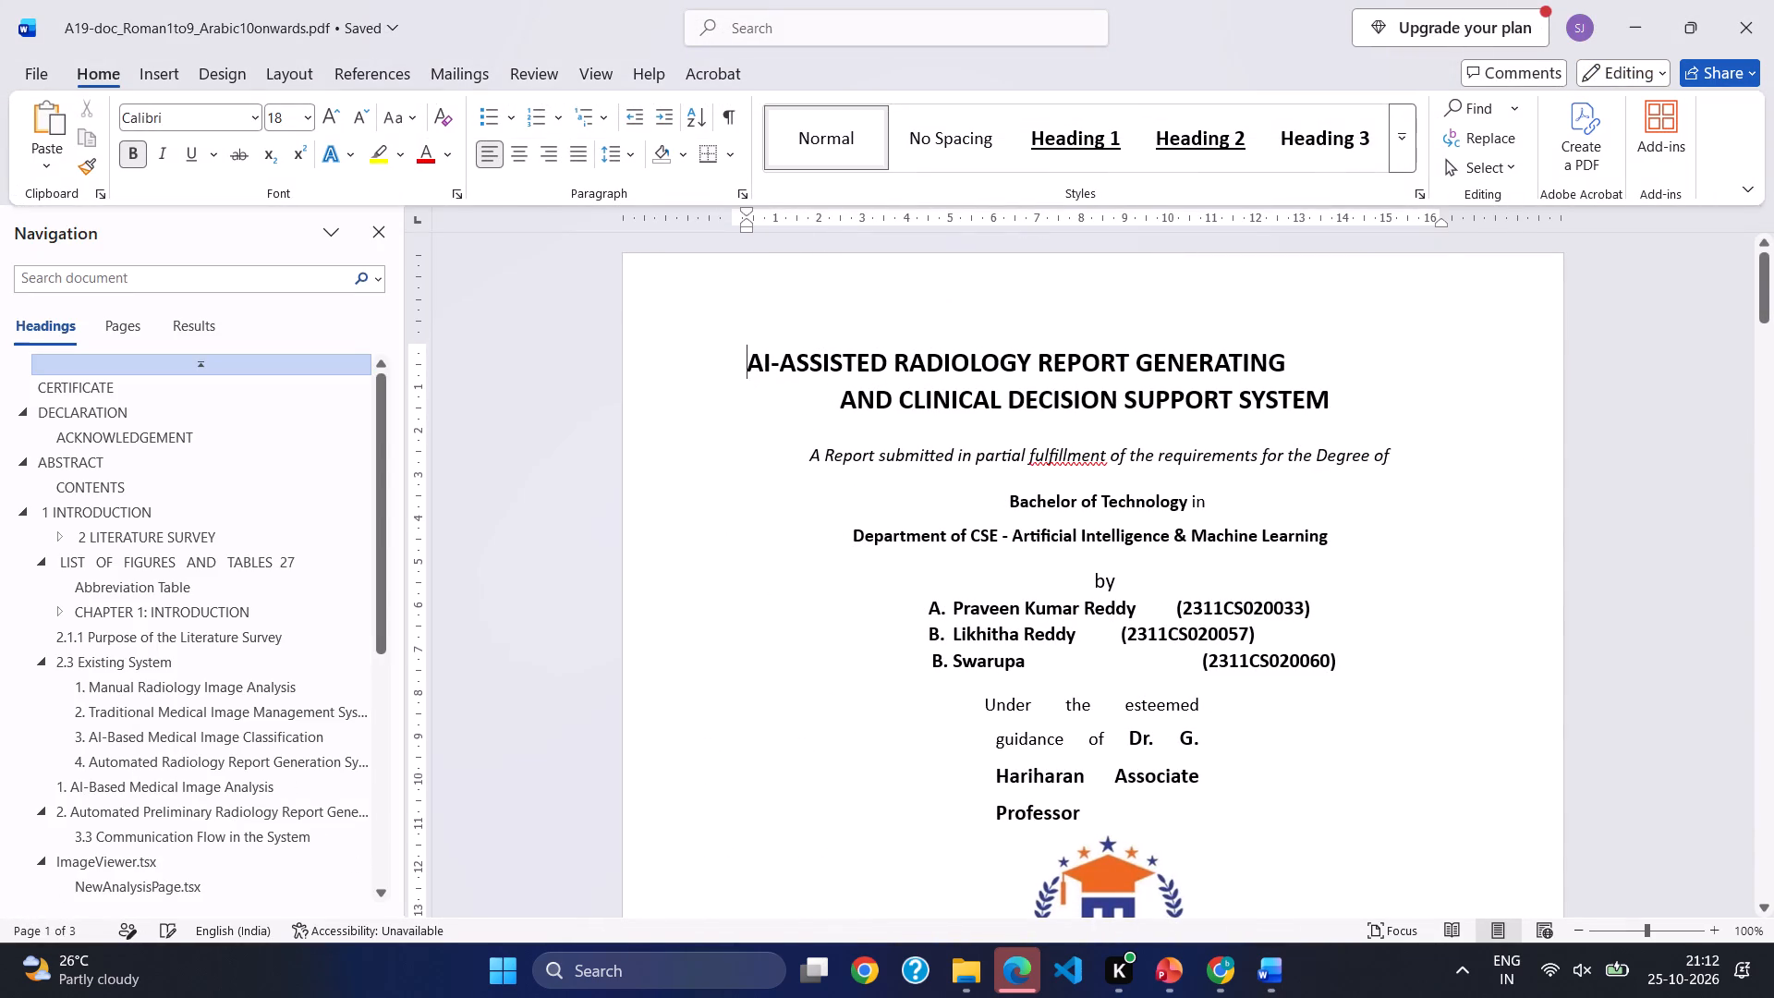
Break the guidance line on the title page so the guide's name starts on its own line.
scroll(1051, 740, "down", 1)
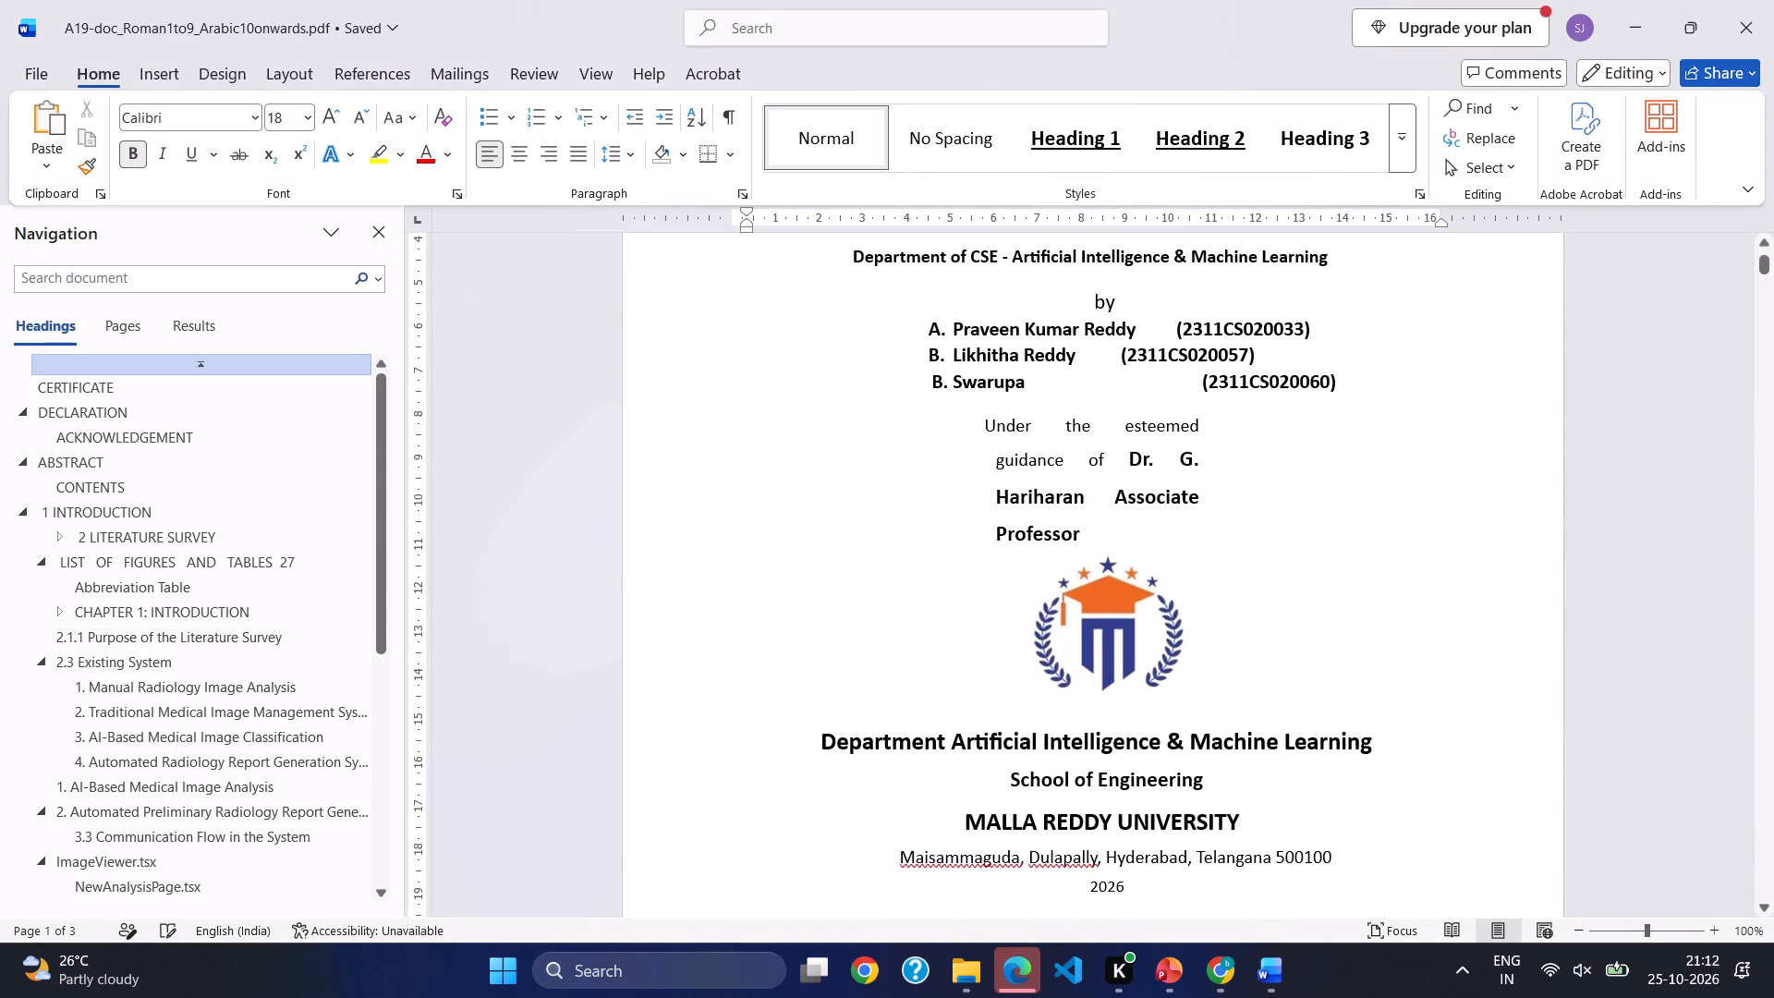
left_click(1130, 458)
key("Return")
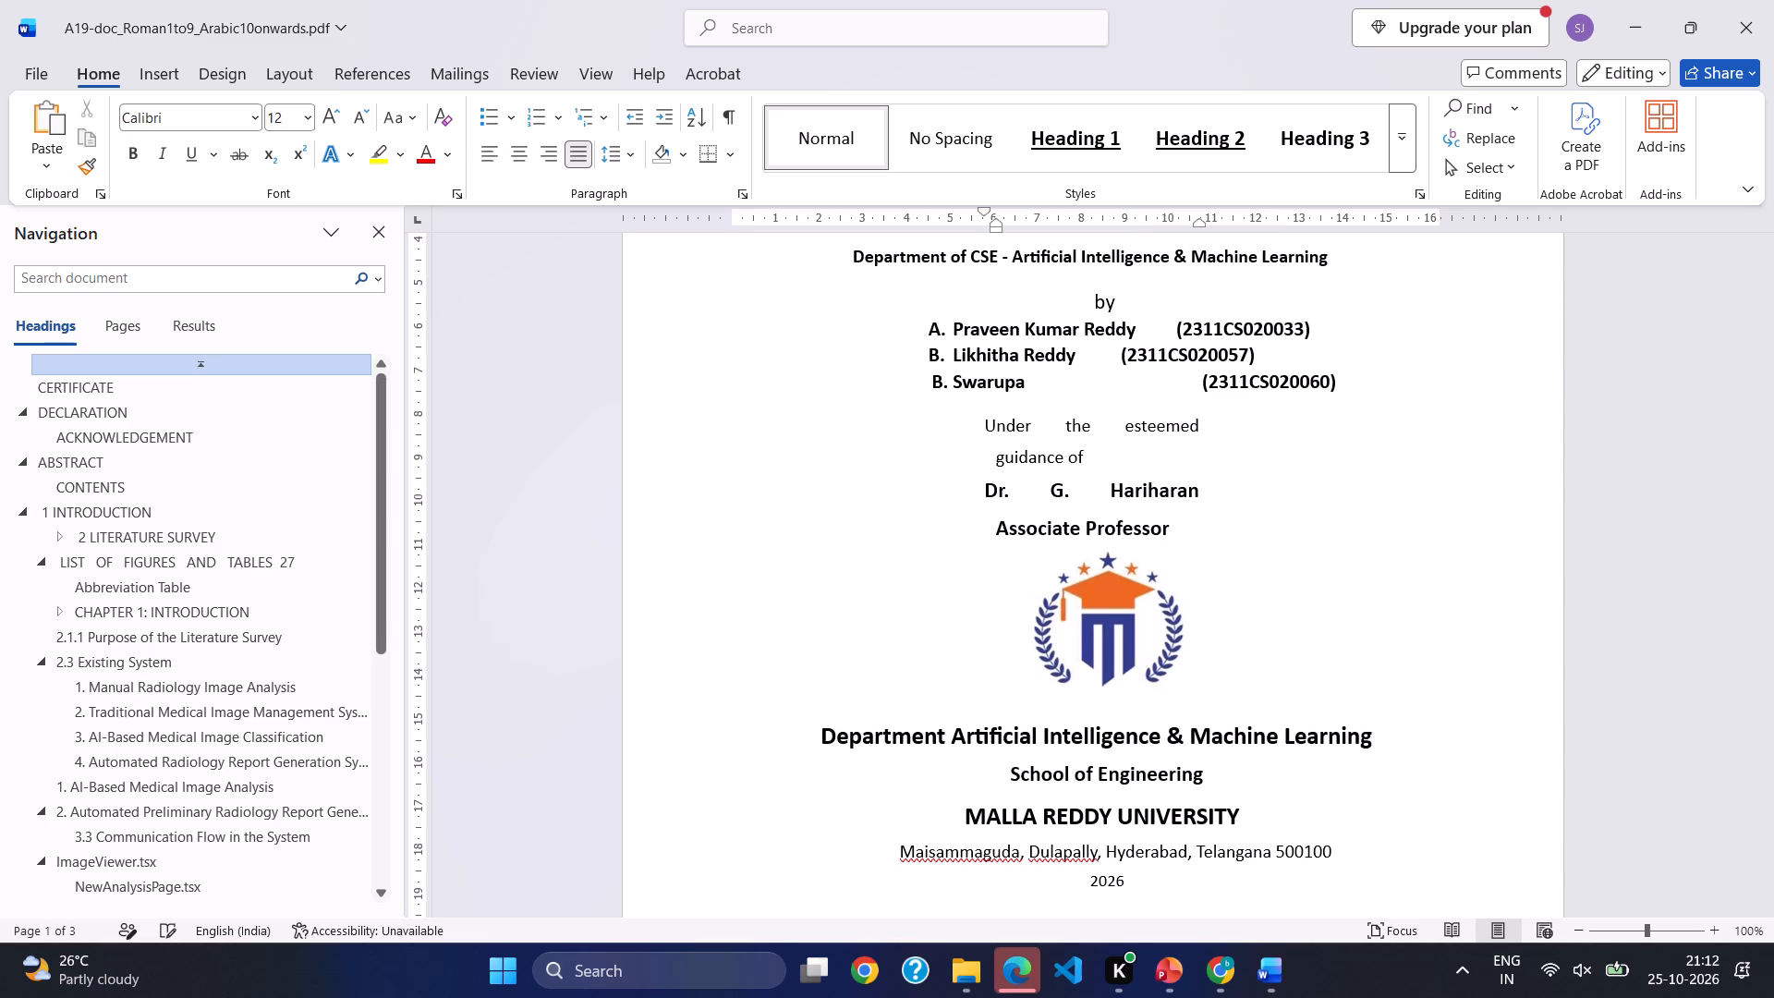
Remove the wide gaps between the title, initial and surname in the guide's name on the title page.
key("Right")
key("Right")
key("Right")
key("Right")
key("Right")
key("Right")
key("Left")
key("Left")
key("BackSpace")
key("Right")
key("Right")
key("Right")
key("Right")
key("Right")
key("Right")
key("Left")
key("Left")
key("Left")
key("BackSpace")
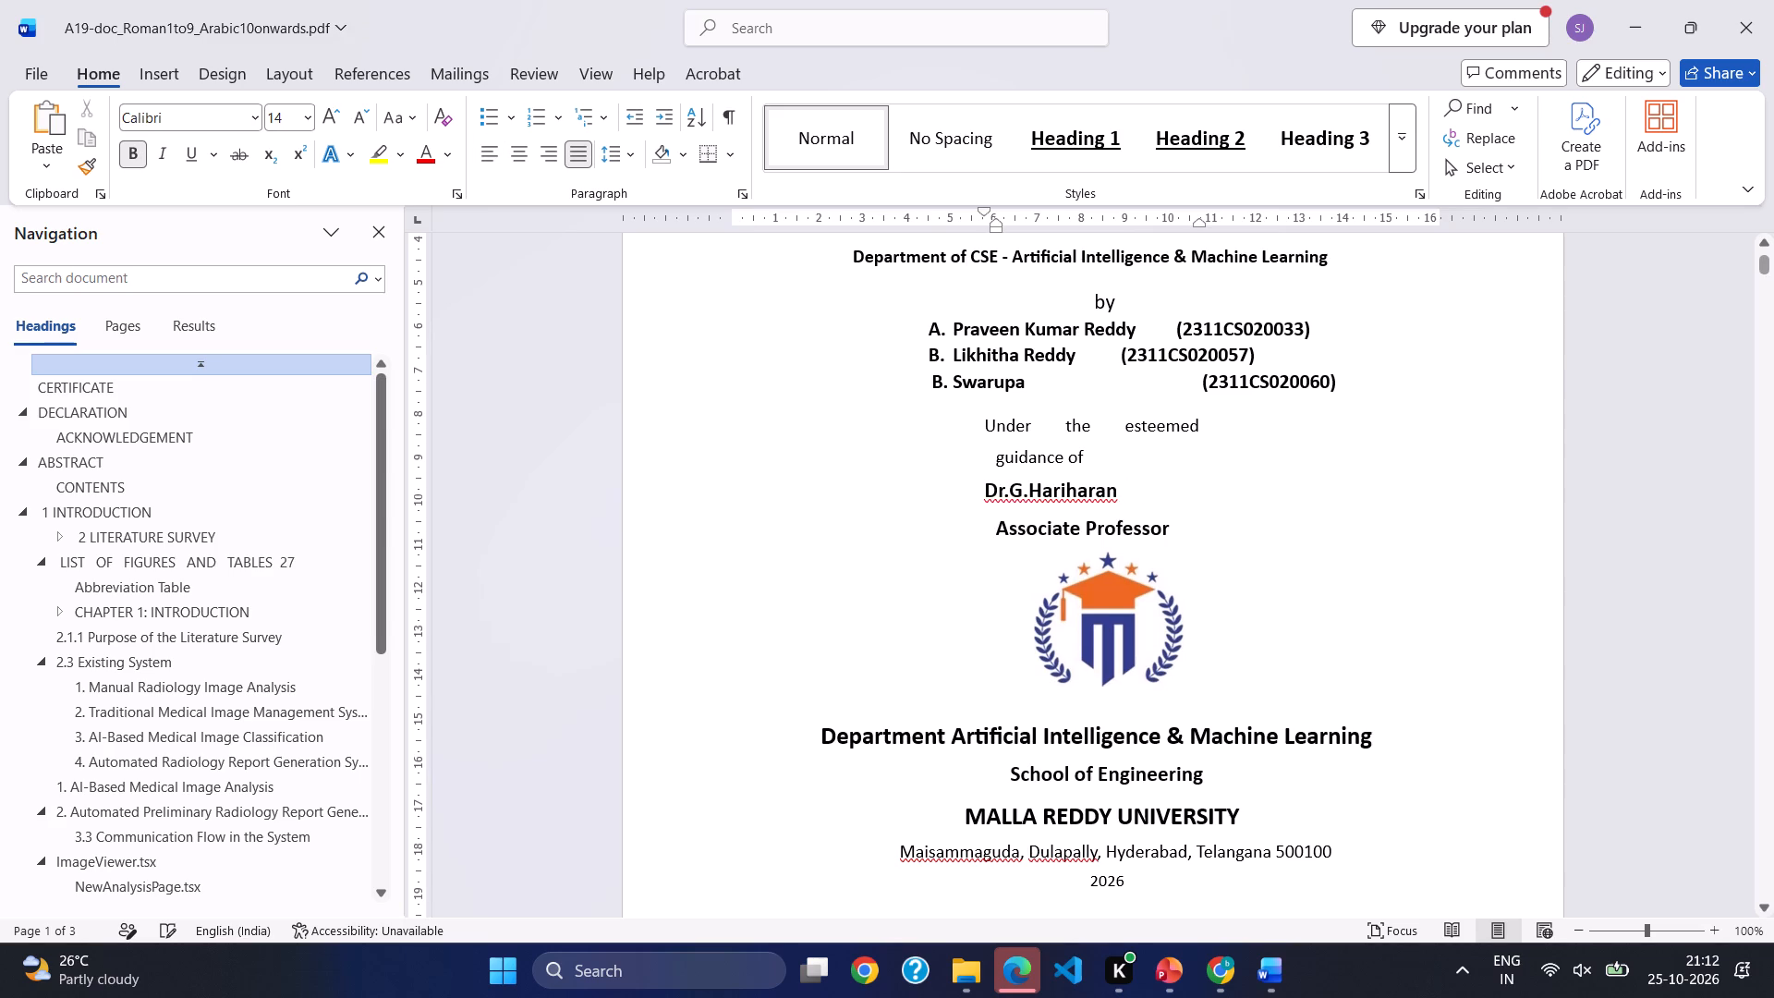
Join "Under the esteemed guidance of" into a single line and indent it with spaces toward the middle of the title page.
left_click(1003, 466)
key("Left")
key("BackSpace")
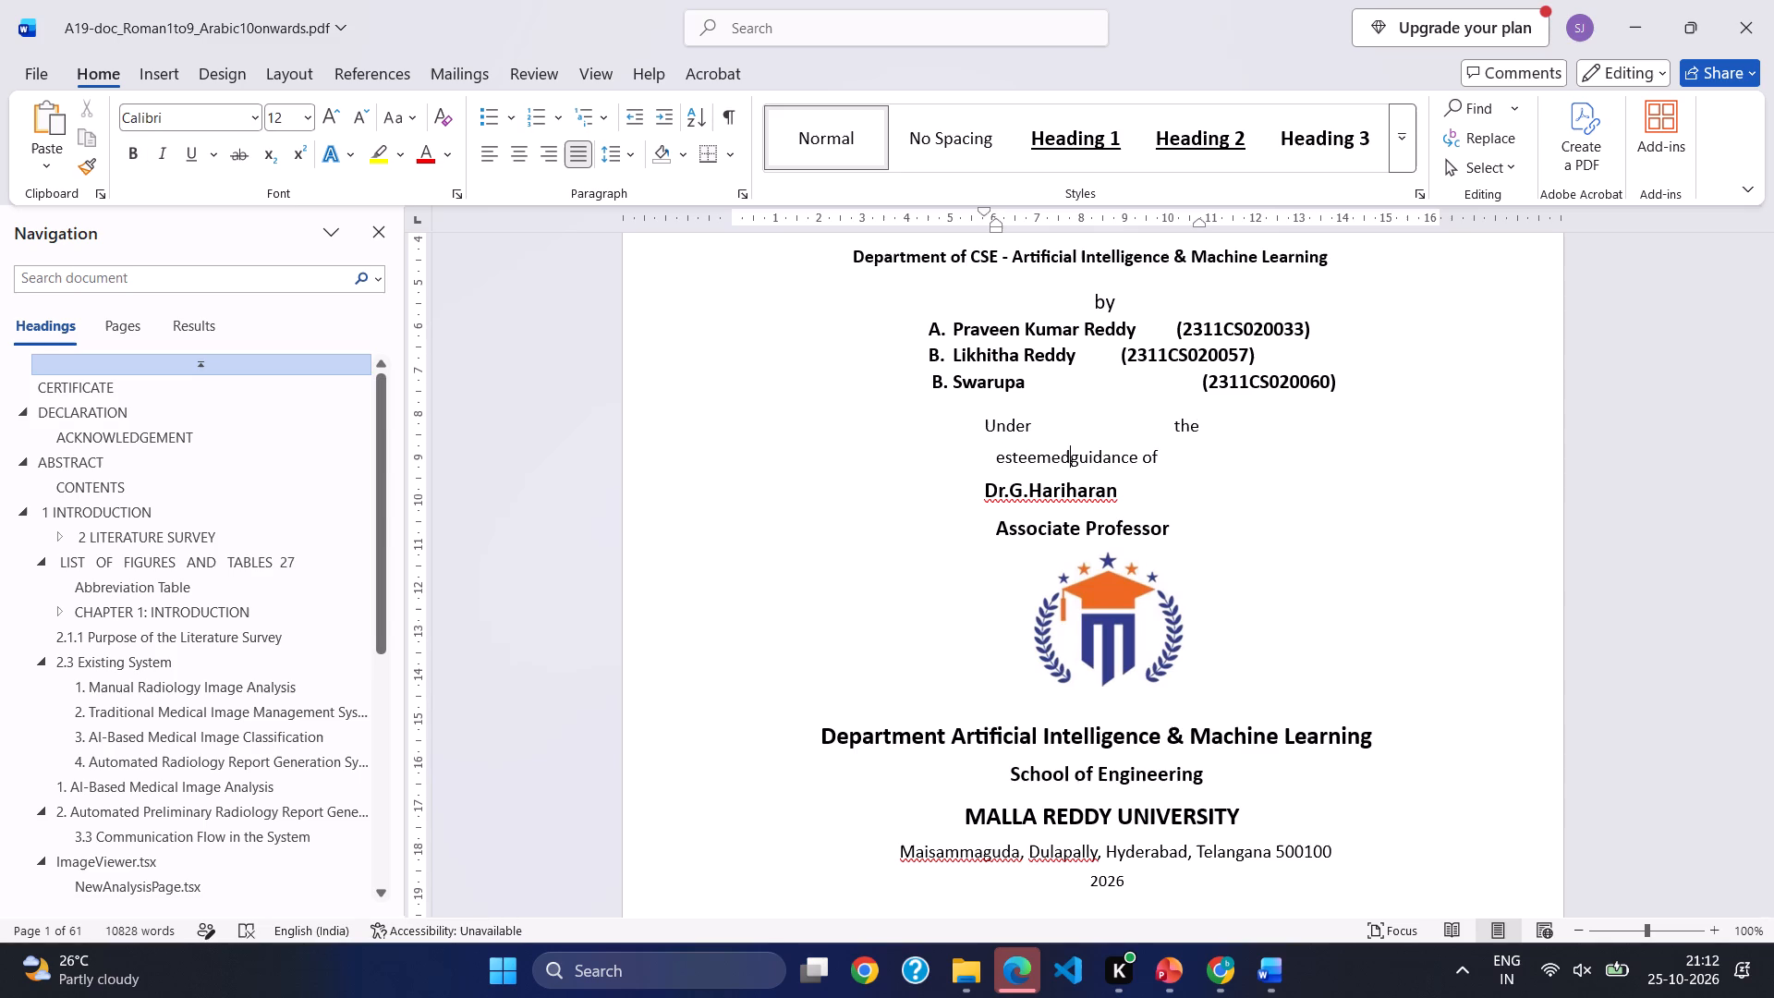
key("space")
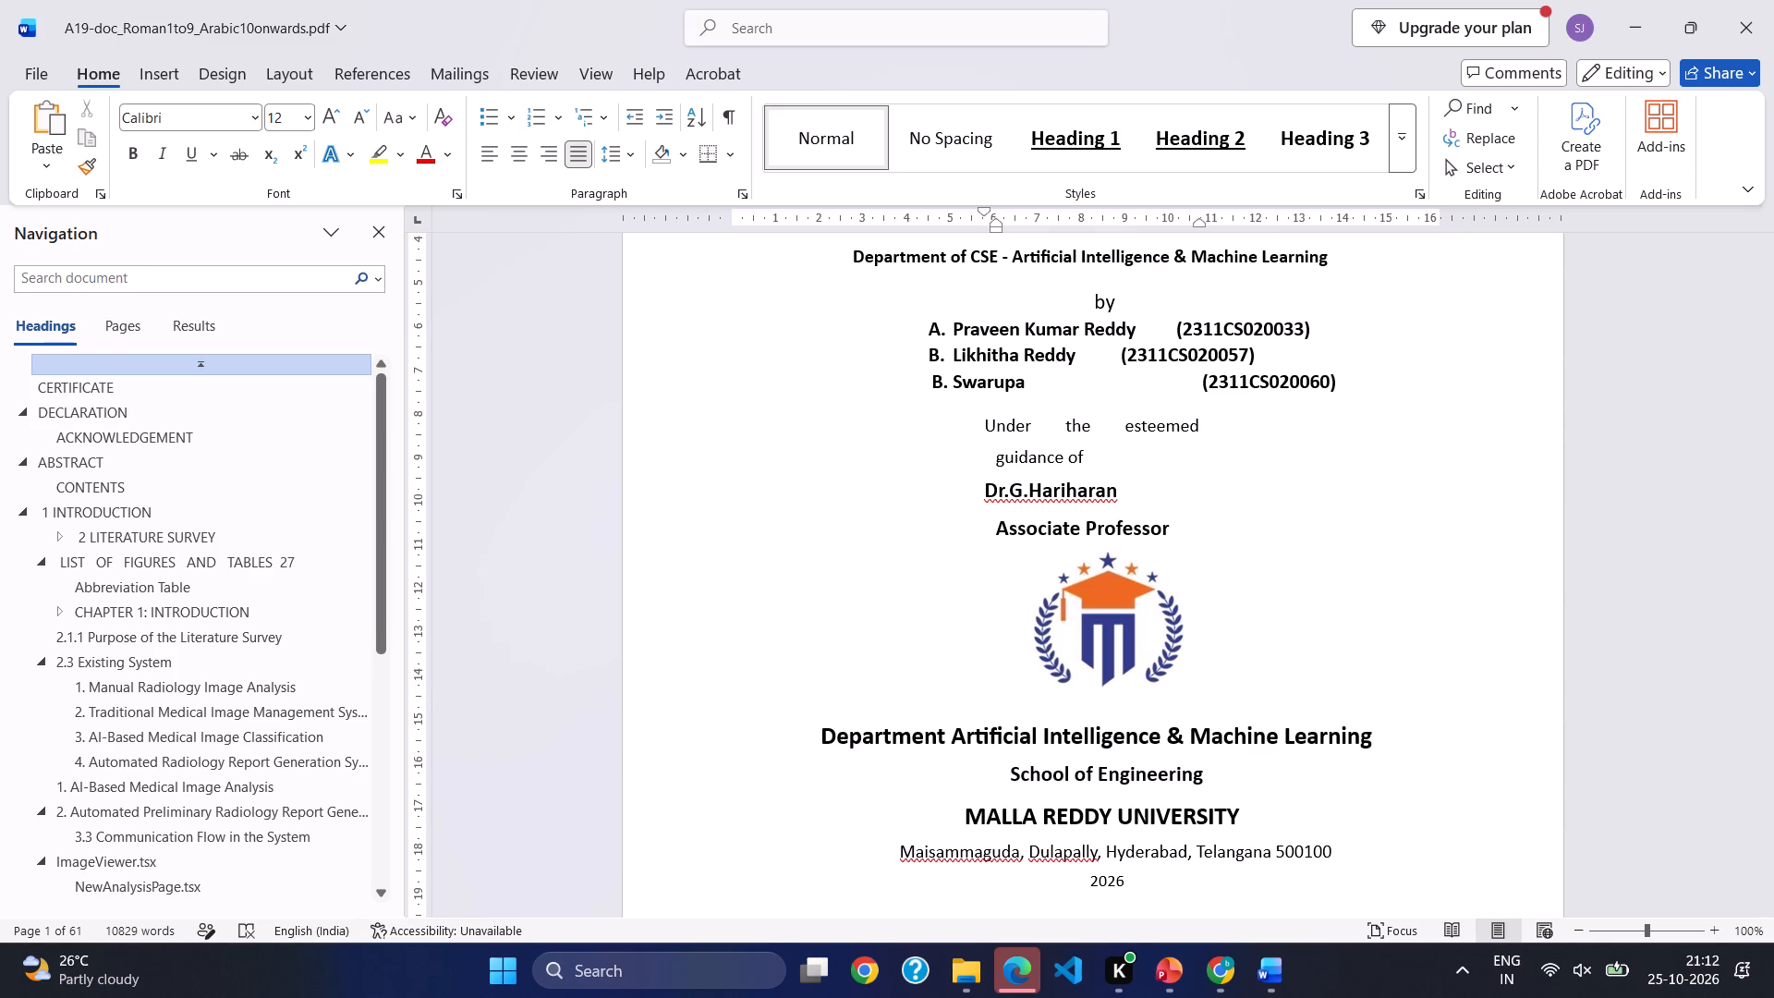
key("Up")
key("Left")
key("Left")
key("Right")
key("BackSpace")
key("BackSpace")
key("space")
key("space")
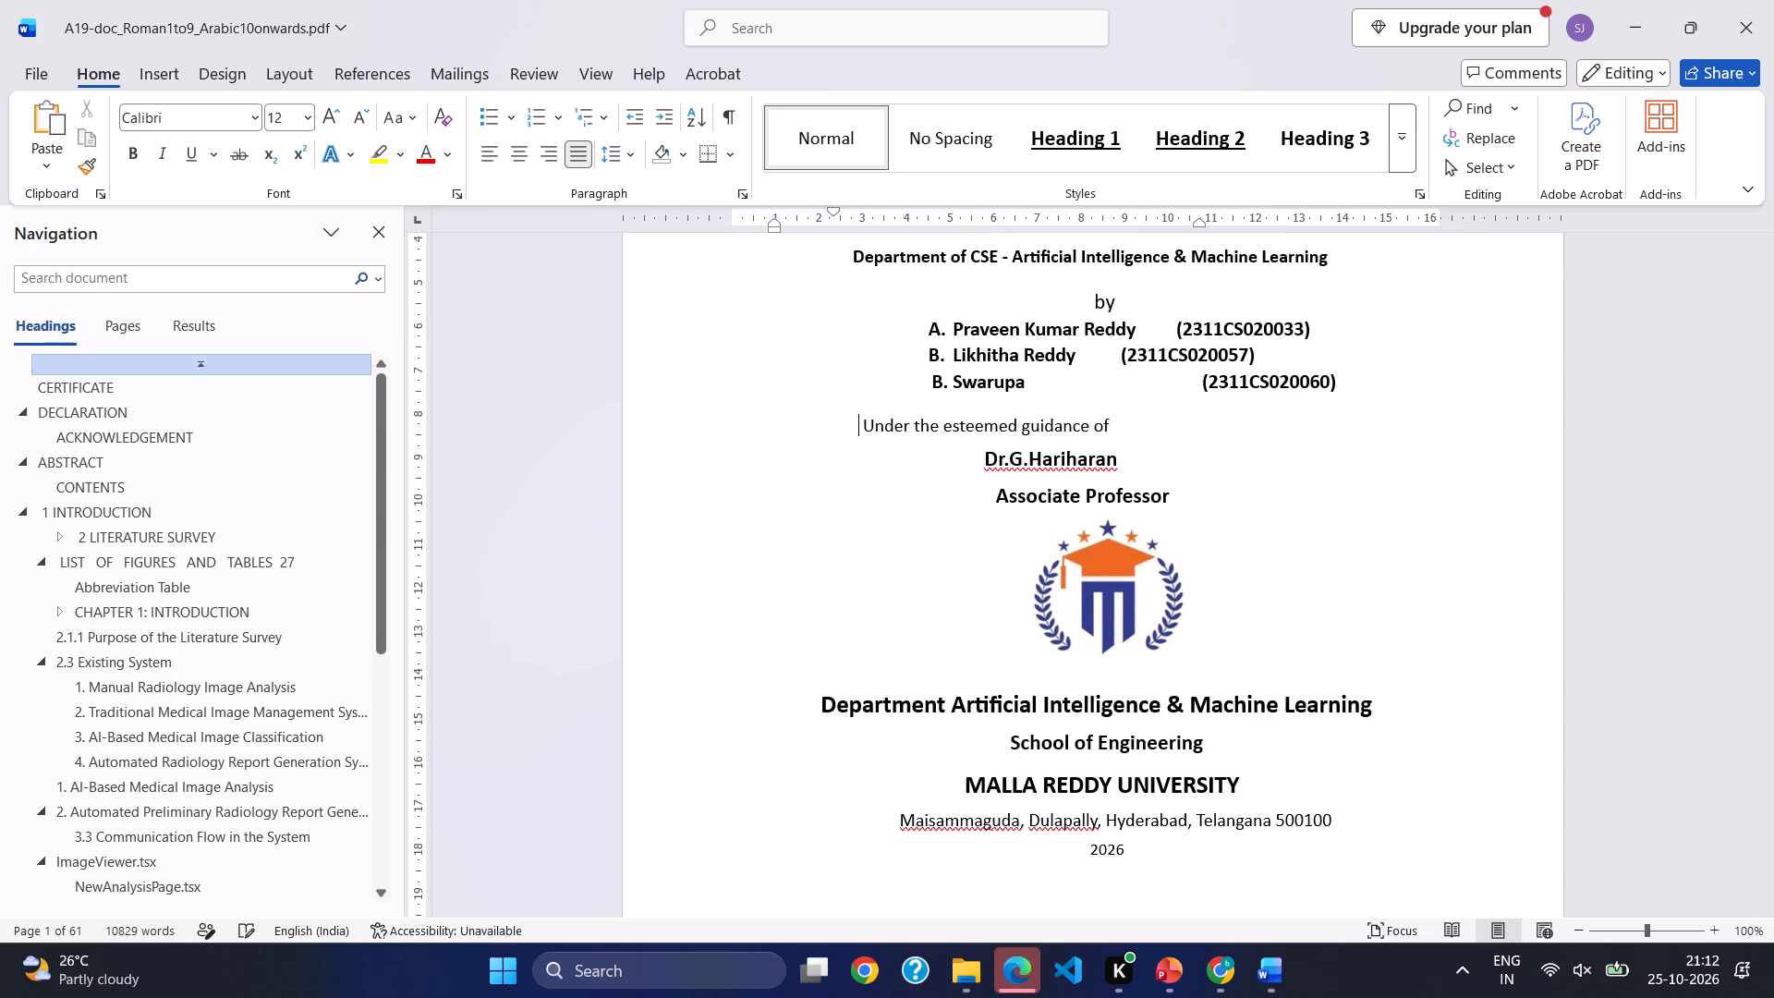
key("space")
Add spaces before the second student's roll number to line it up with the first student's roll number.
key("Up")
key("Right")
key("Right")
key("Right")
key("Right")
key("Right")
key("Right")
key("Right")
key("Right")
key("Right")
key("Right")
key("Right")
key("Right")
key("Right")
key("Right")
key("Right")
key("Right")
key("Right")
key("Right")
key("Right")
key("Right")
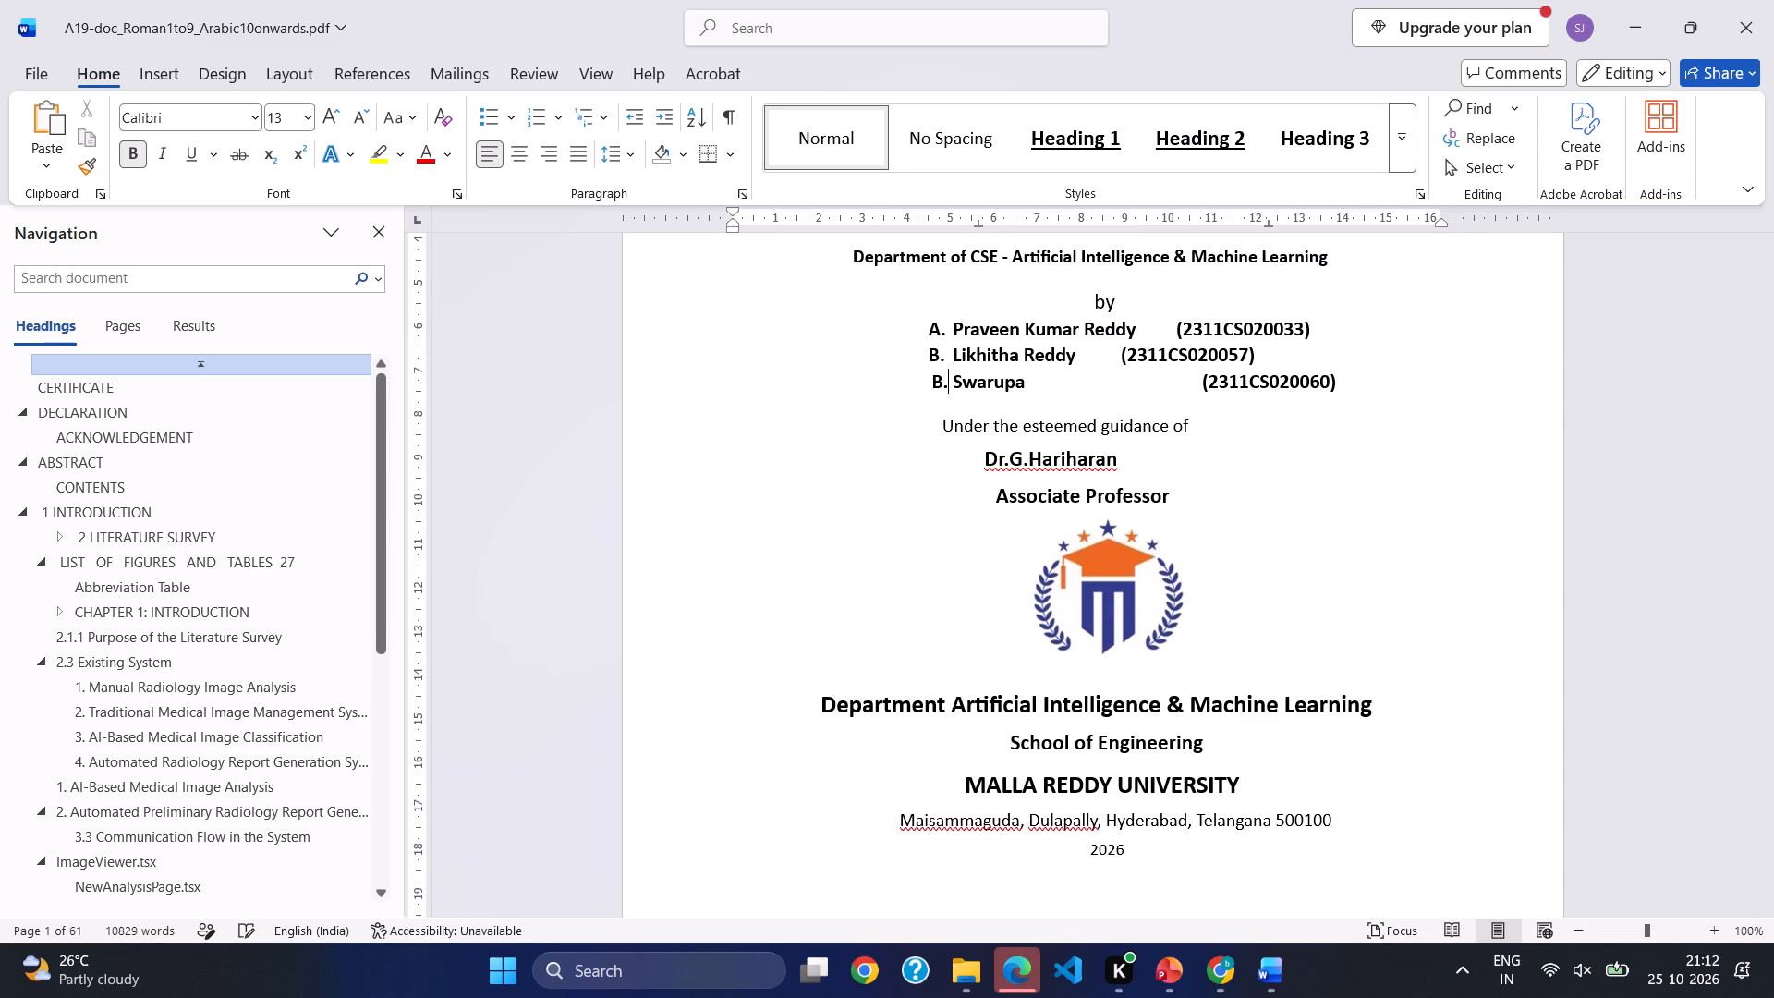
key("Left")
key("Up")
key("Left")
key("Left")
key("Left")
key("Left")
key("Left")
key("Left")
key("Left")
key("Left")
key("Left")
key("Left")
key("Left")
key("Left")
key("Left")
key("Left")
key("space")
key("space")
key("space")
key("space")
key("space")
key("space")
key("space")
key("space")
key("space")
key("space")
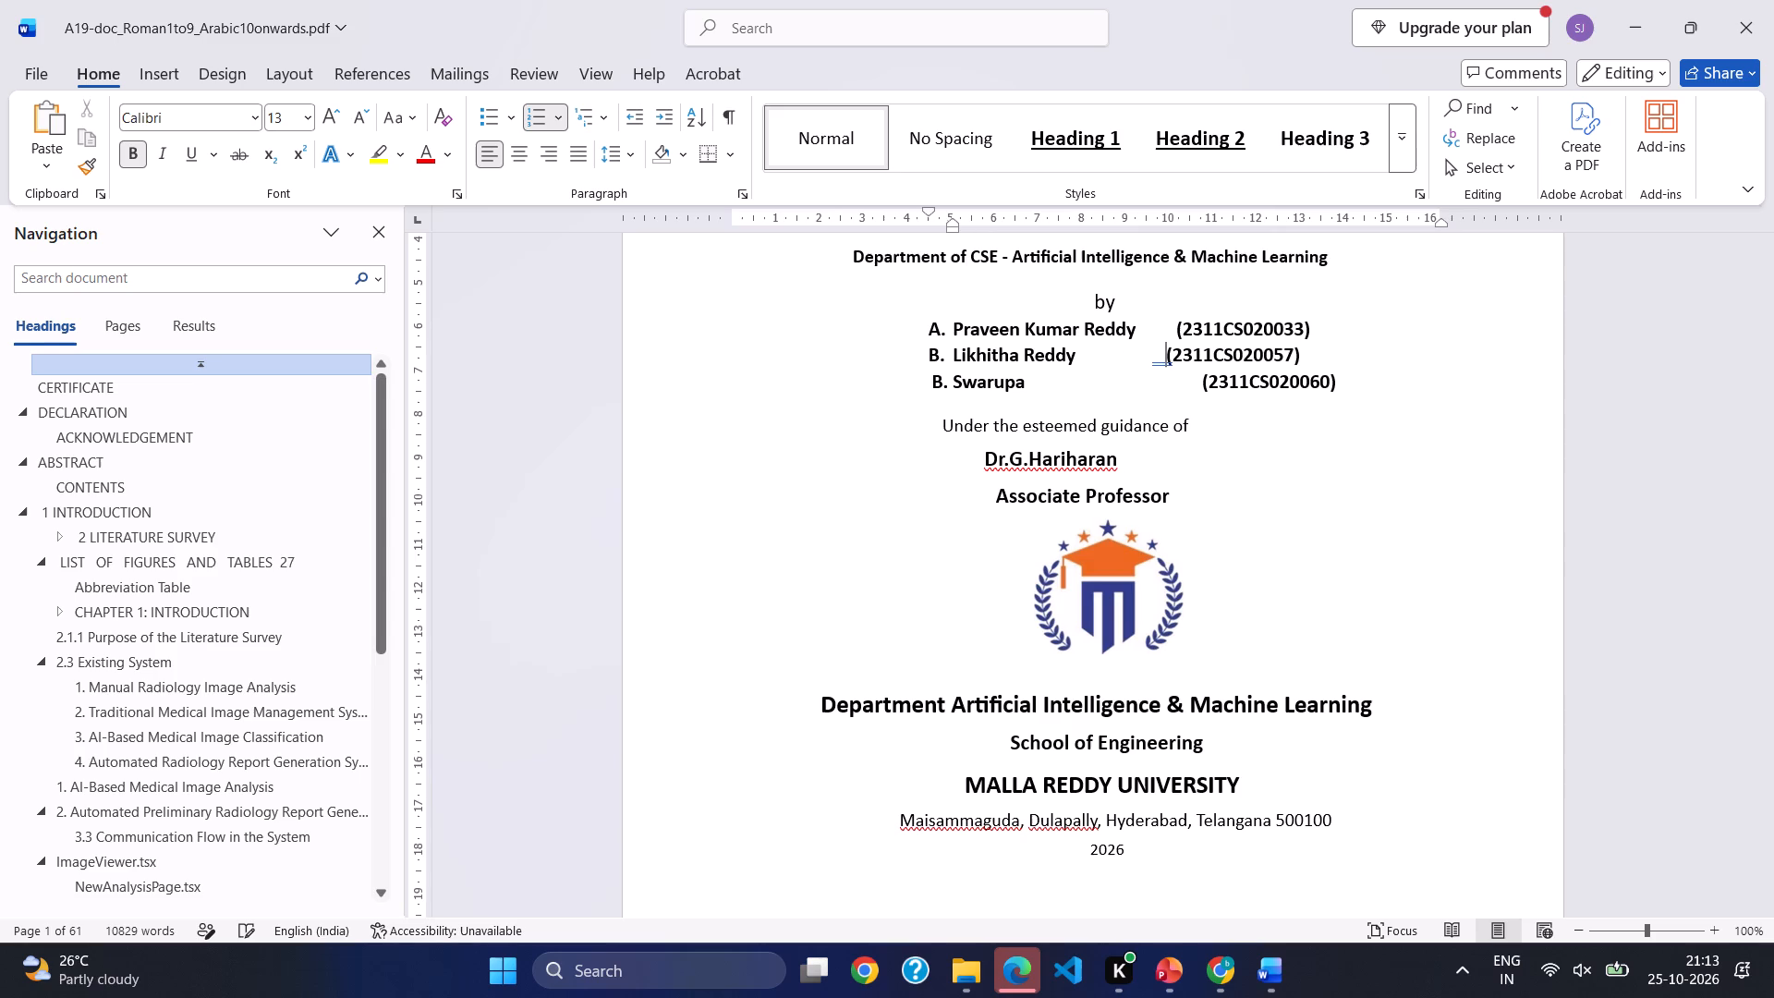
key("space")
key("space")
key("space")
Replace the wide tab gap between the third student's name and roll number with ordinary spaces.
key("Down")
key("Right")
key("Left")
key("BackSpace")
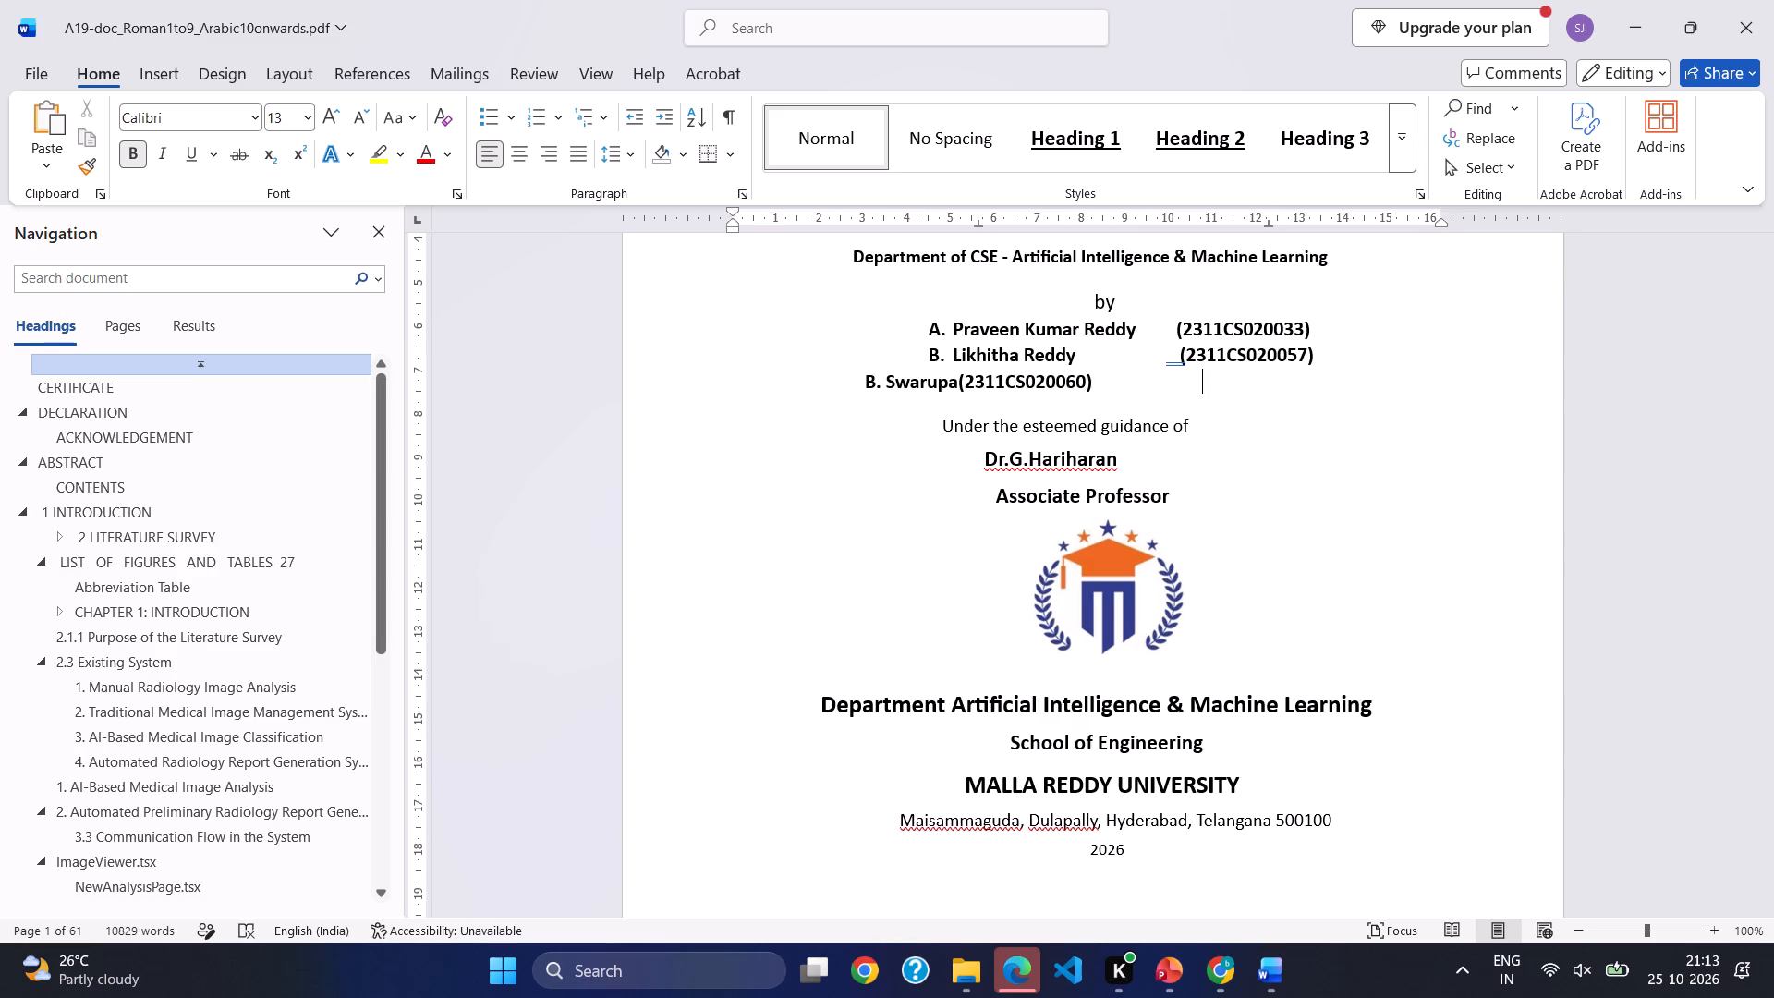
key("BackSpace")
type("a")
key("space")
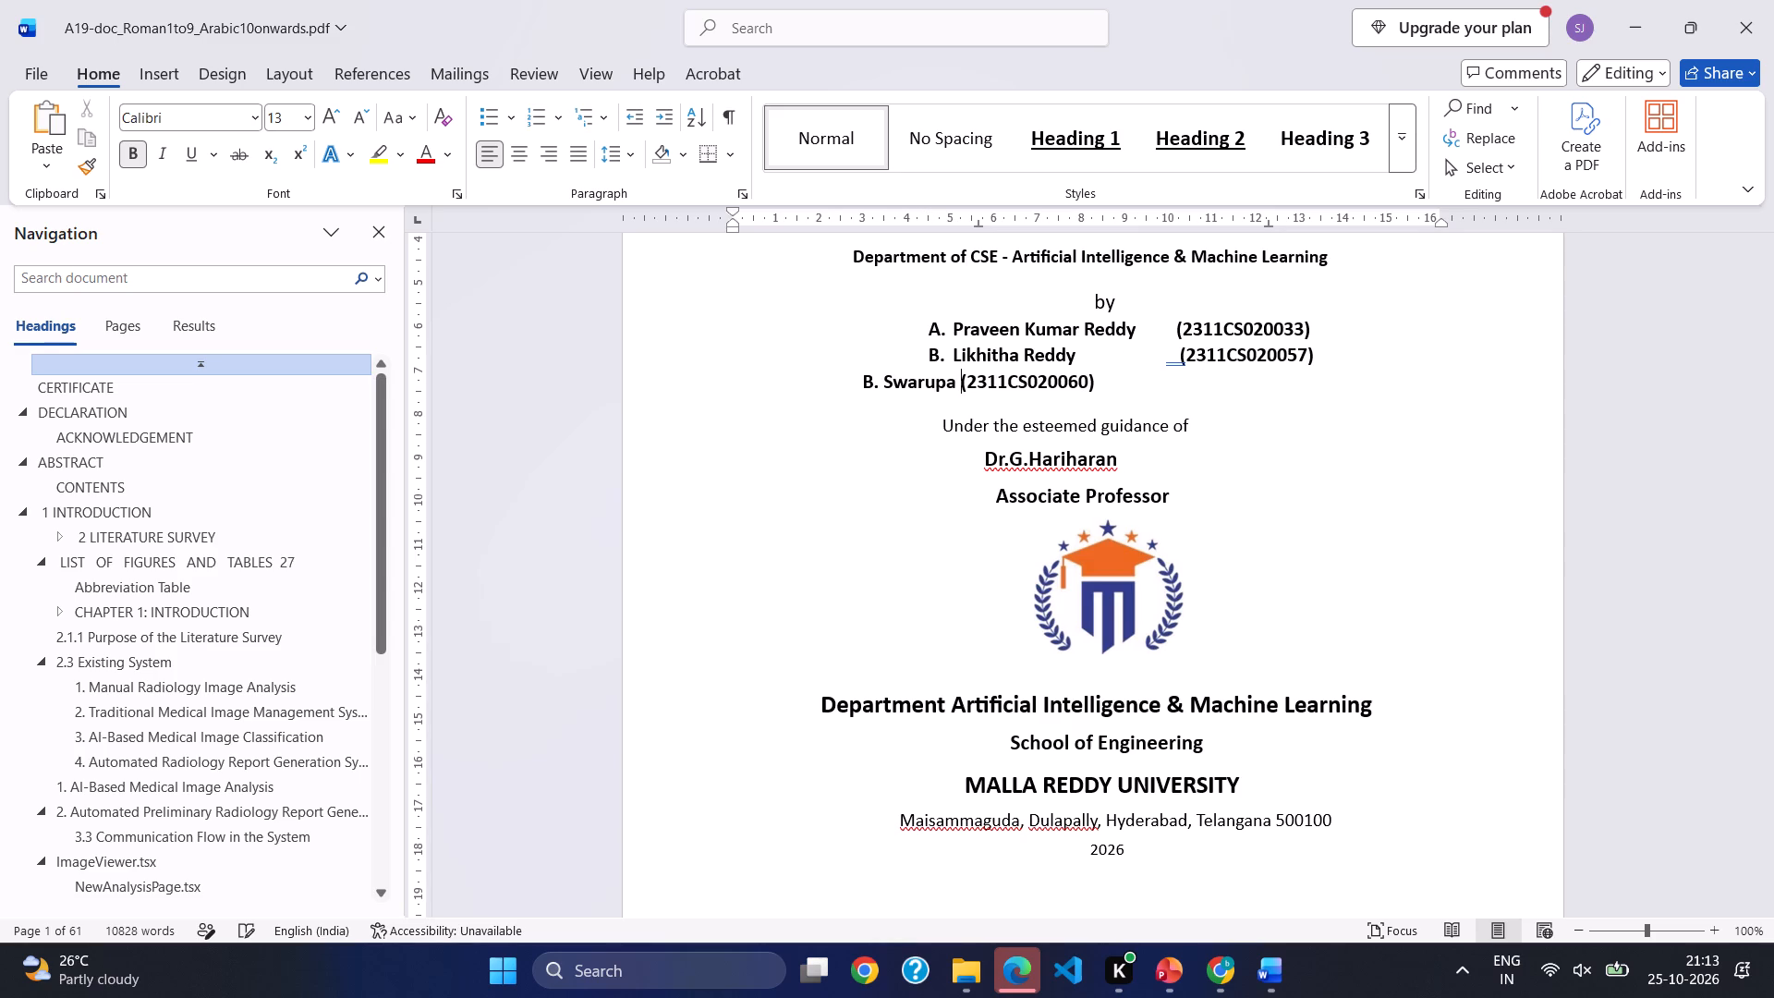
Indent the third student's line with spaces so it starts level with the two student entries above.
key("Left")
key("Left")
key("Left")
key("Left")
key("Left")
key("Left")
key("Left")
key("Left")
key("Left")
key("Left")
key("Left")
key("Left")
key("Left")
key("Left")
key("Left")
key("Left")
key("Left")
key("Left")
key("Left")
key("Left")
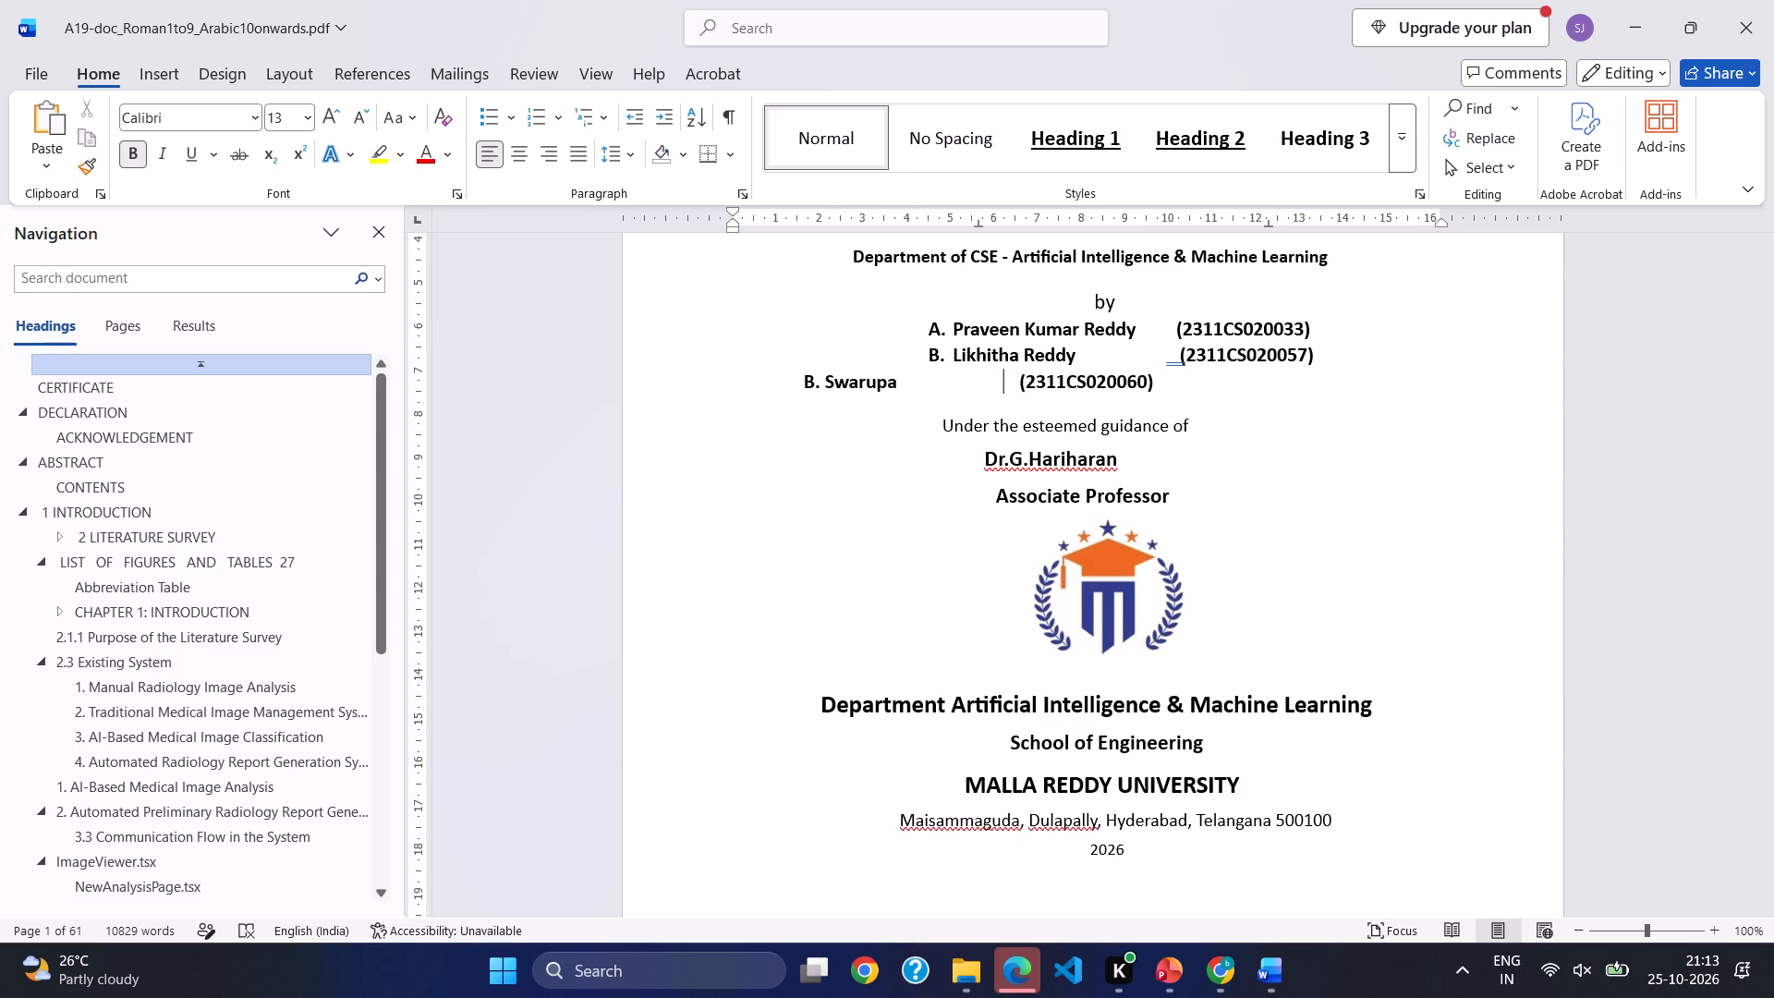
key("Right")
key("Right")
key("Right")
key("Left")
key("space")
key("space")
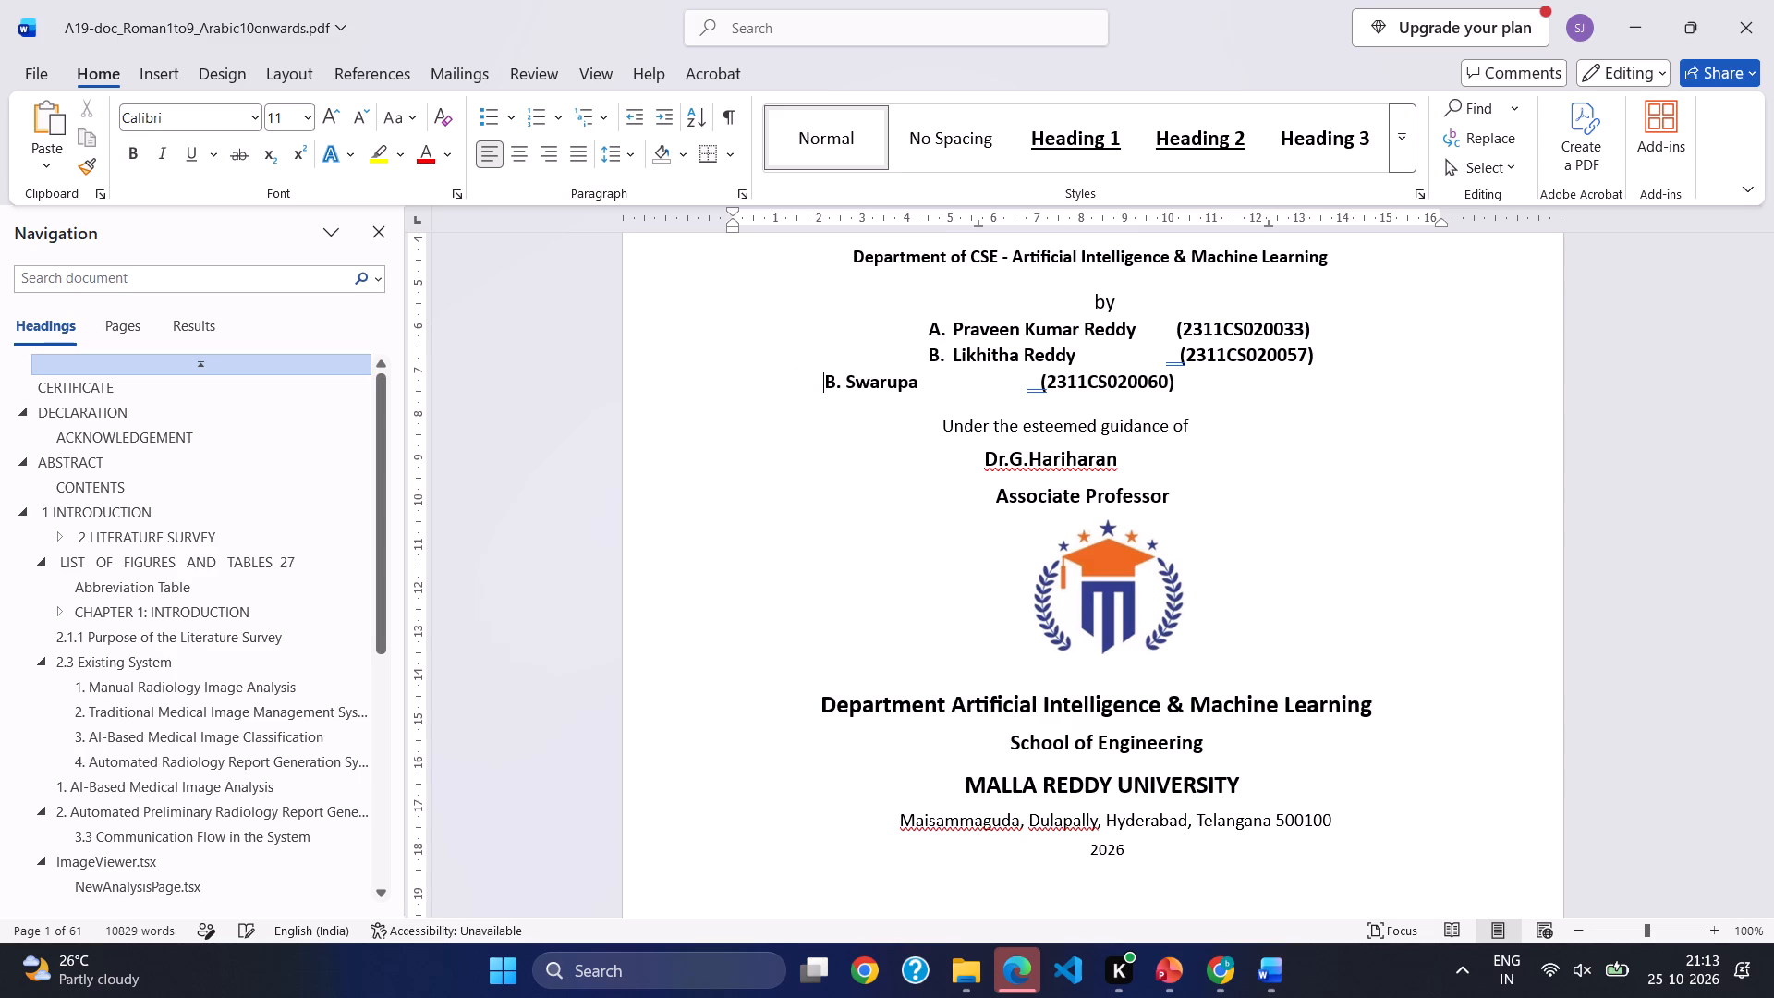
key("BackSpace")
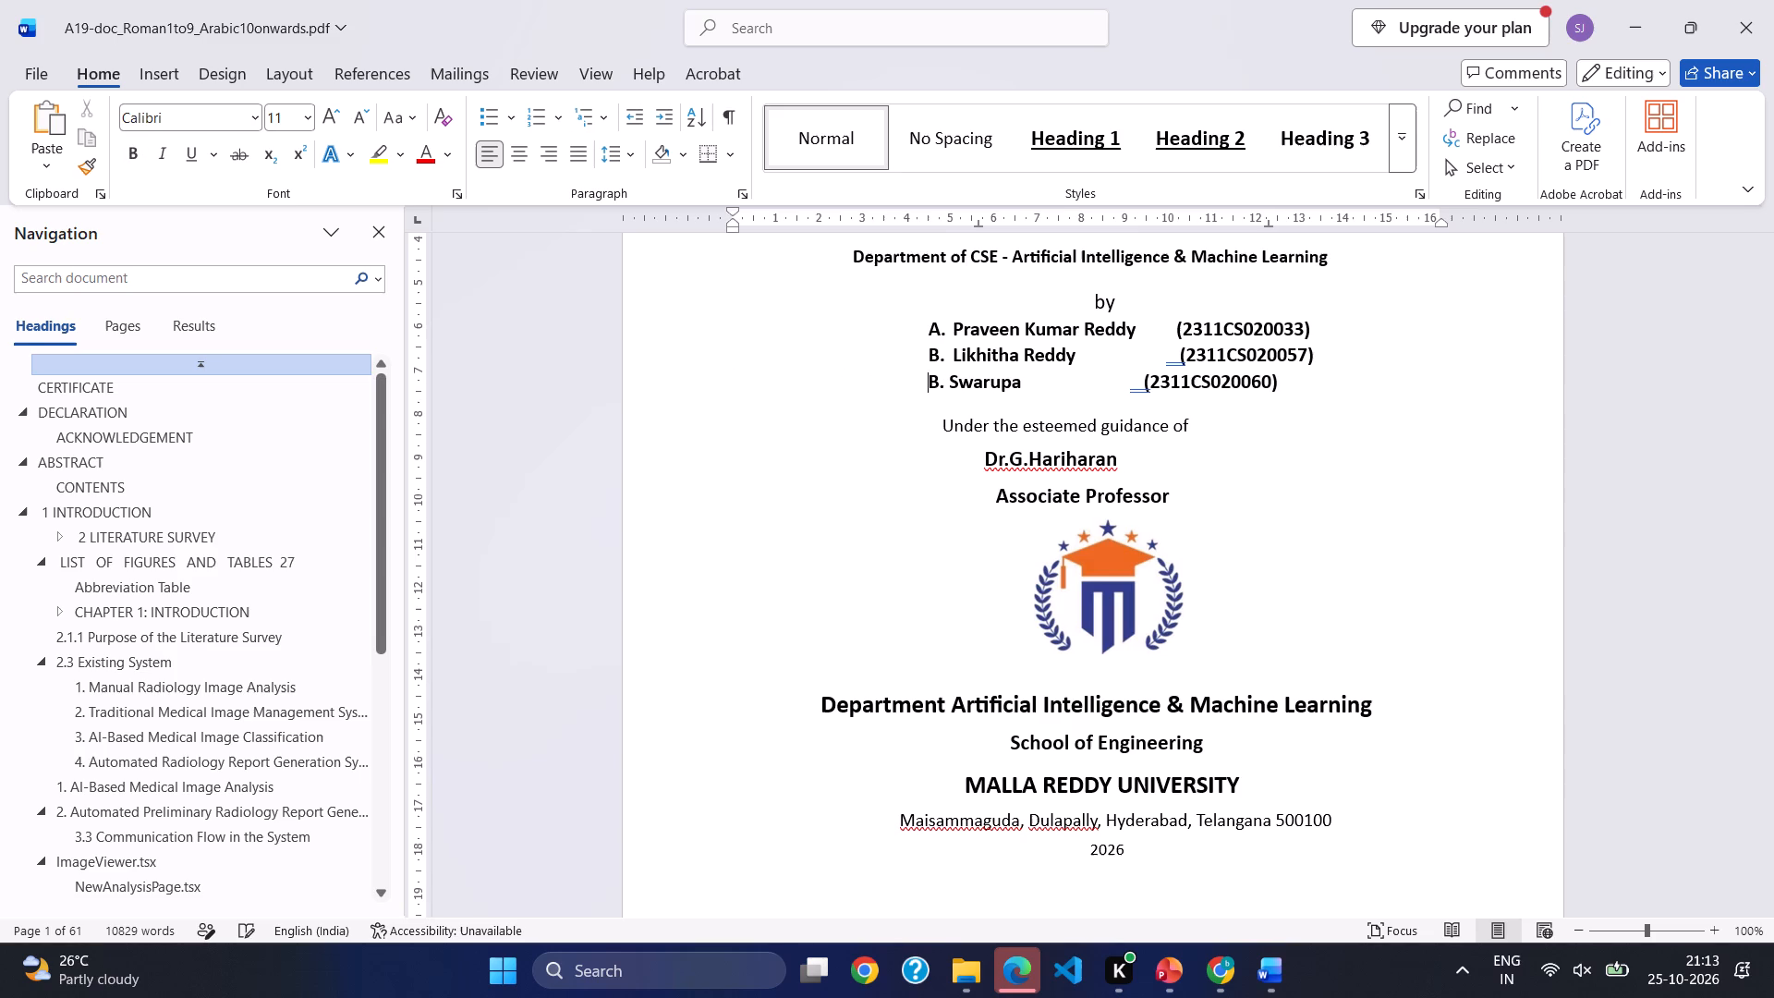
Widen the gap after the third student's name until the roll number lines up with the second student's roll number.
key("Up")
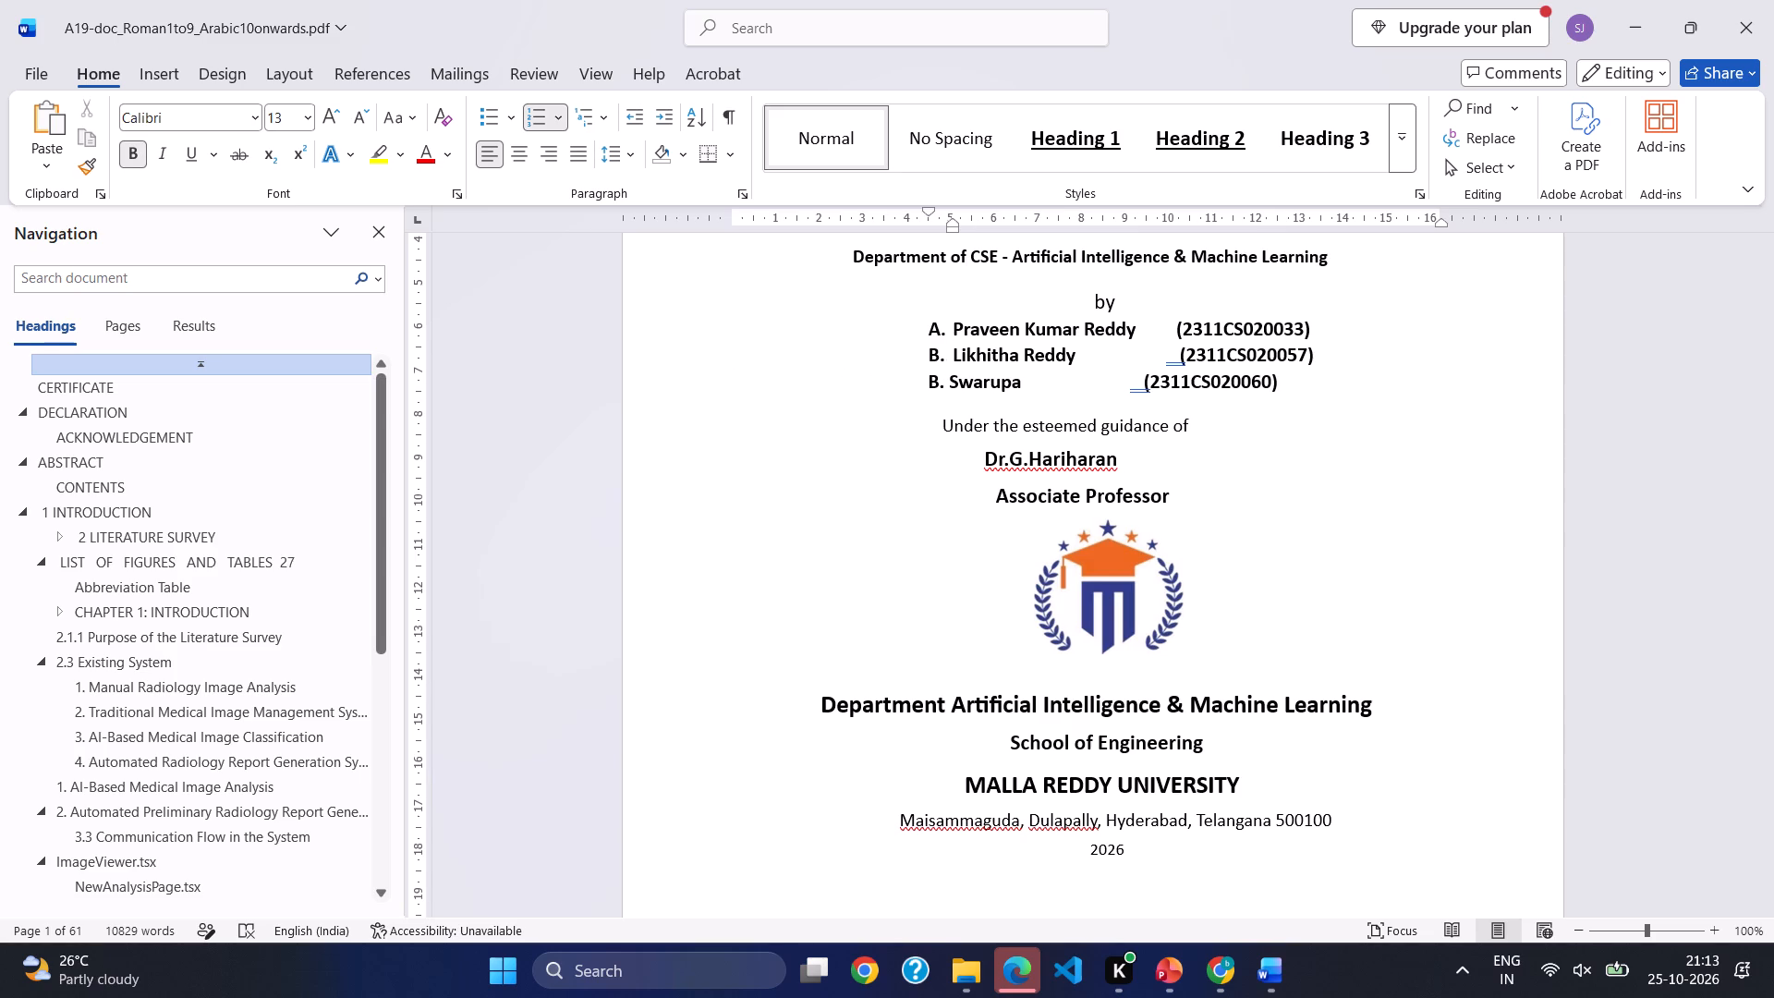
key("Left")
key("Down")
key("Right")
key("Right")
key("Right")
key("Right")
key("Right")
key("Right")
key("Right")
key("Right")
key("Right")
key("Right")
key("Right")
key("Right")
key("Right")
key("Right")
key("Right")
key("space")
key("space")
key("space")
key("space")
key("space")
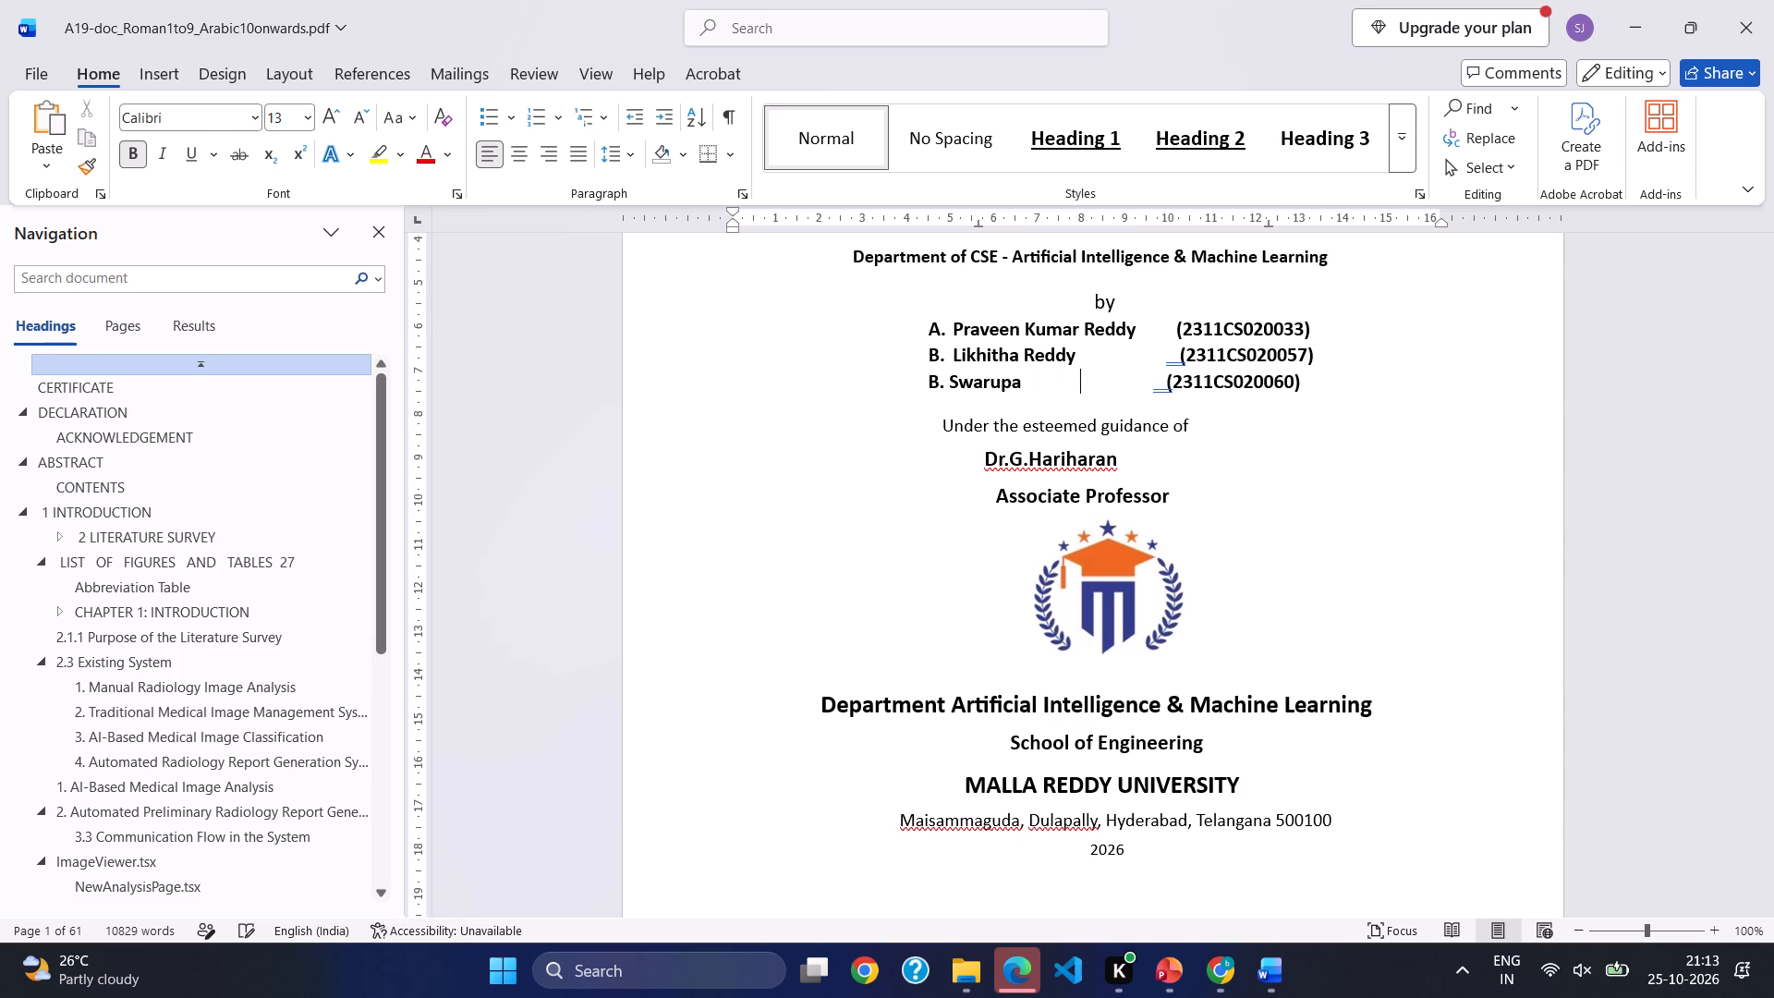
key("space")
key("space")
key("space")
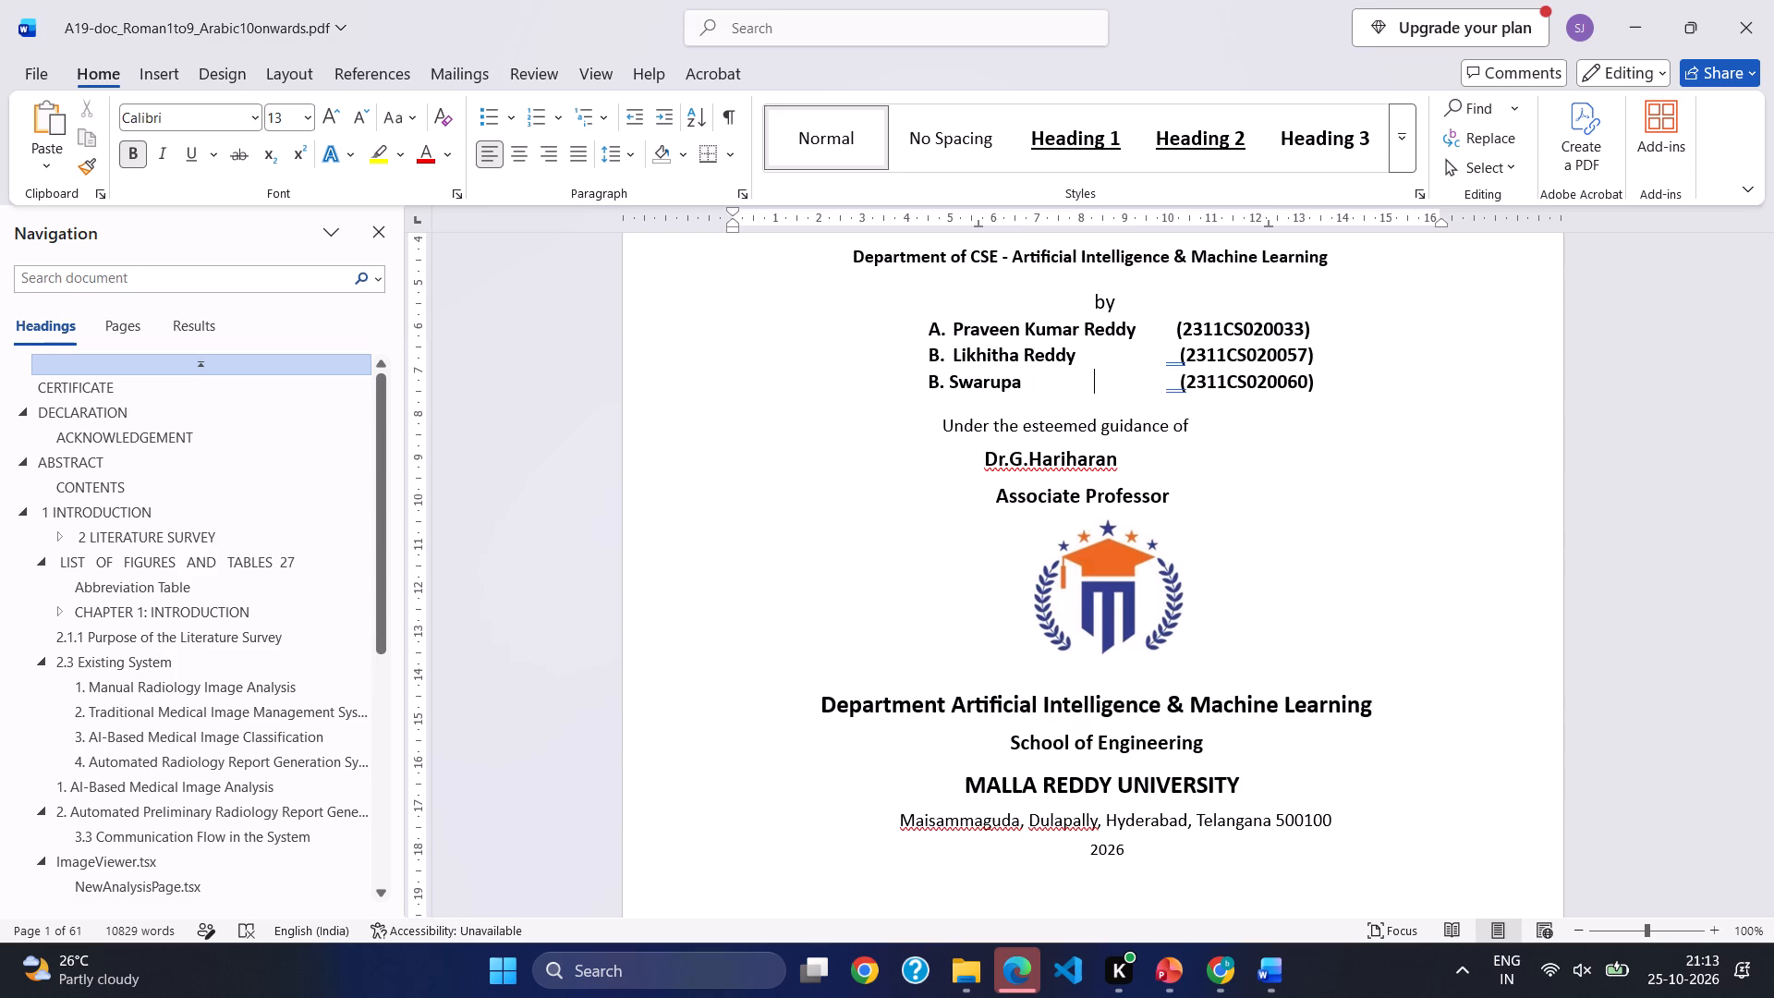
Replace part of the gap after the second student's name with ordinary spaces, aligning the roll number with the third student's.
key("Up")
key("Right")
key("BackSpace")
key("space")
key("space")
key("space")
key("space")
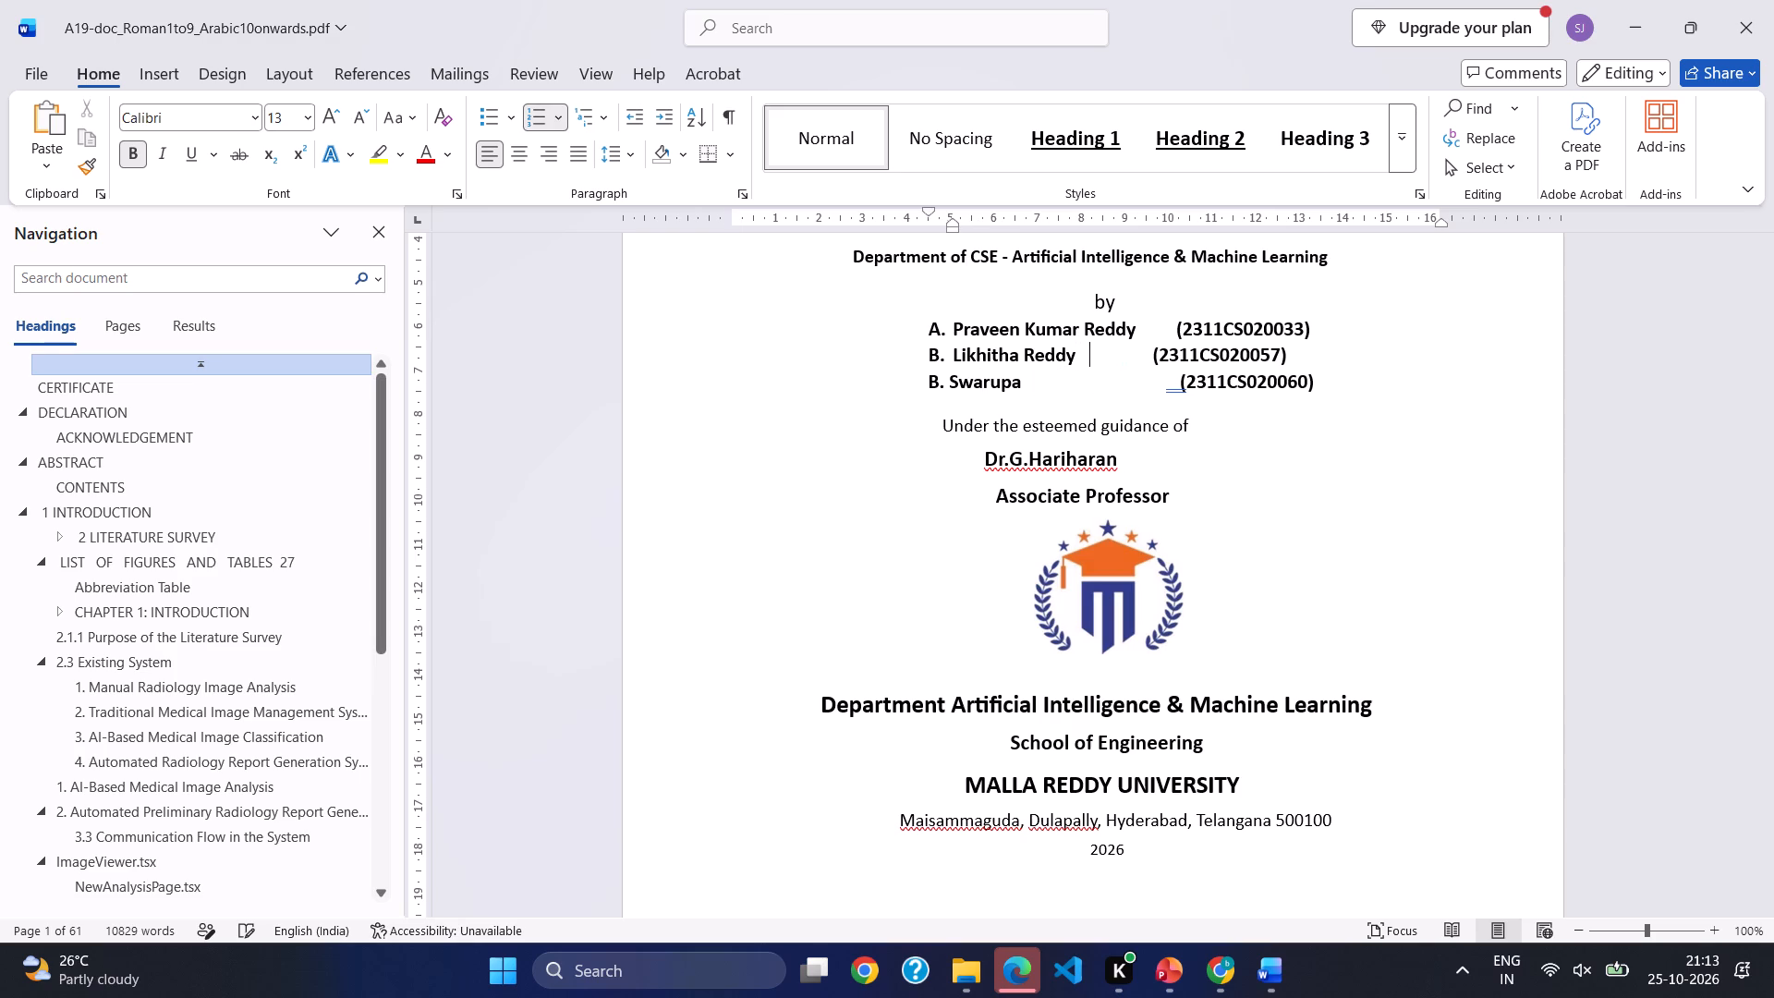
key("space")
key("space")
key("space")
key("space")
key("space")
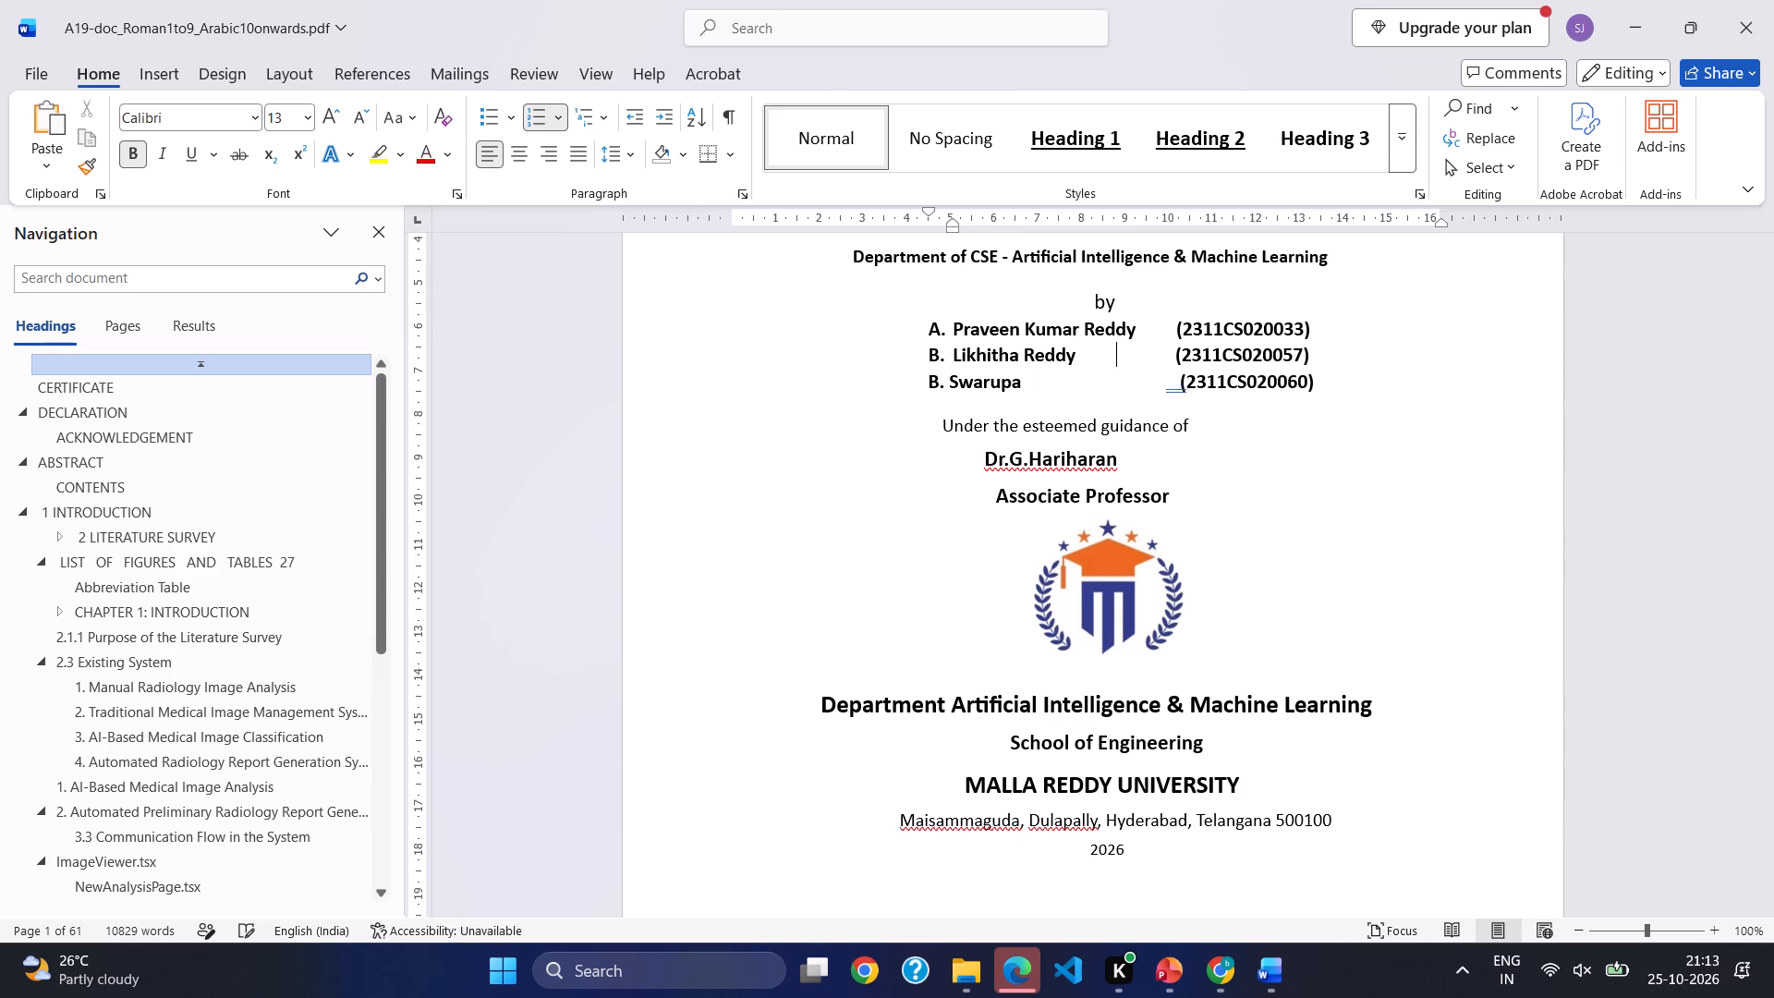
key("space")
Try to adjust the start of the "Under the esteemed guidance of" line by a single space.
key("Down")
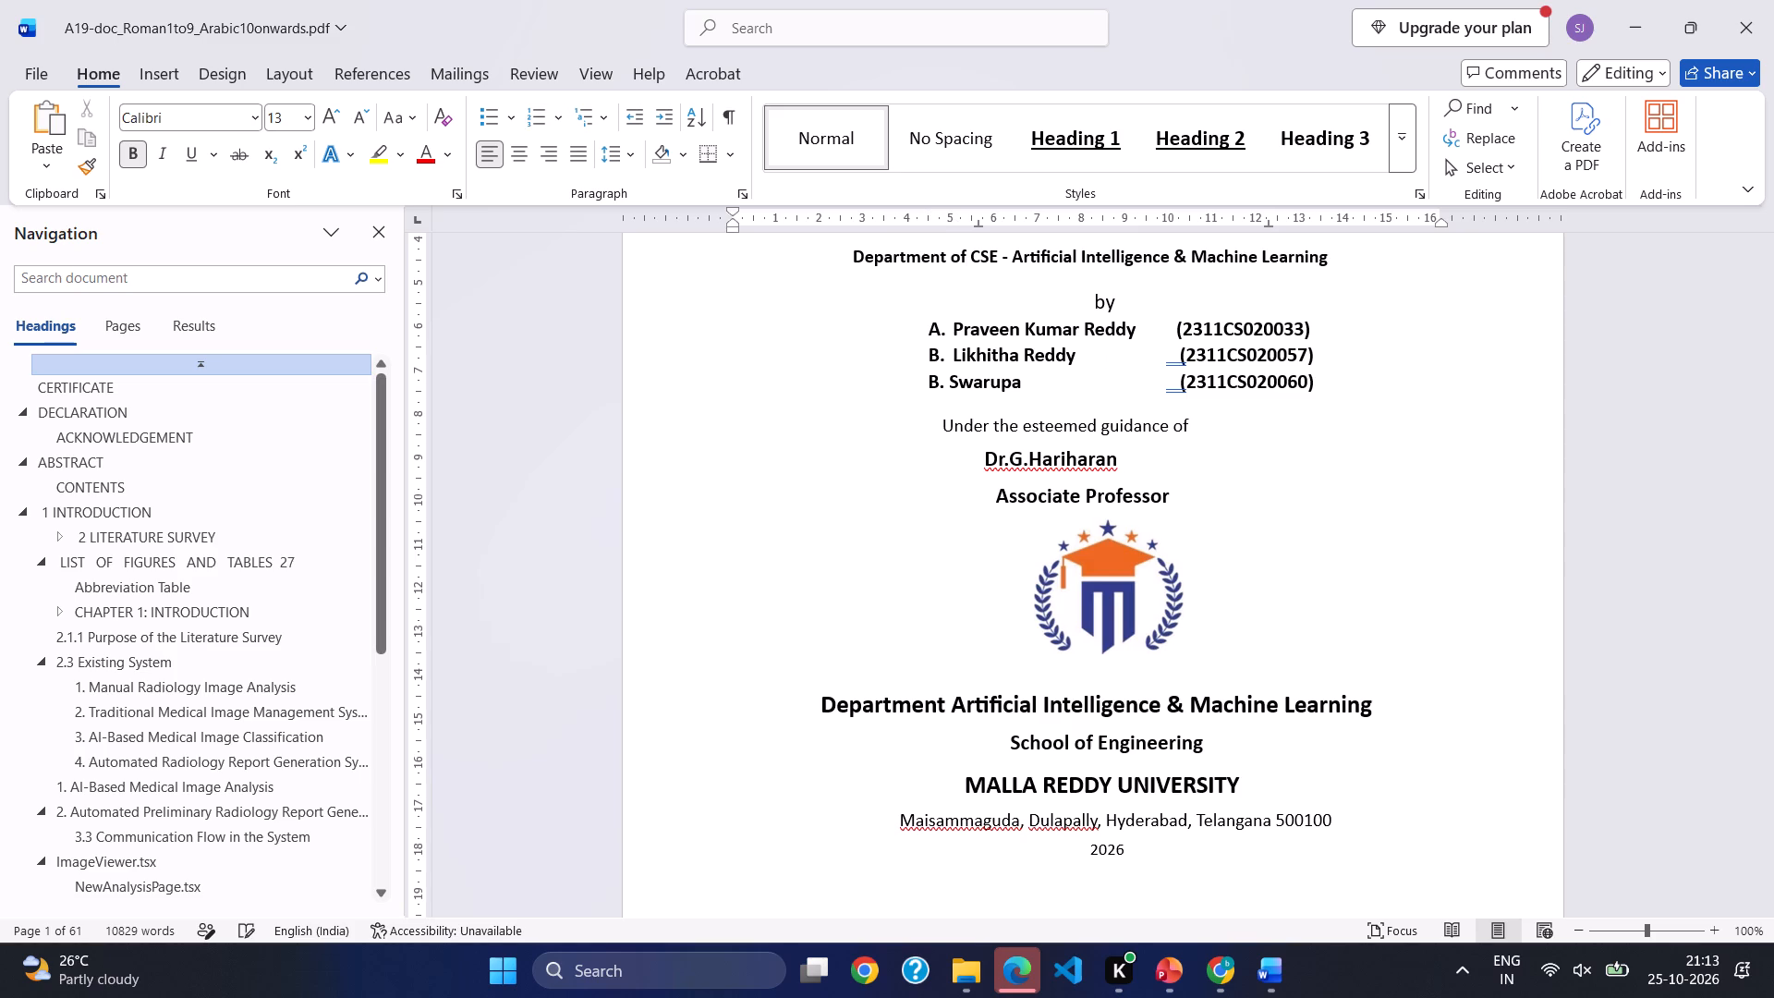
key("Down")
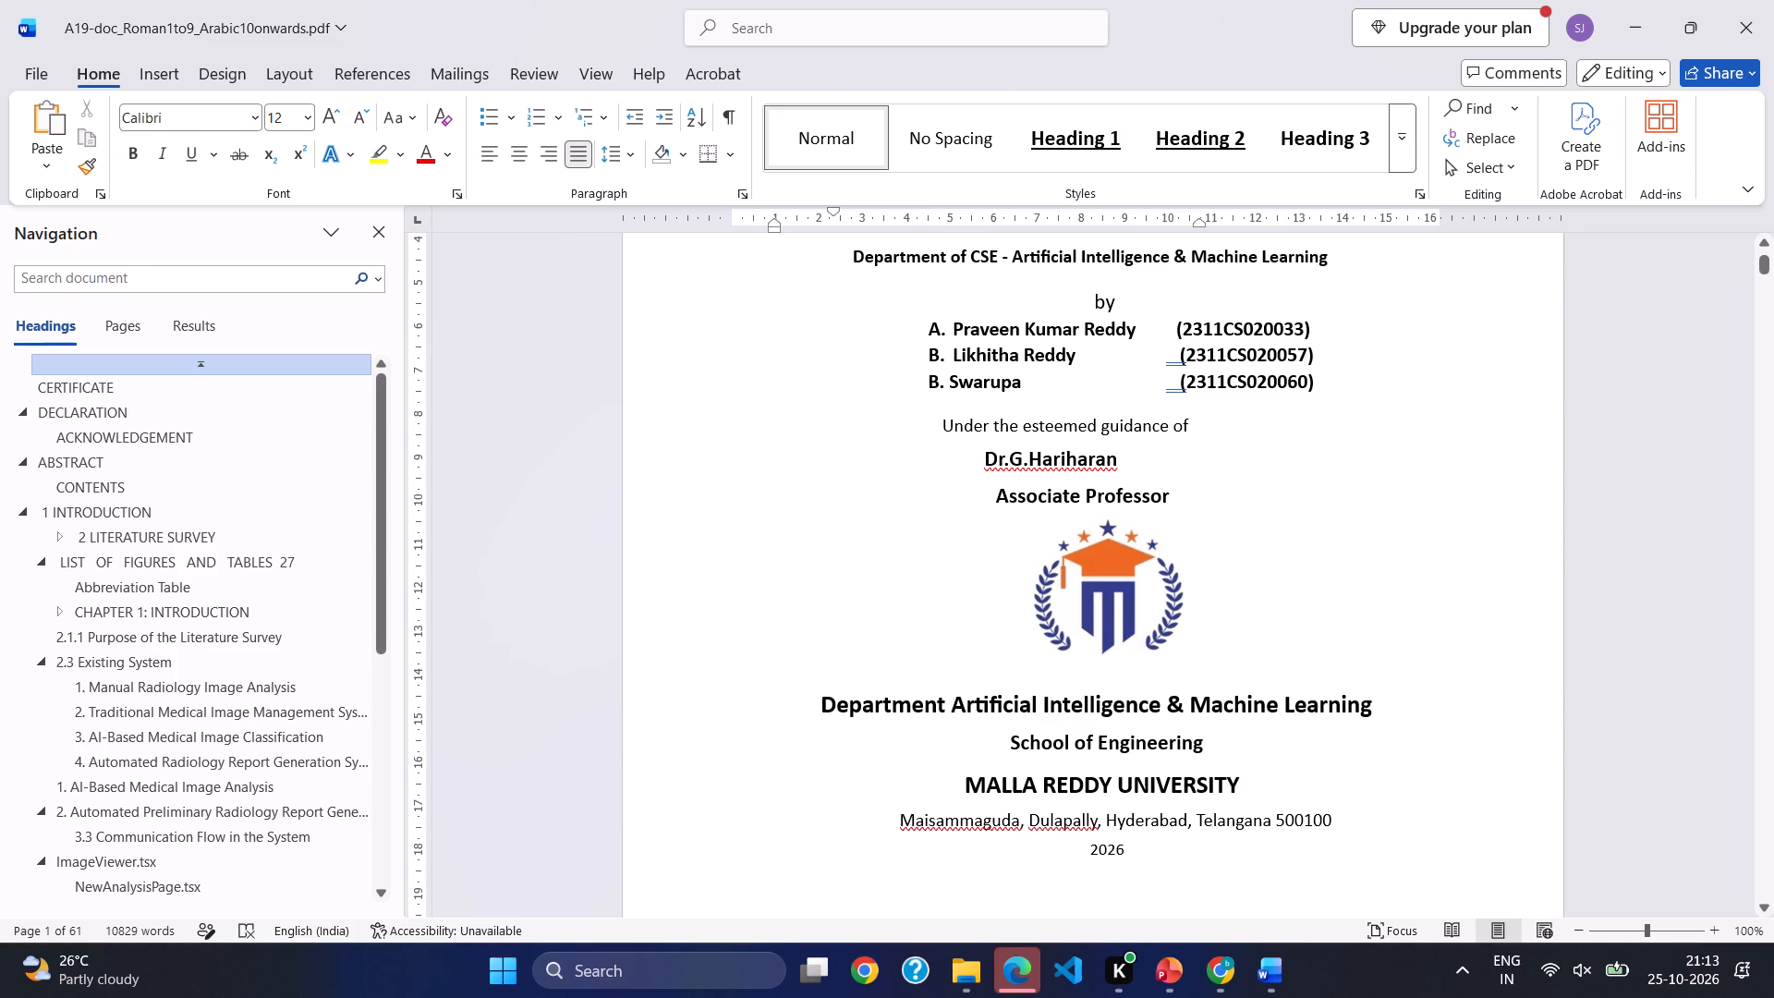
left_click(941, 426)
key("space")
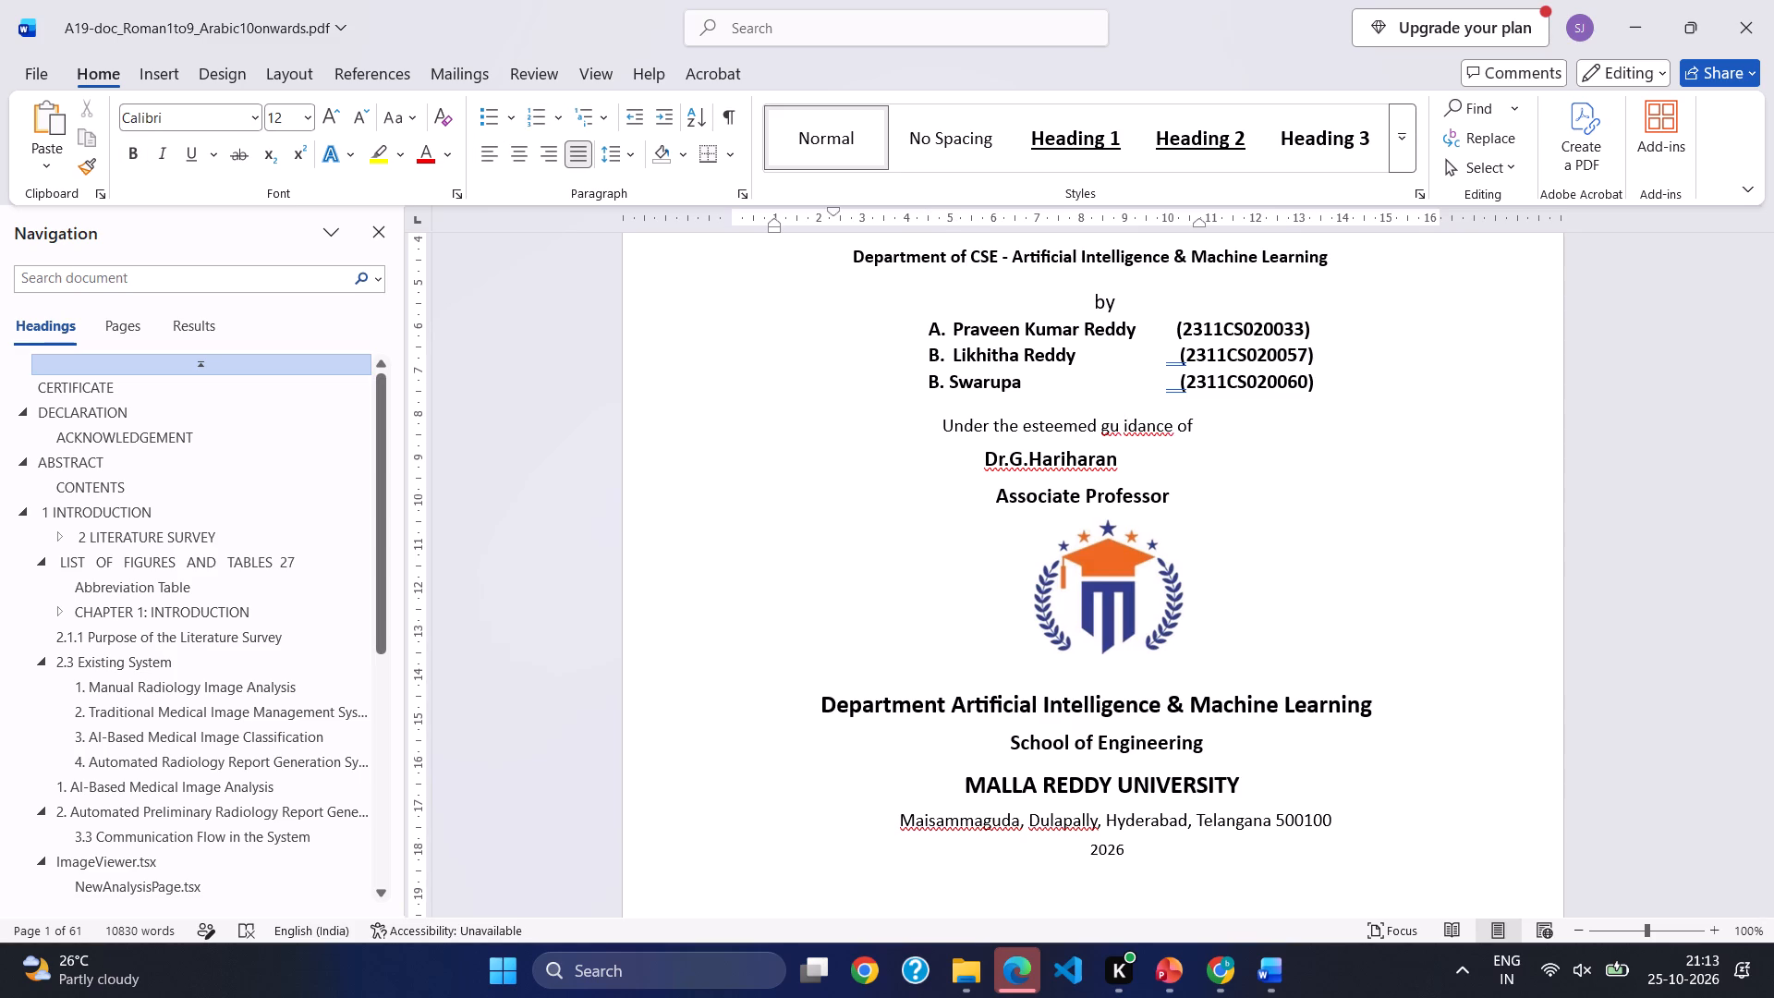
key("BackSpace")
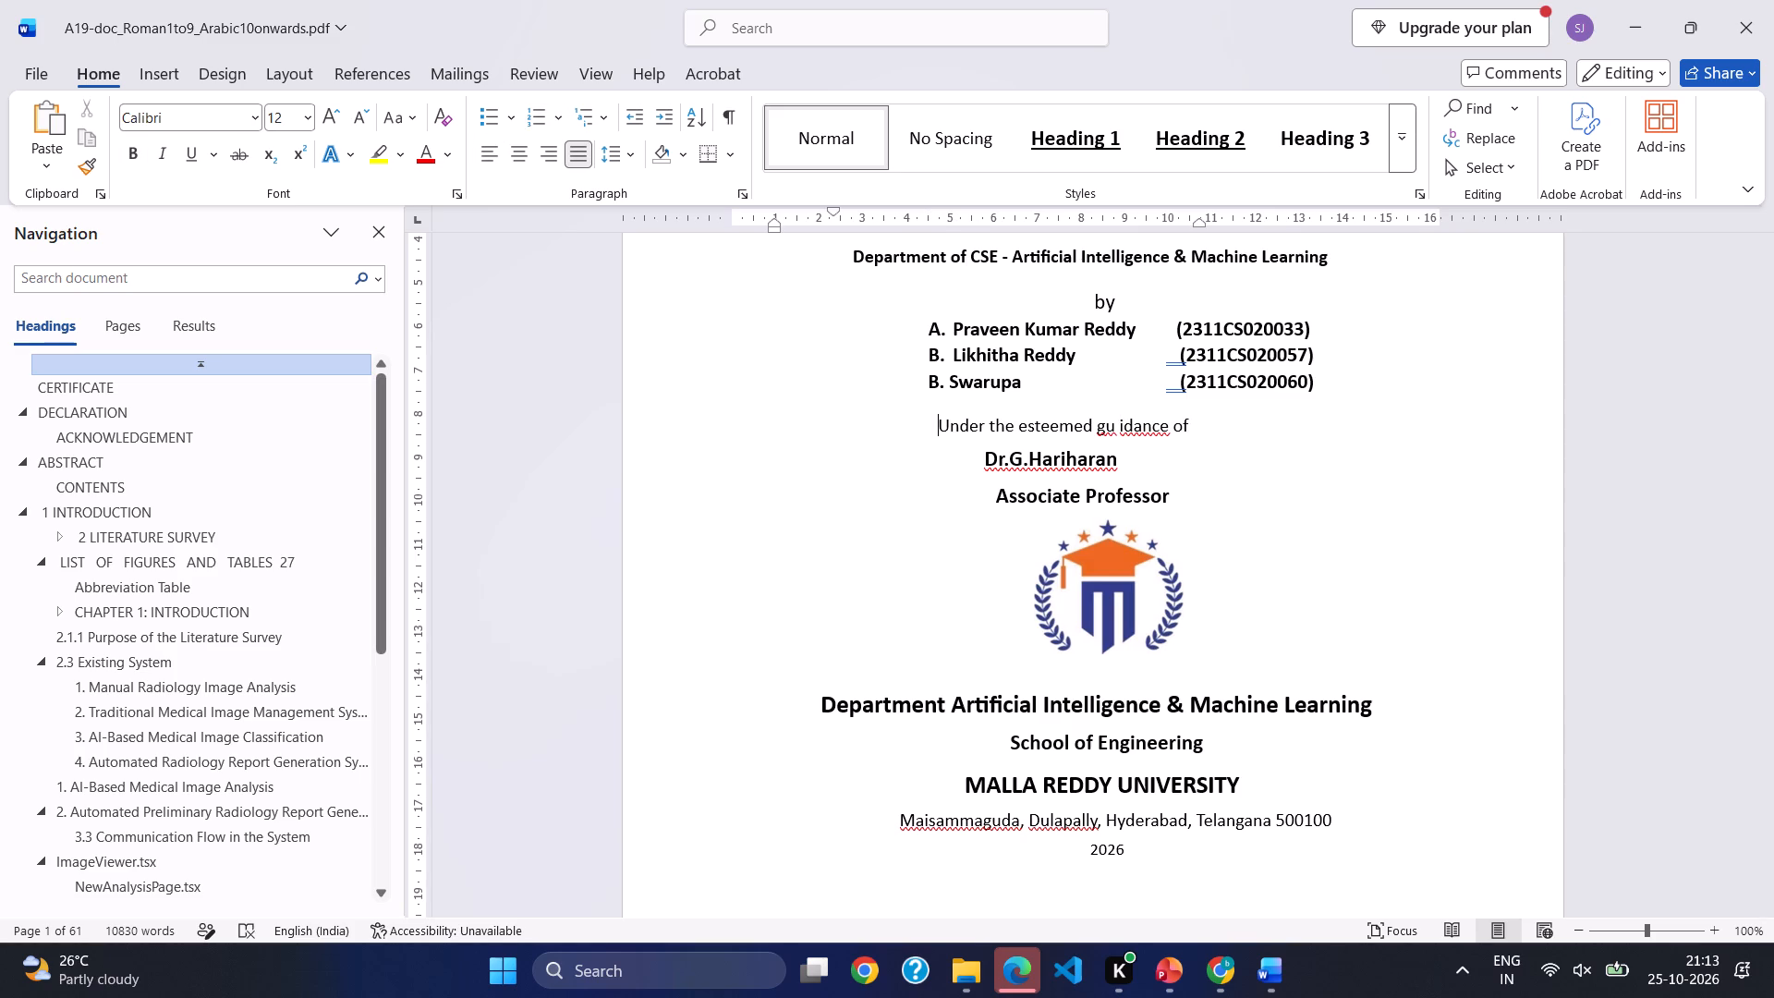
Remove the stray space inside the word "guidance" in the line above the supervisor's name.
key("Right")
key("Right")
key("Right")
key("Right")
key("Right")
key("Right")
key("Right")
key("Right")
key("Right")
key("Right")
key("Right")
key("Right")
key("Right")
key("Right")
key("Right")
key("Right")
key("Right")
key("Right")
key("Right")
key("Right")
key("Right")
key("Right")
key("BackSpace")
Add three spaces before the supervisor's name to bring it closer to the centre above "Associate Professor".
key("Left")
key("Left")
key("Left")
key("Left")
key("Left")
key("Left")
key("Left")
key("Left")
key("Left")
key("Left")
key("Left")
key("Left")
key("Left")
key("Left")
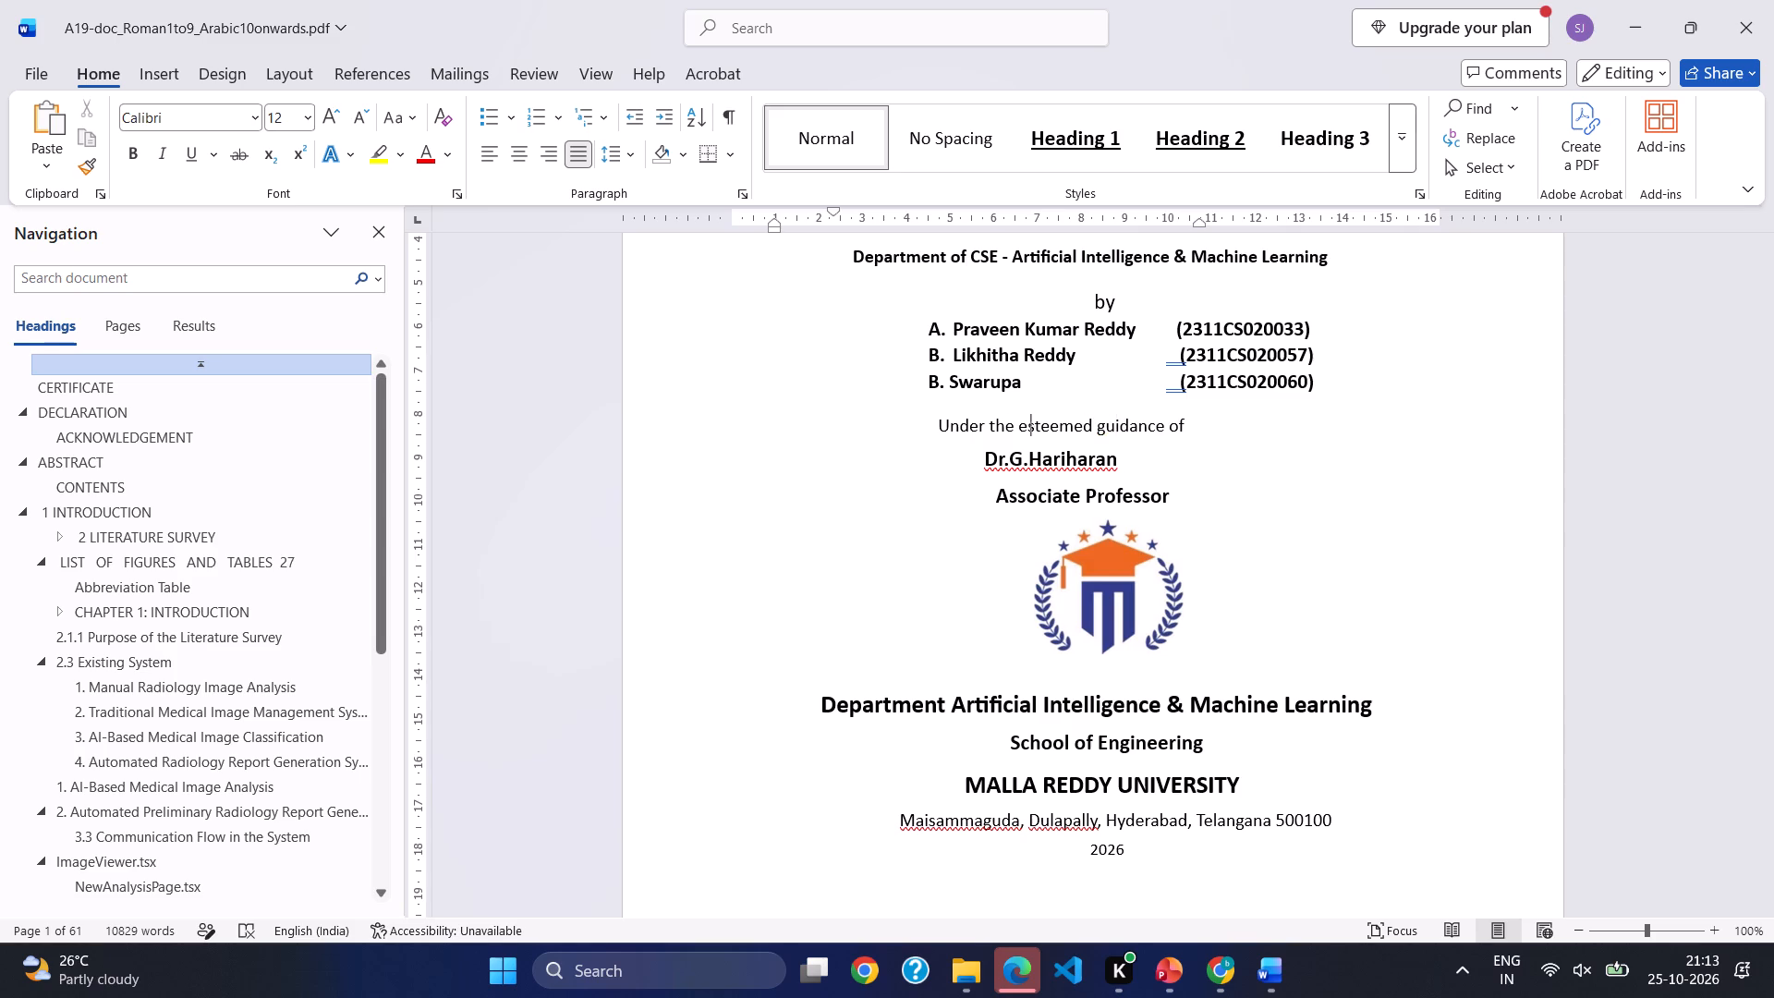
key("Down")
key("Left")
key("space")
key("space")
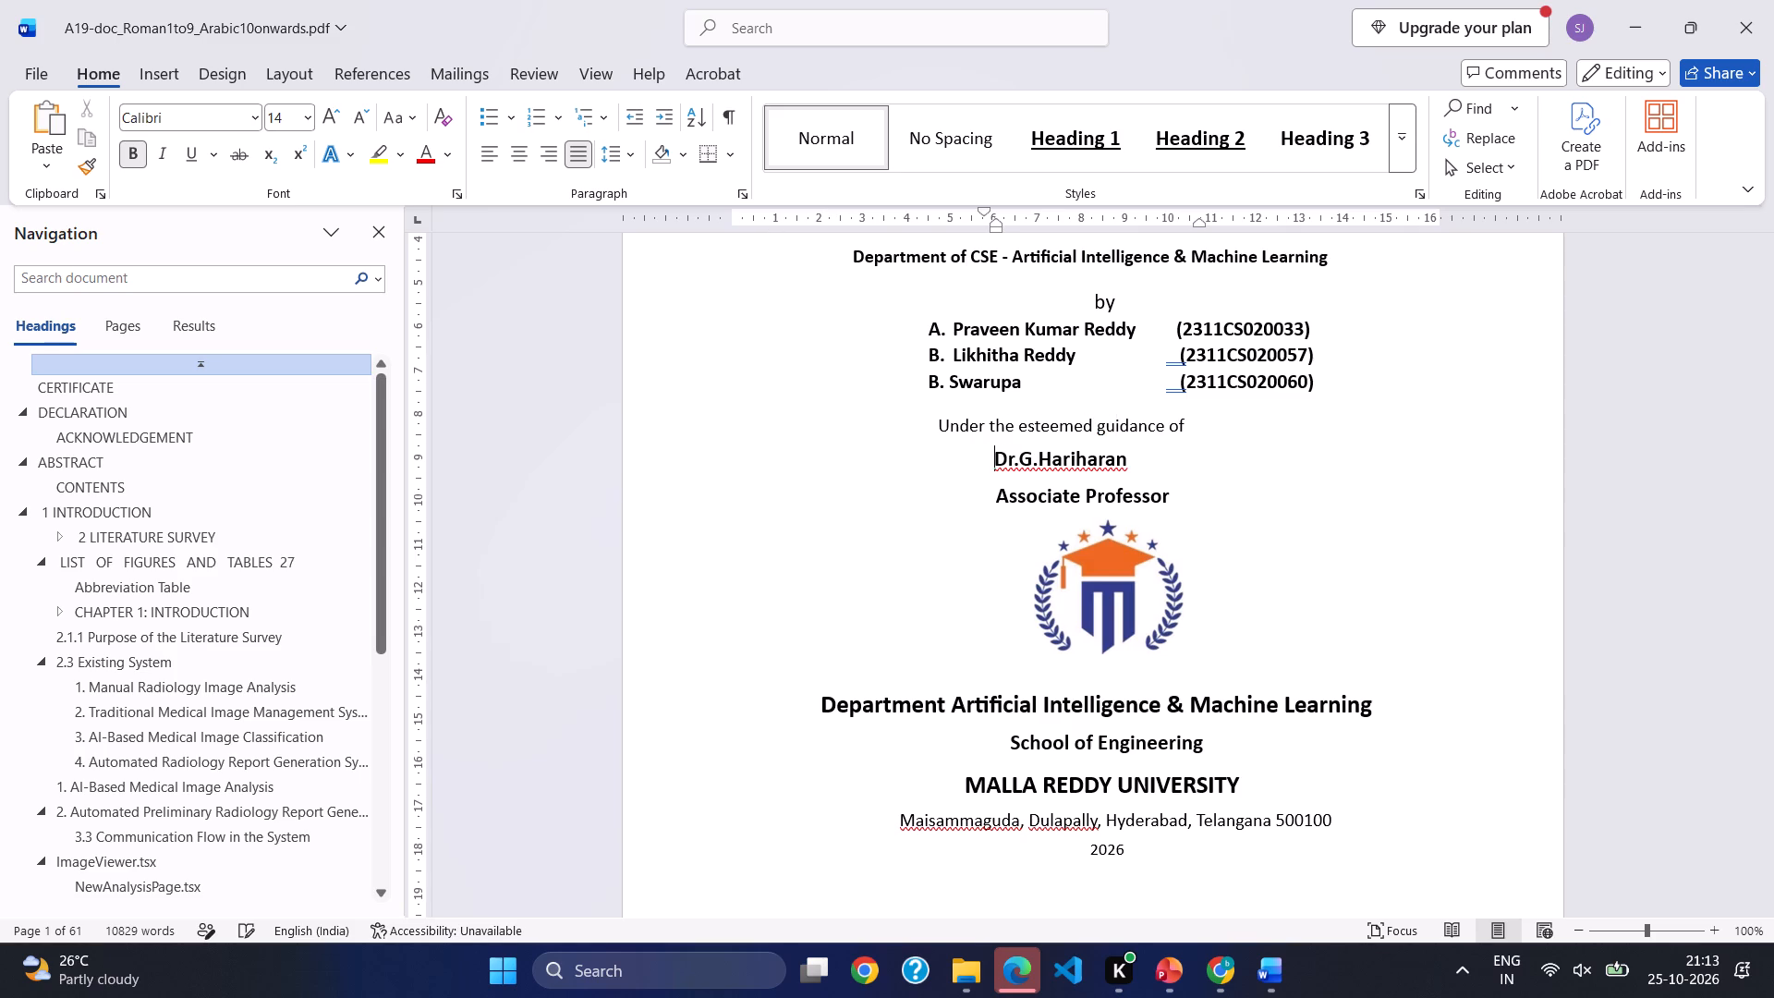
key("space")
Insert nine spaces before "Under the esteemed guidance of" to shift the line towards the page centre.
key("Up")
key("Left")
key("Left")
key("Left")
key("Left")
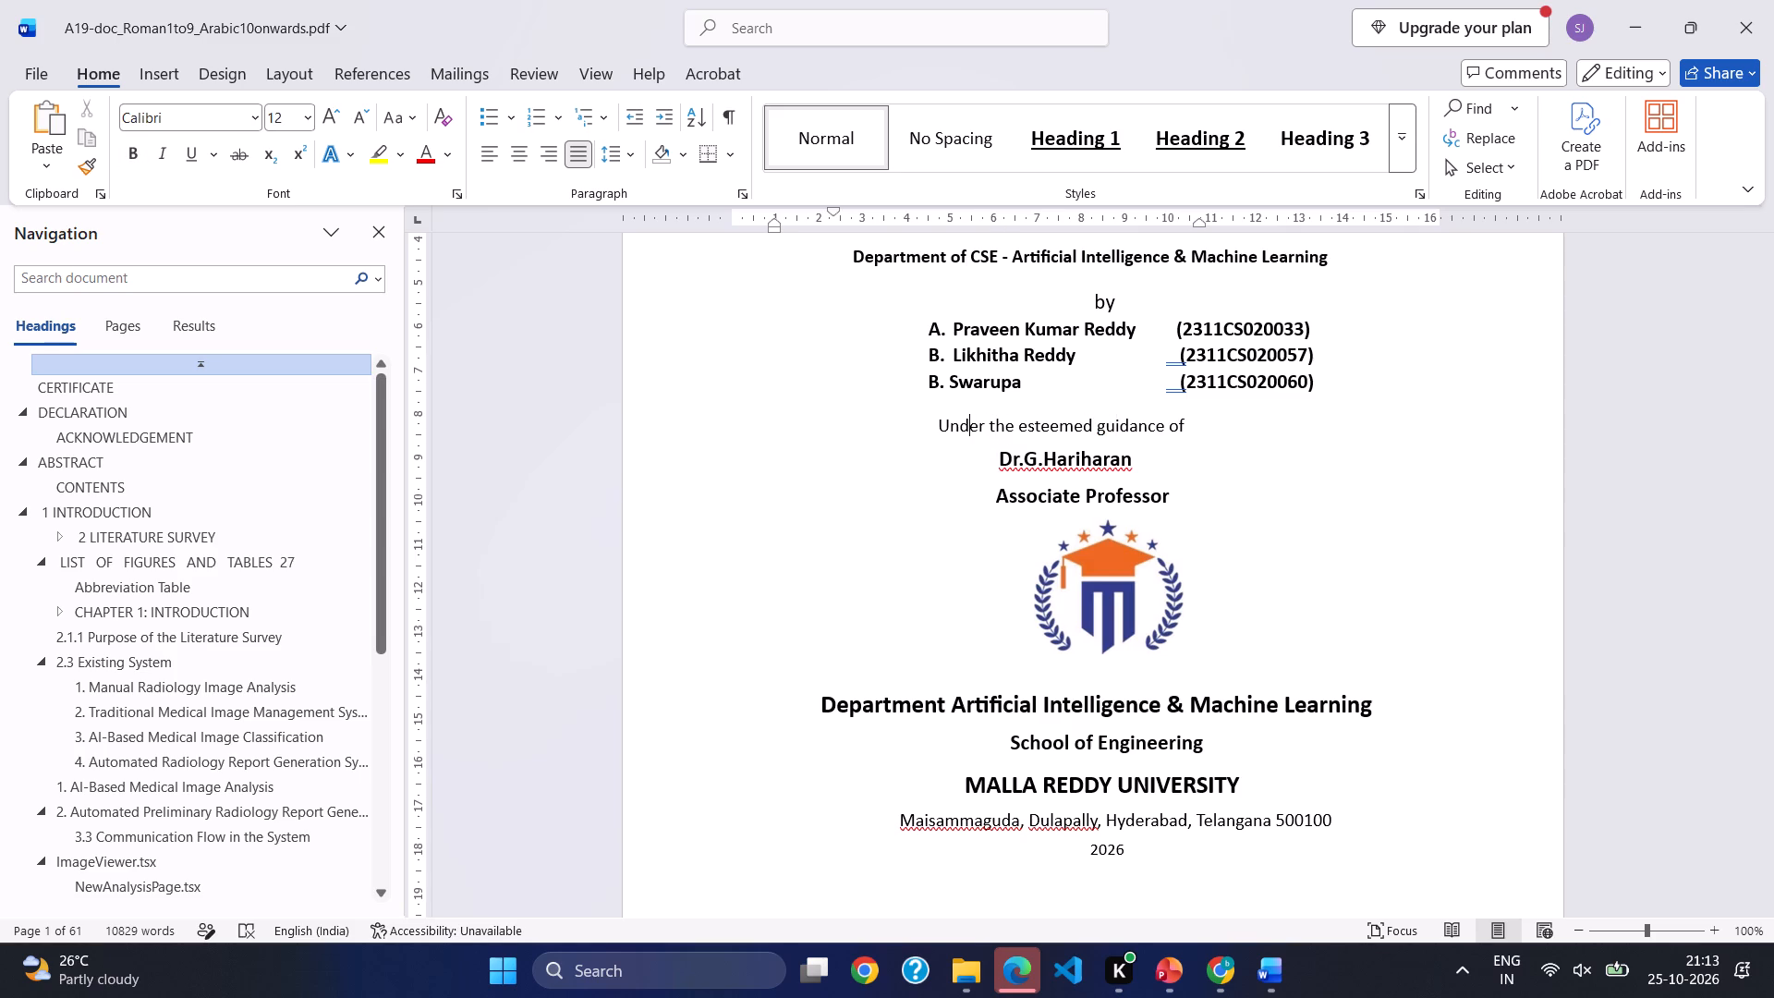
key("Left")
key("Left")
key("Left")
key("space")
key("space")
key("space")
key("space")
key("space")
key("space")
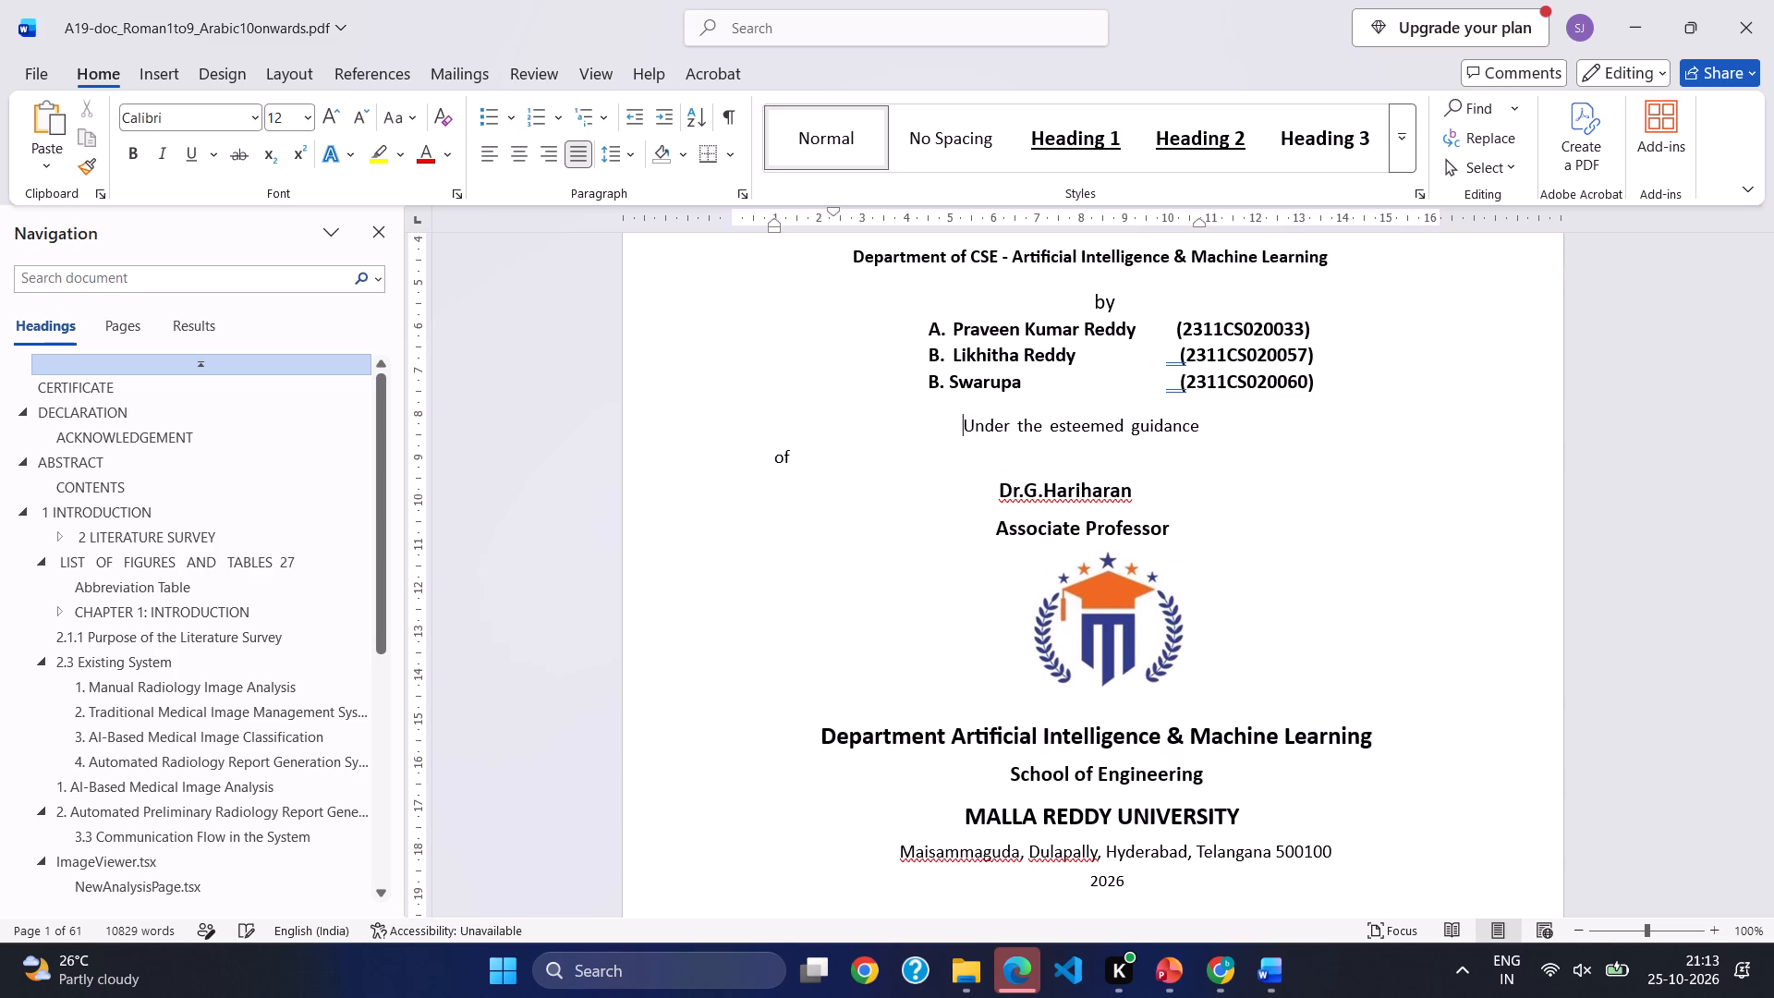
key("space")
key("space")
key("space")
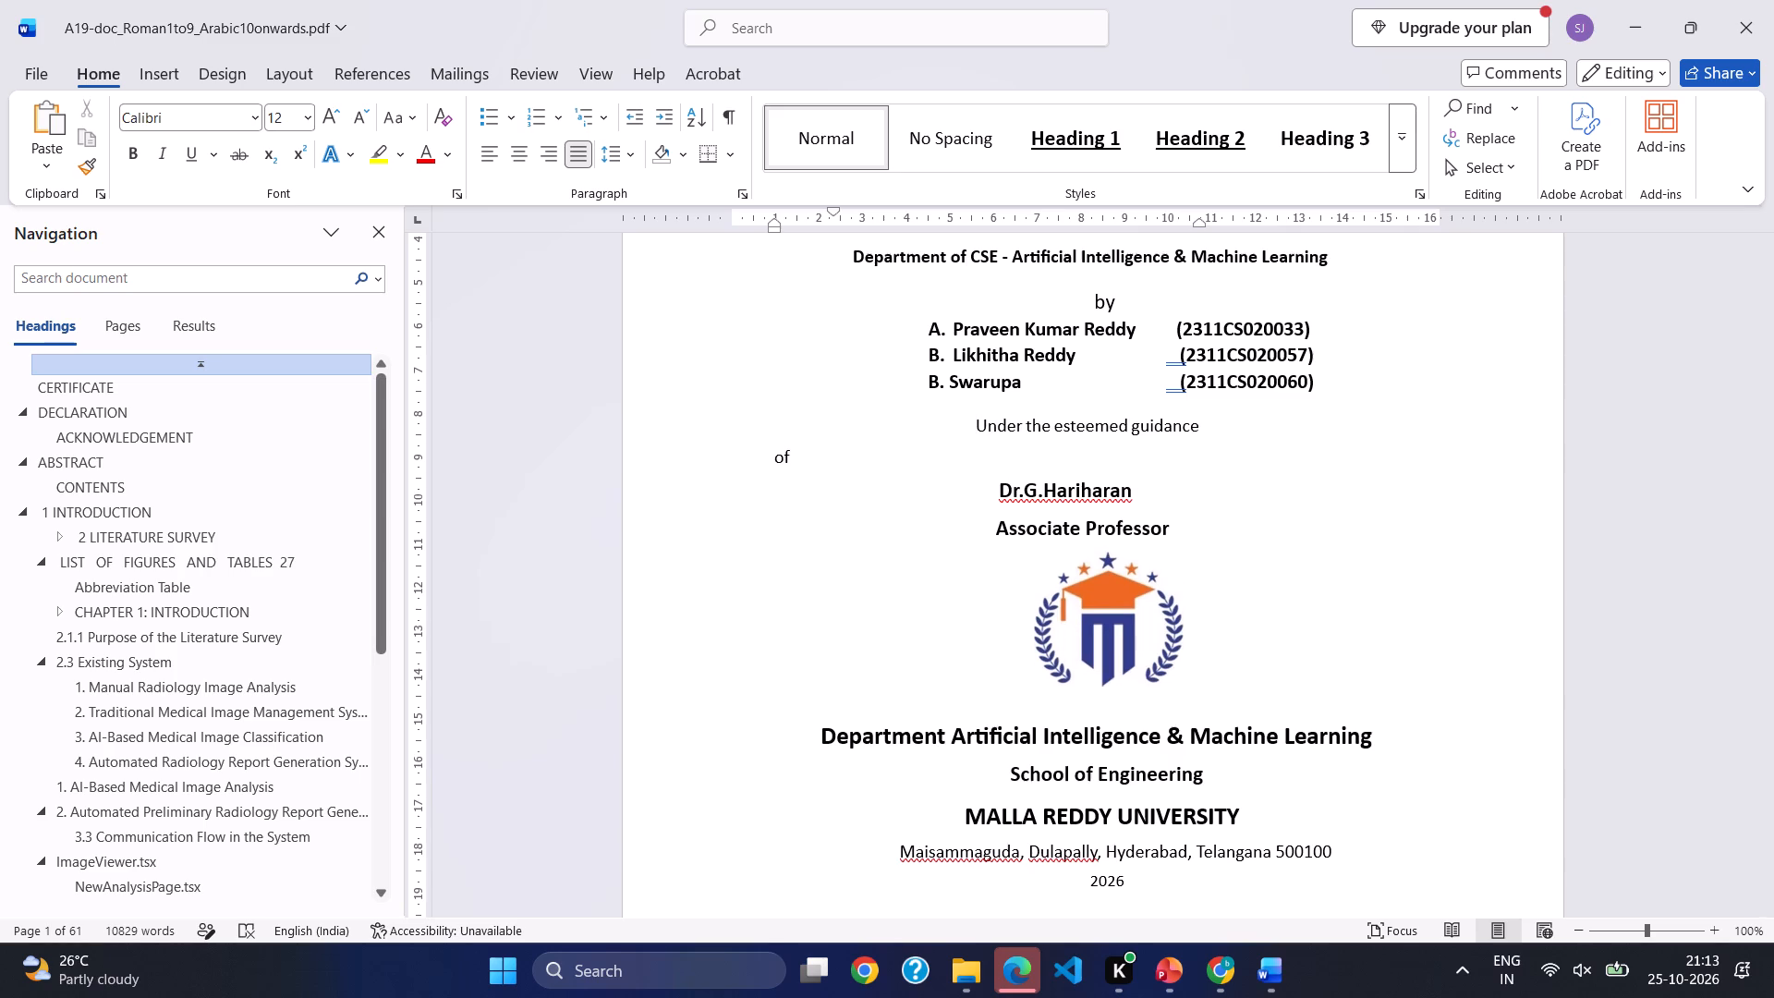
Delete the wrapped "of" and the space before it, and retype "of" directly after "guidance".
scroll(941, 426, "up", 1)
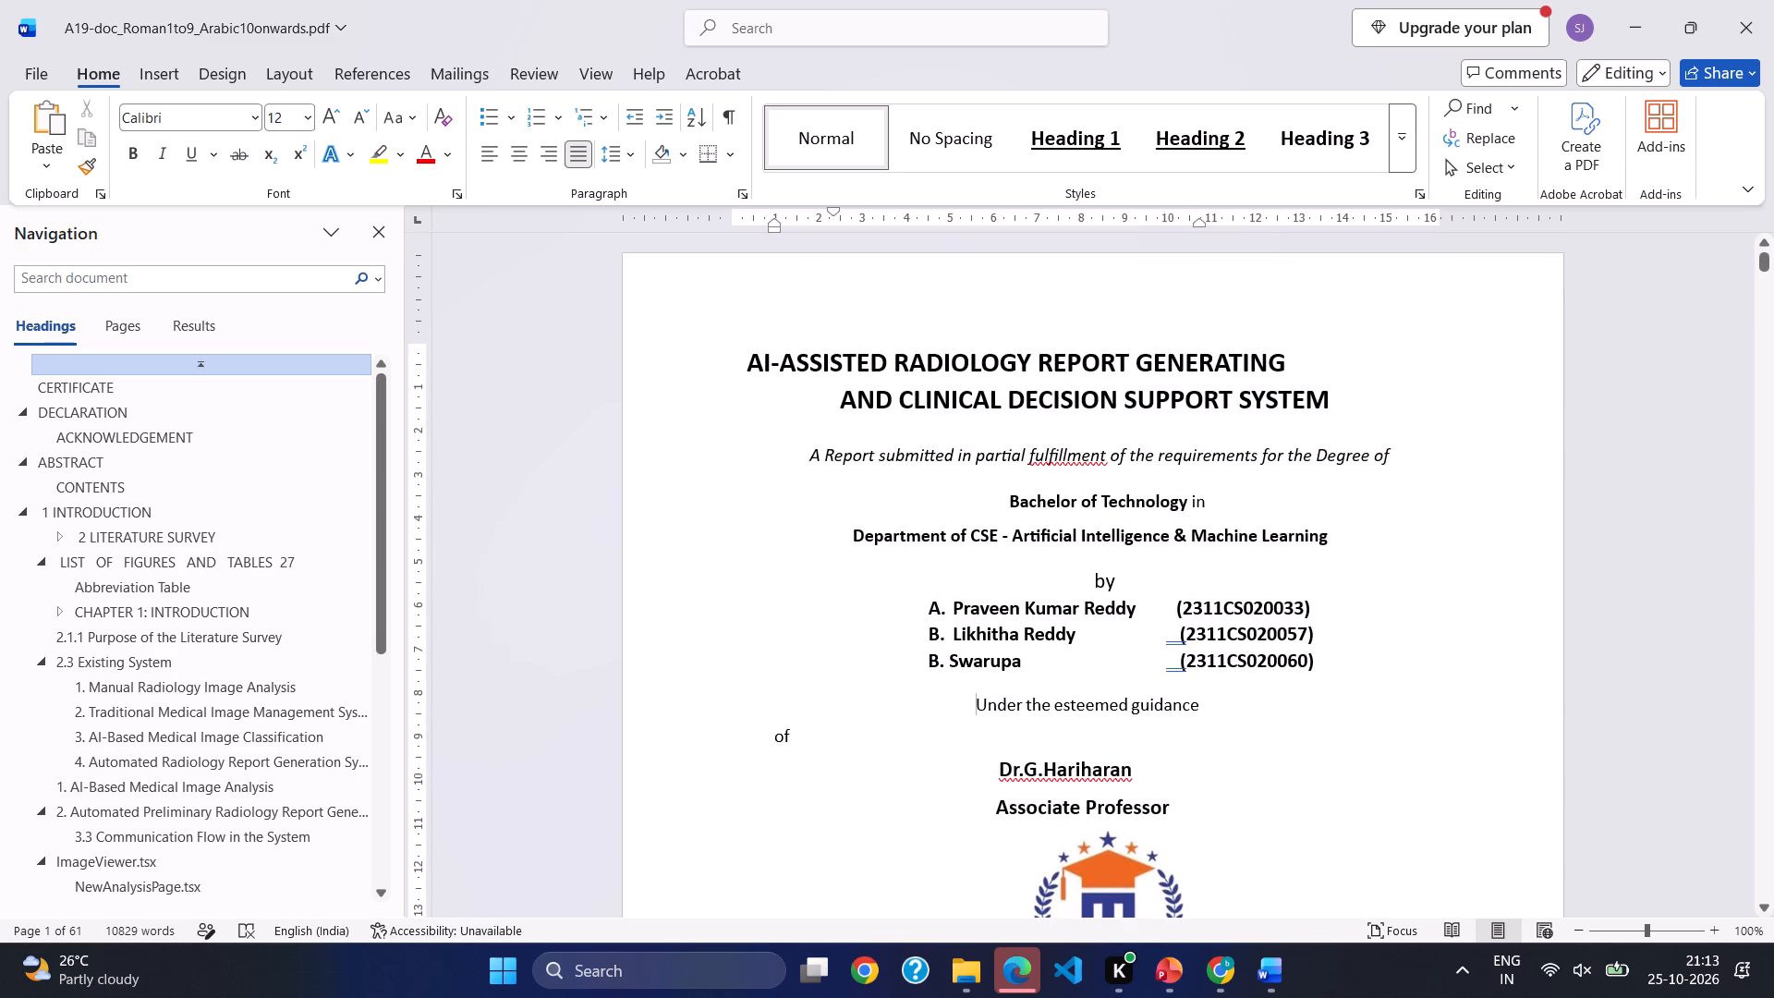
left_click(760, 733)
key("Right")
key("Right")
key("BackSpace")
key("BackSpace")
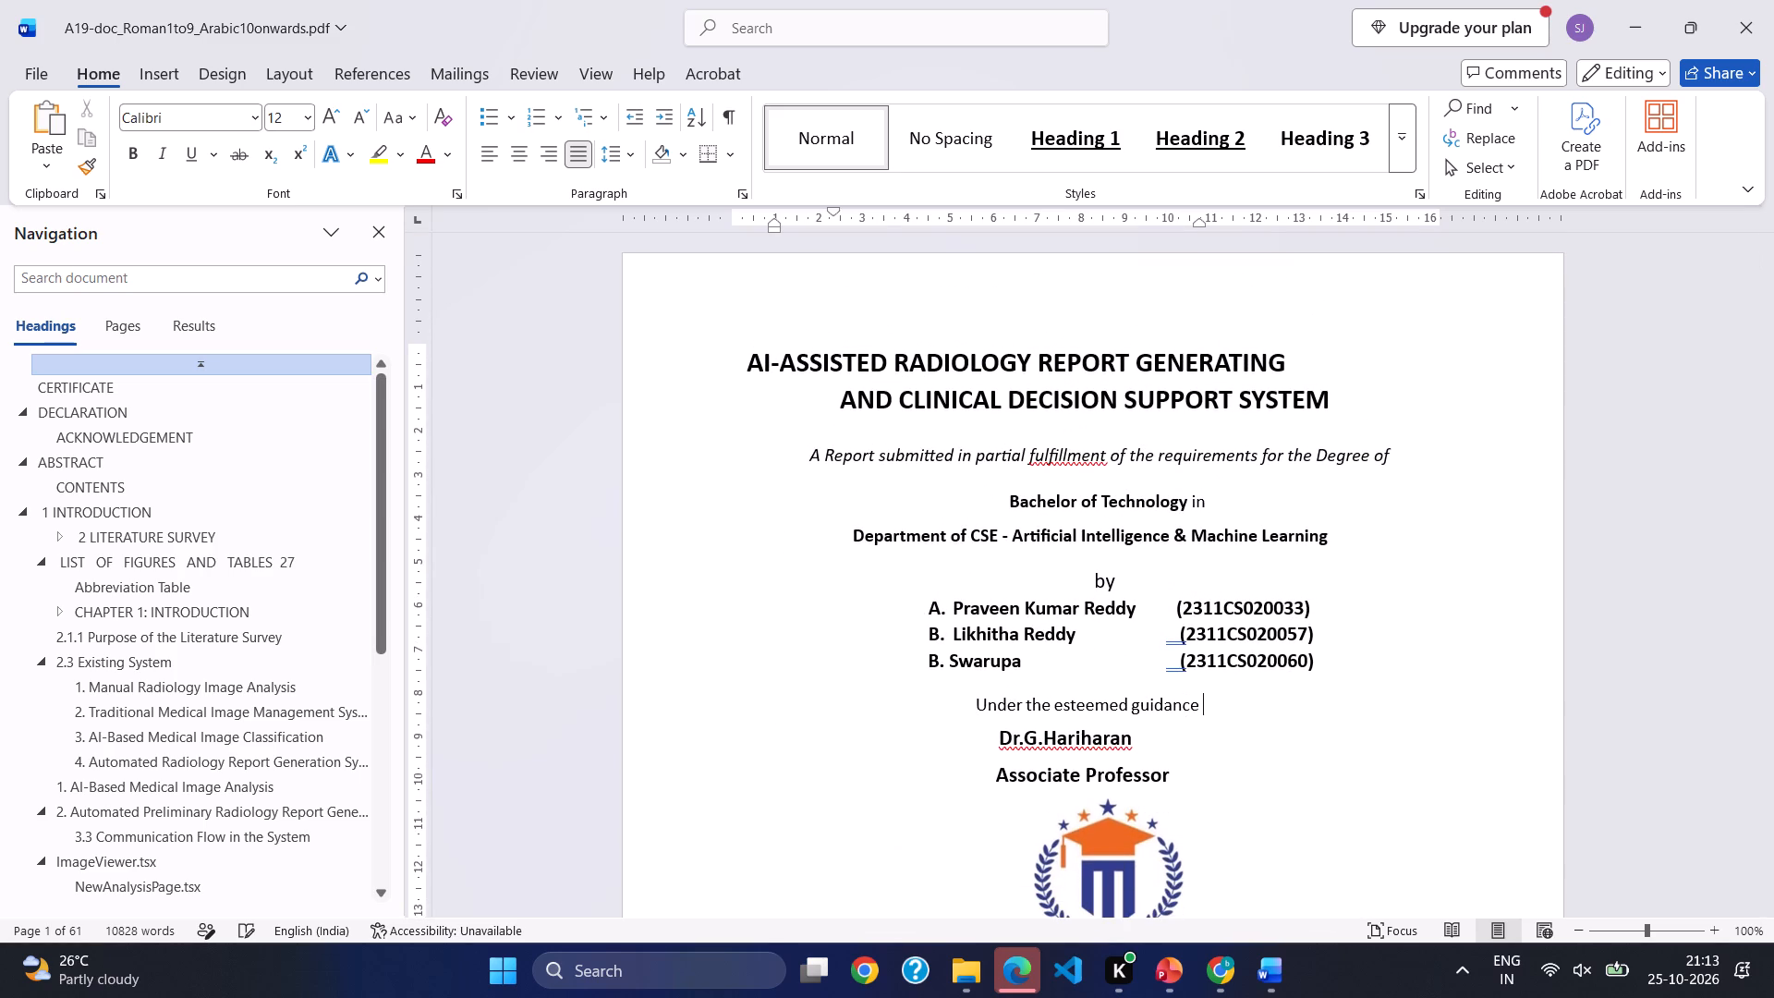
key("BackSpace")
type("of")
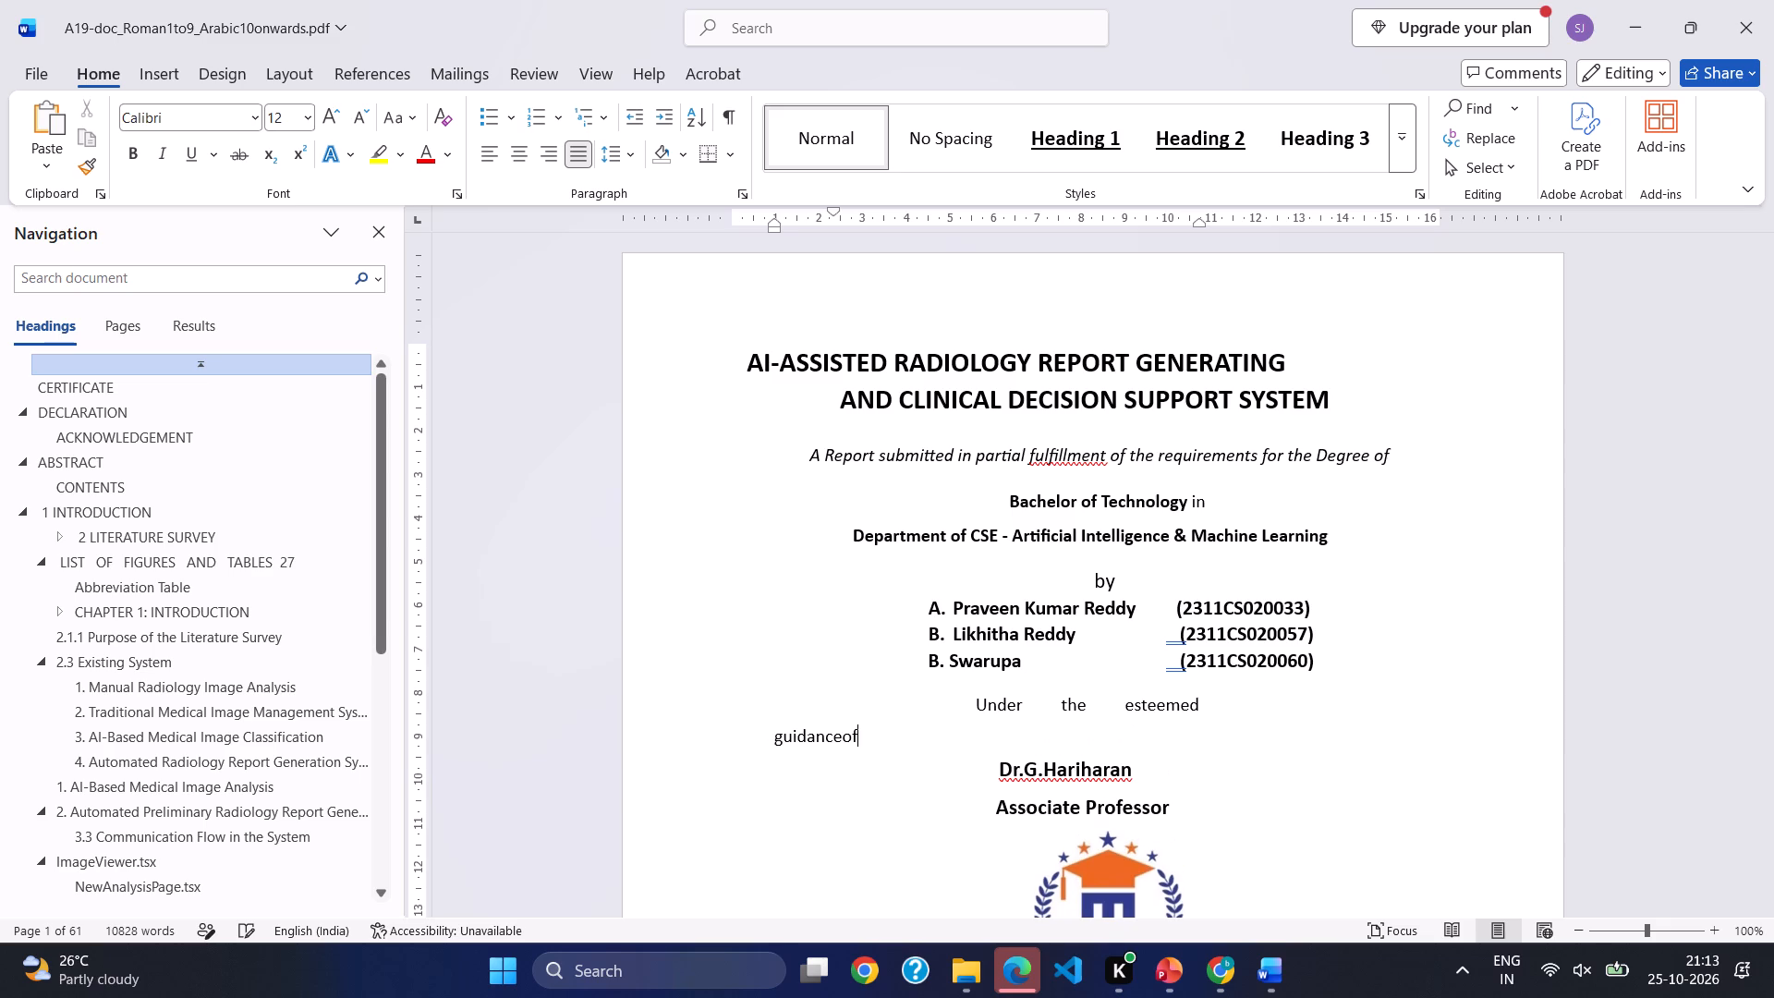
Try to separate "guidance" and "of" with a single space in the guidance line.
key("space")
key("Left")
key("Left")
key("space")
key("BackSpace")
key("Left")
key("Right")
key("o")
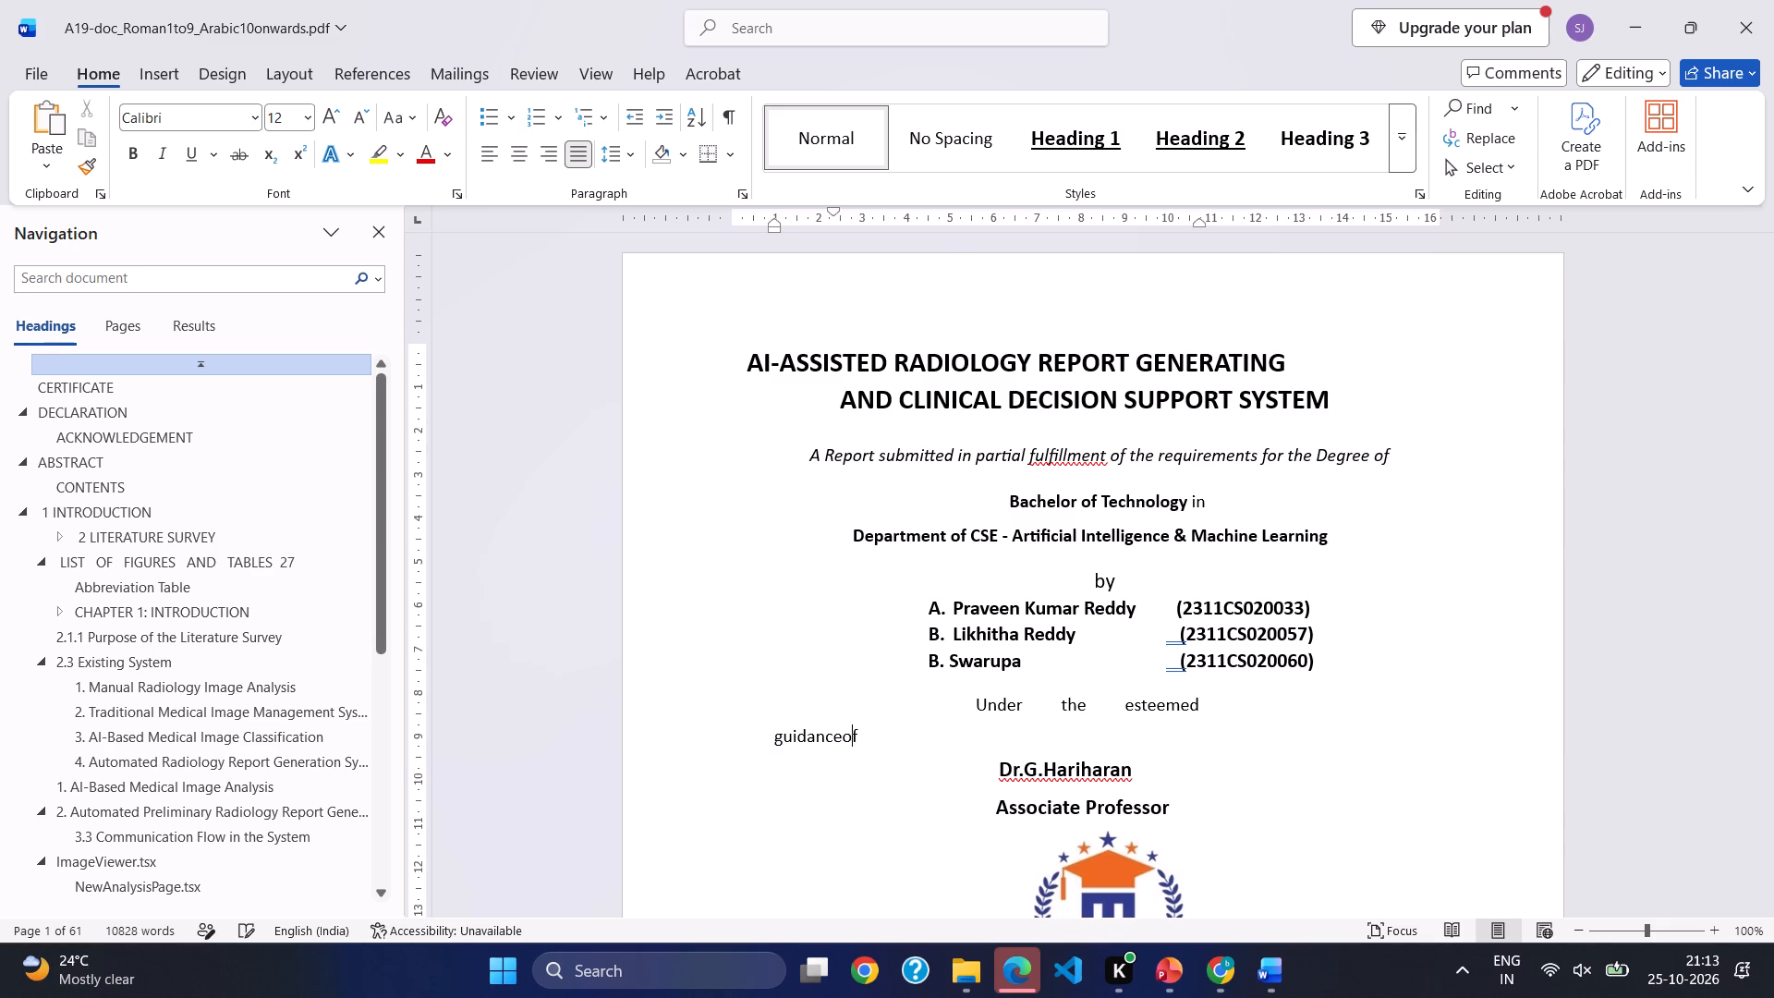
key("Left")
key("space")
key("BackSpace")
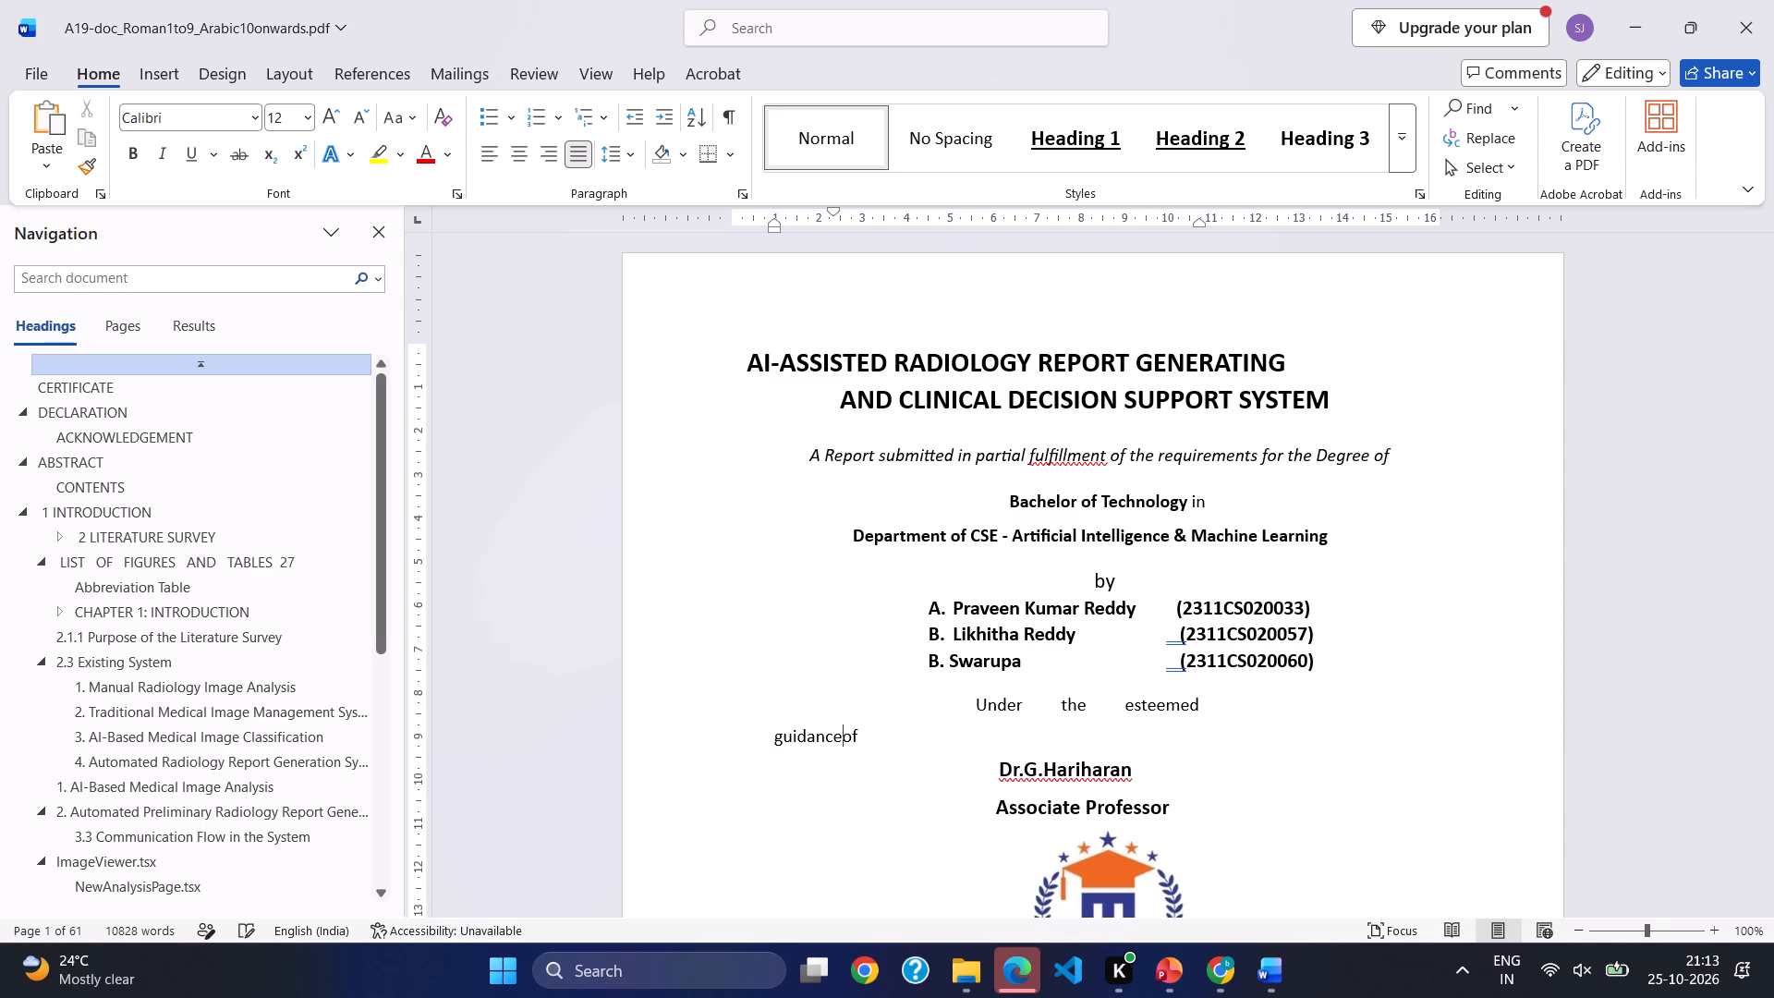
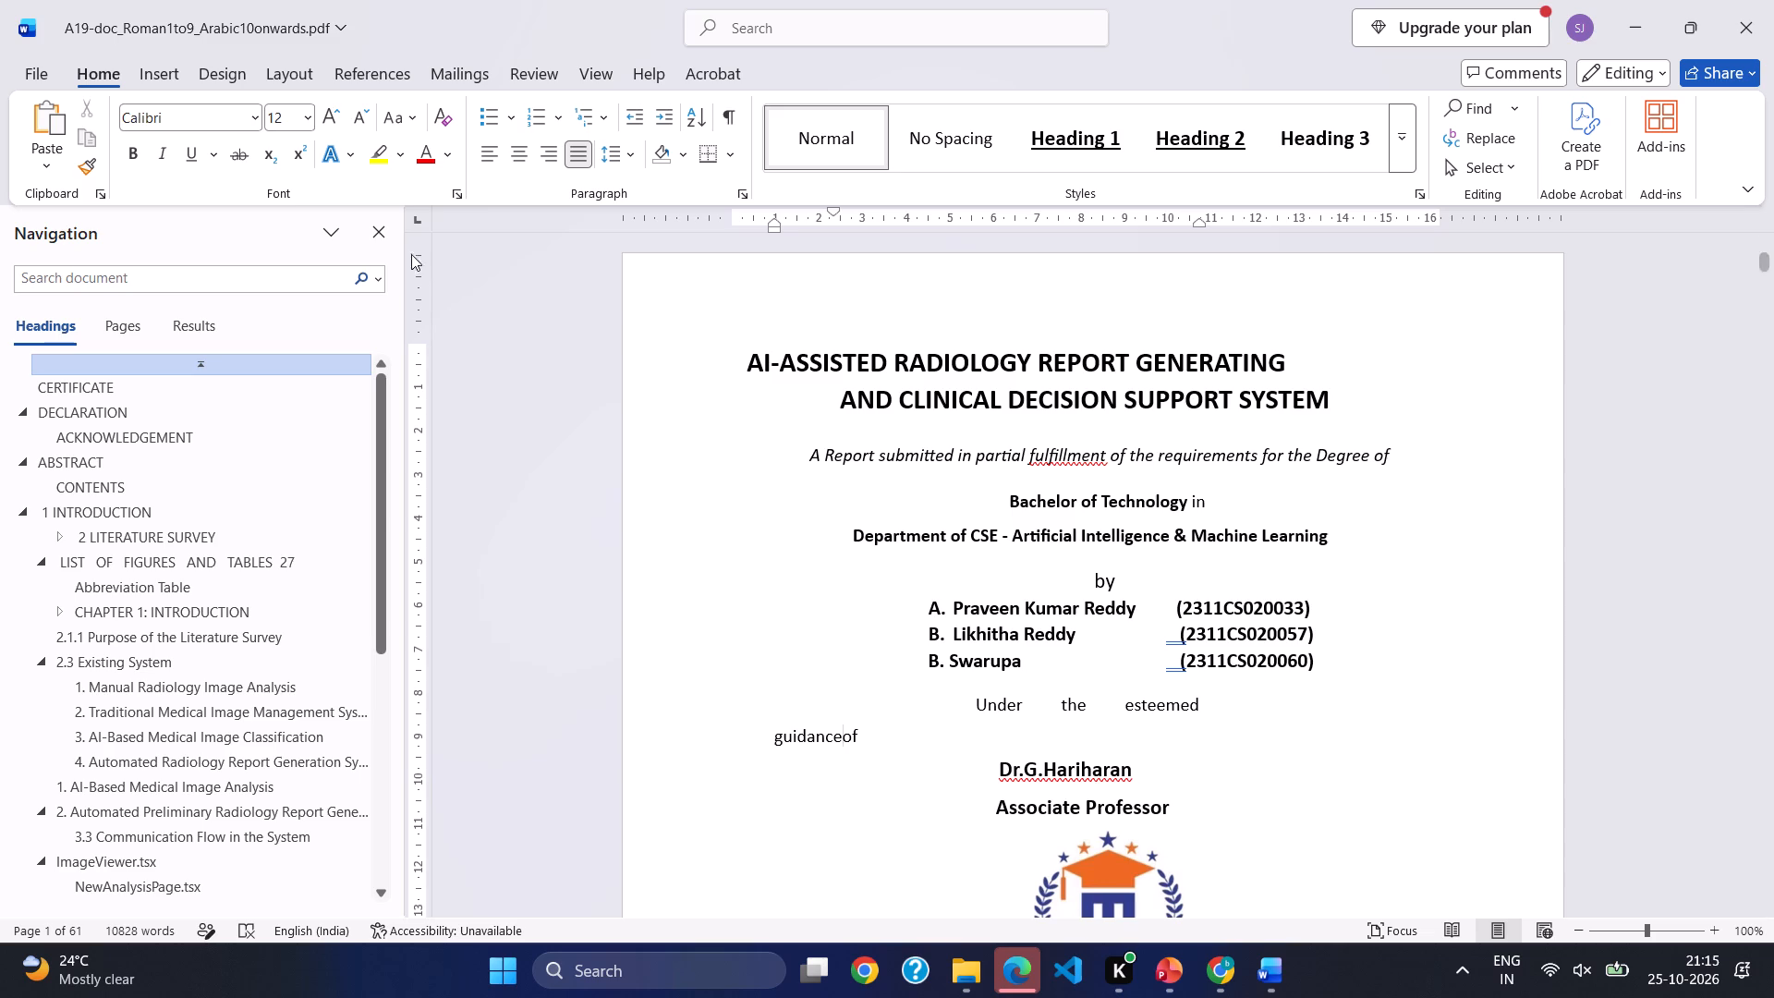
Close the Navigation pane so that only the document pages are displayed.
left_click(382, 230)
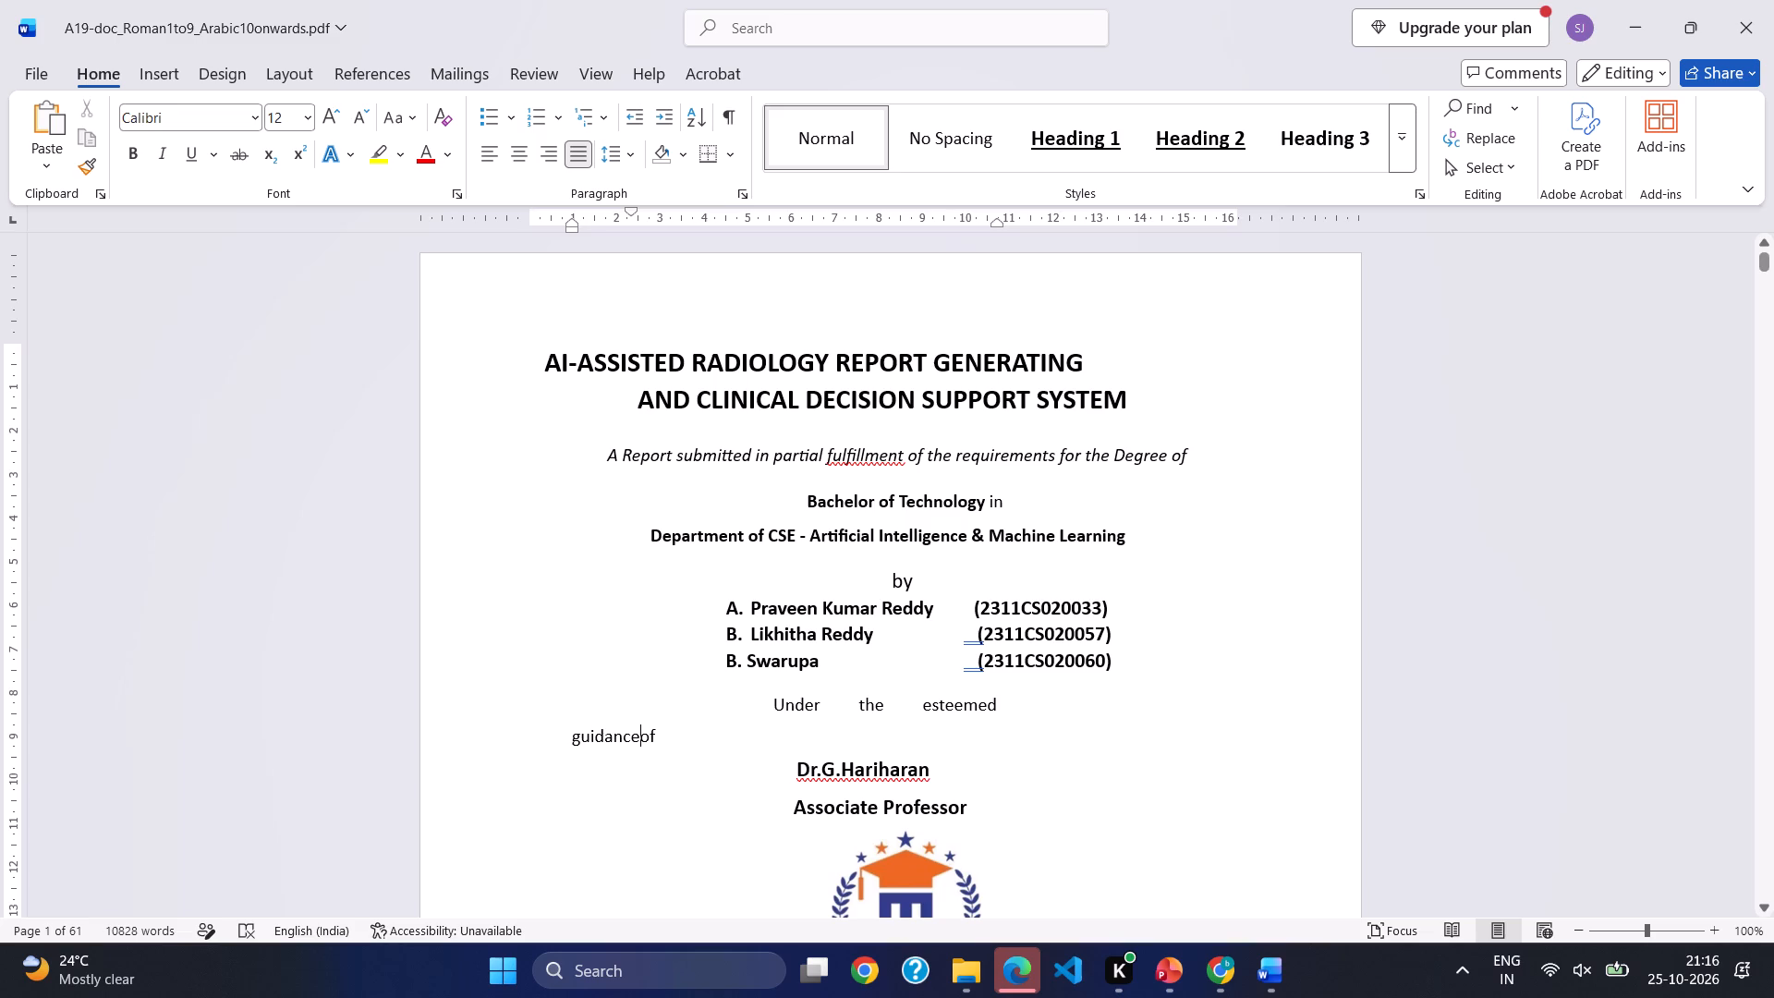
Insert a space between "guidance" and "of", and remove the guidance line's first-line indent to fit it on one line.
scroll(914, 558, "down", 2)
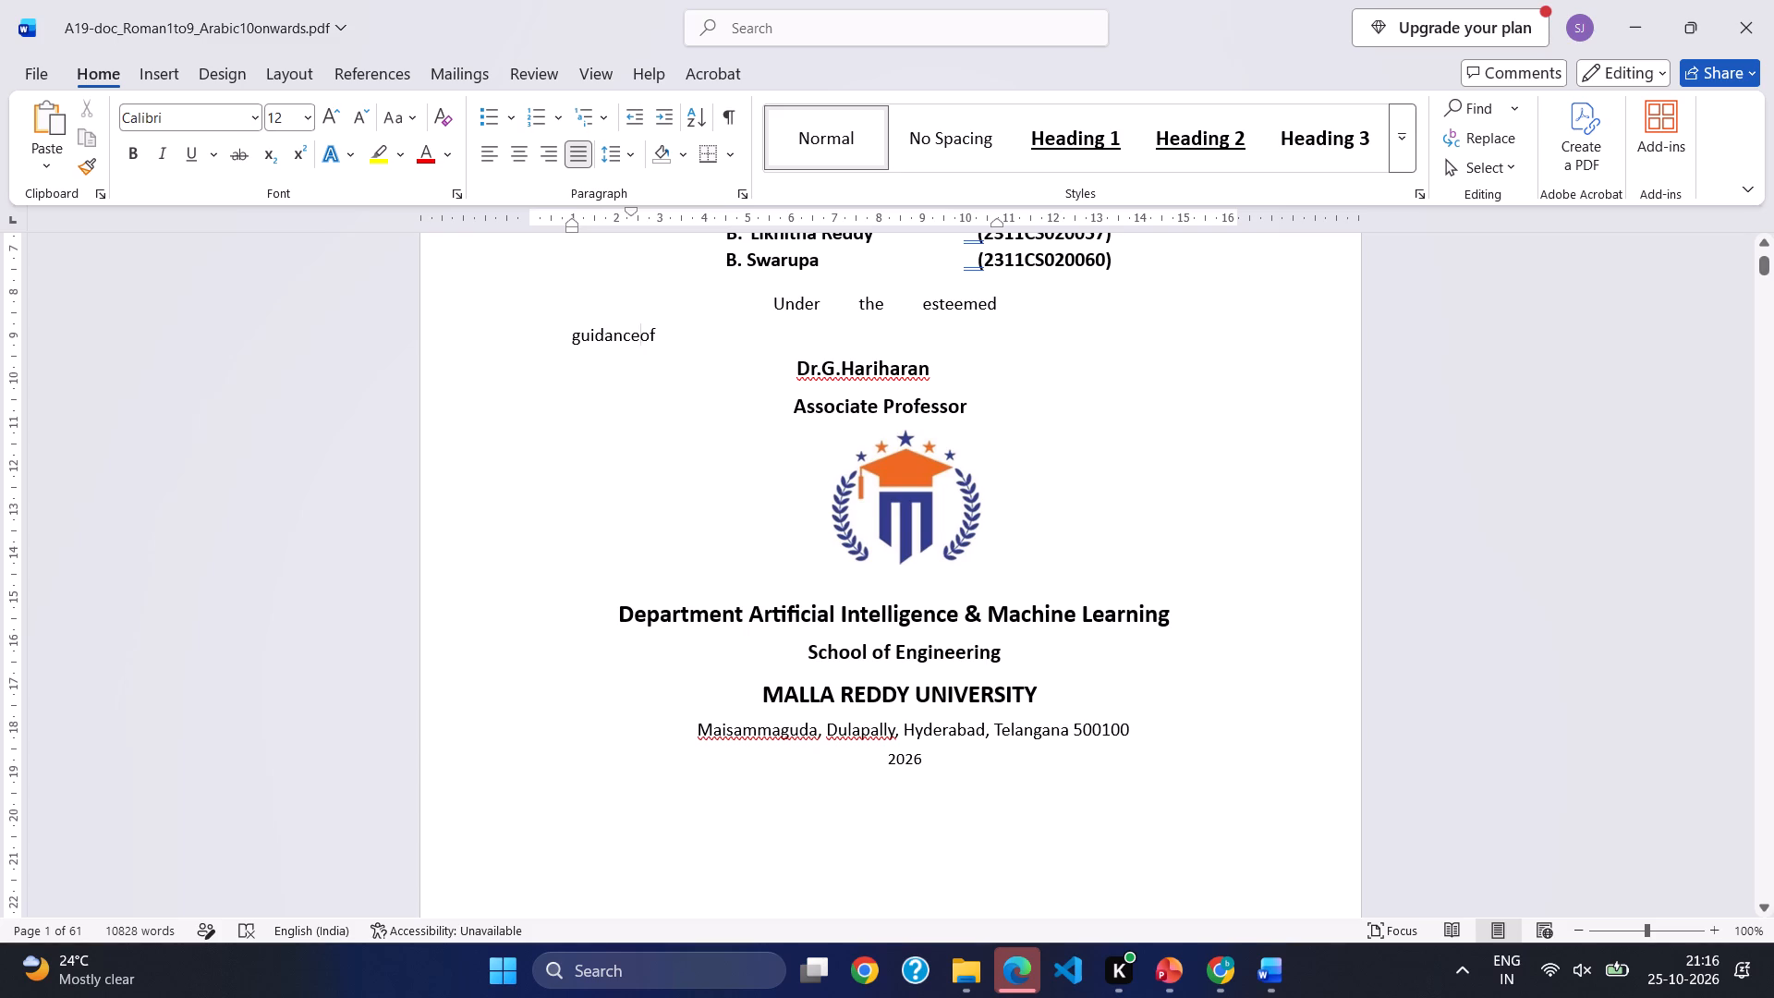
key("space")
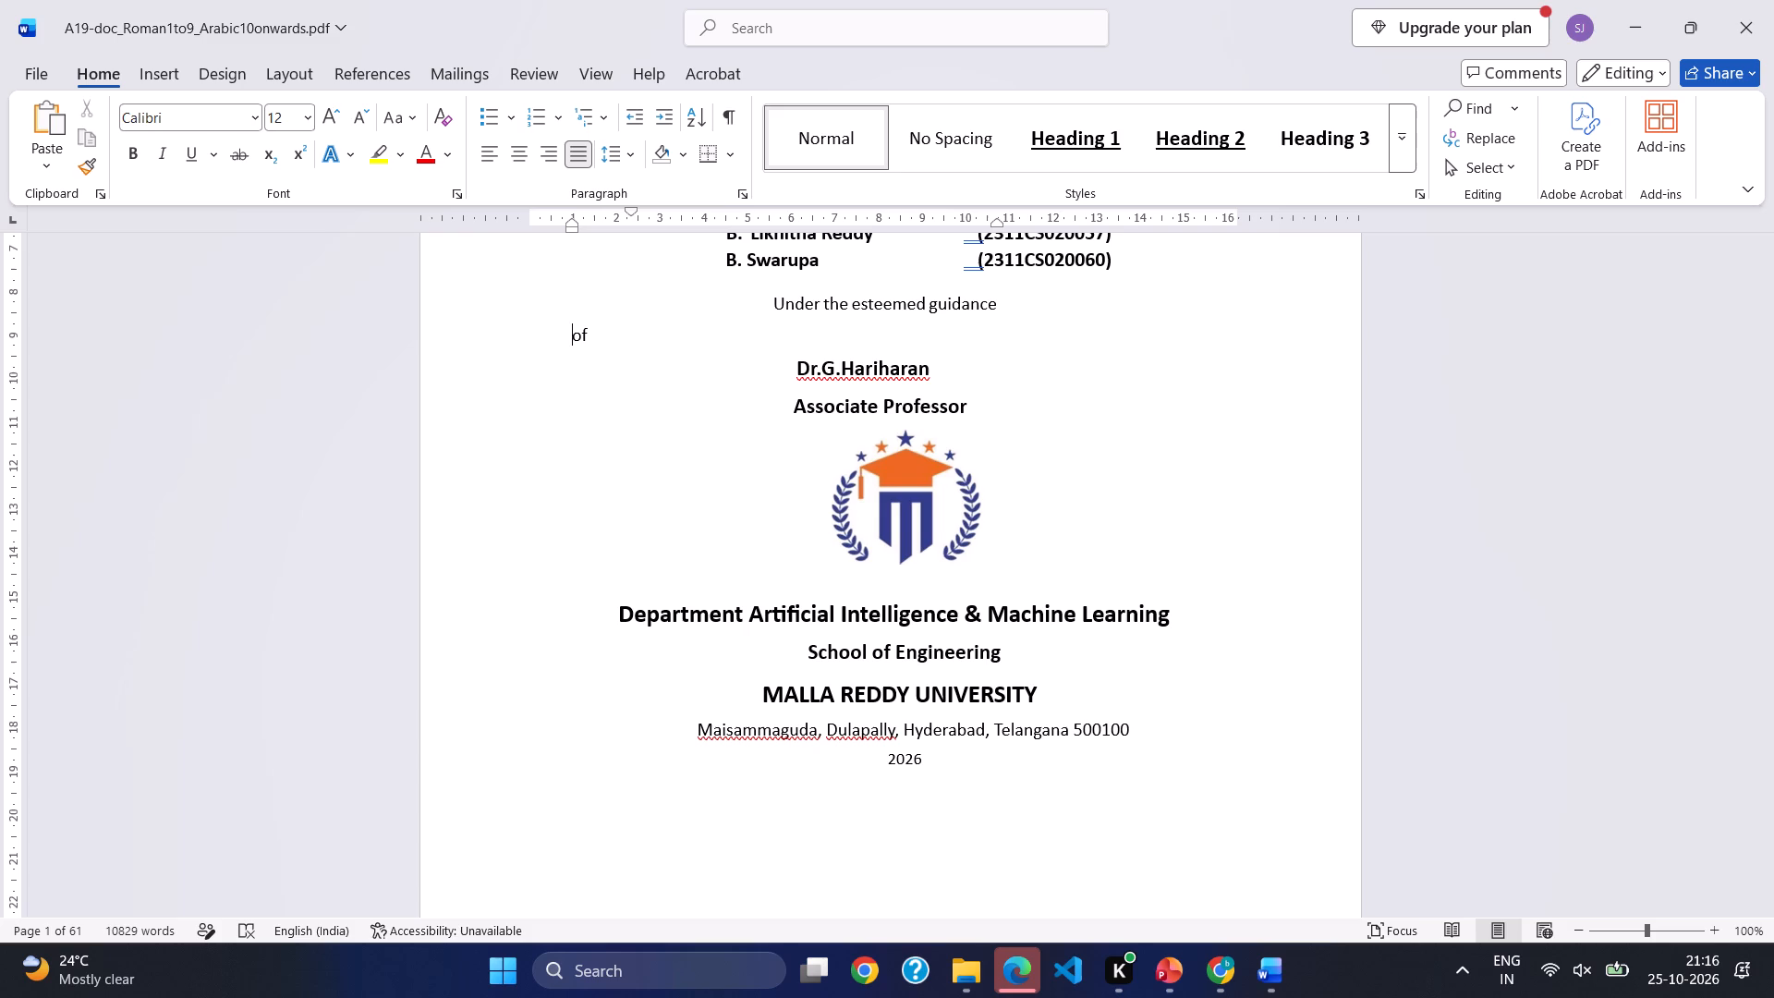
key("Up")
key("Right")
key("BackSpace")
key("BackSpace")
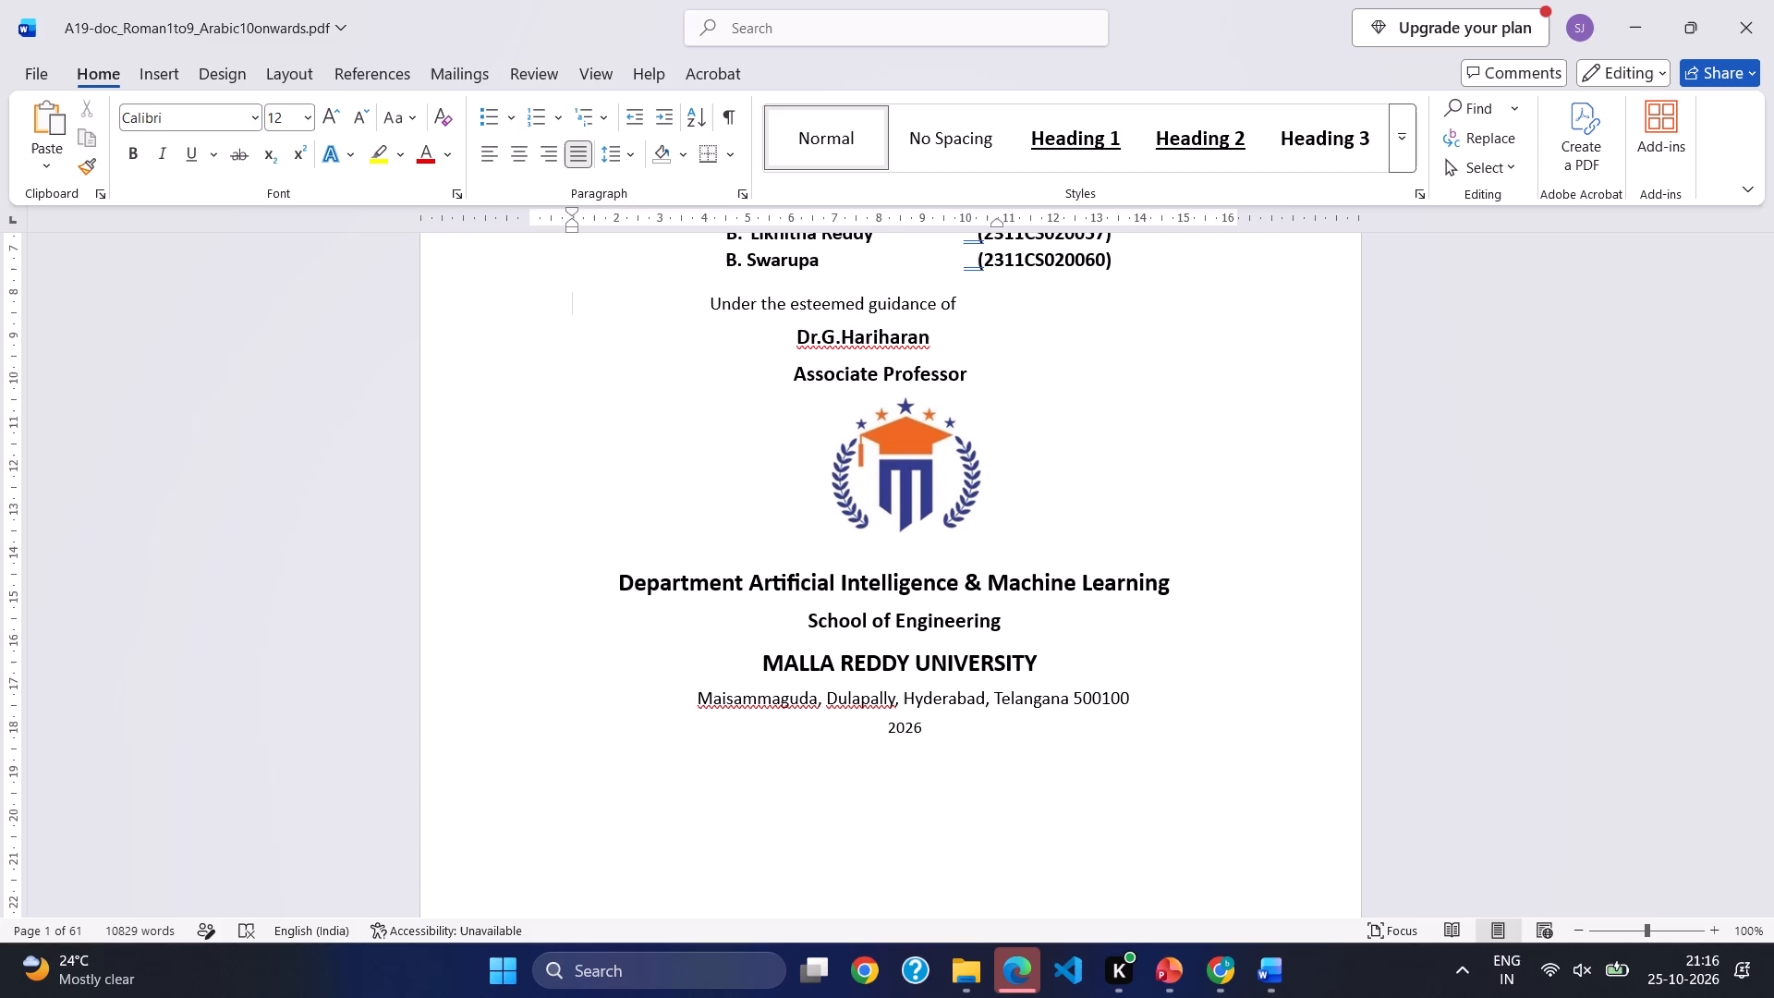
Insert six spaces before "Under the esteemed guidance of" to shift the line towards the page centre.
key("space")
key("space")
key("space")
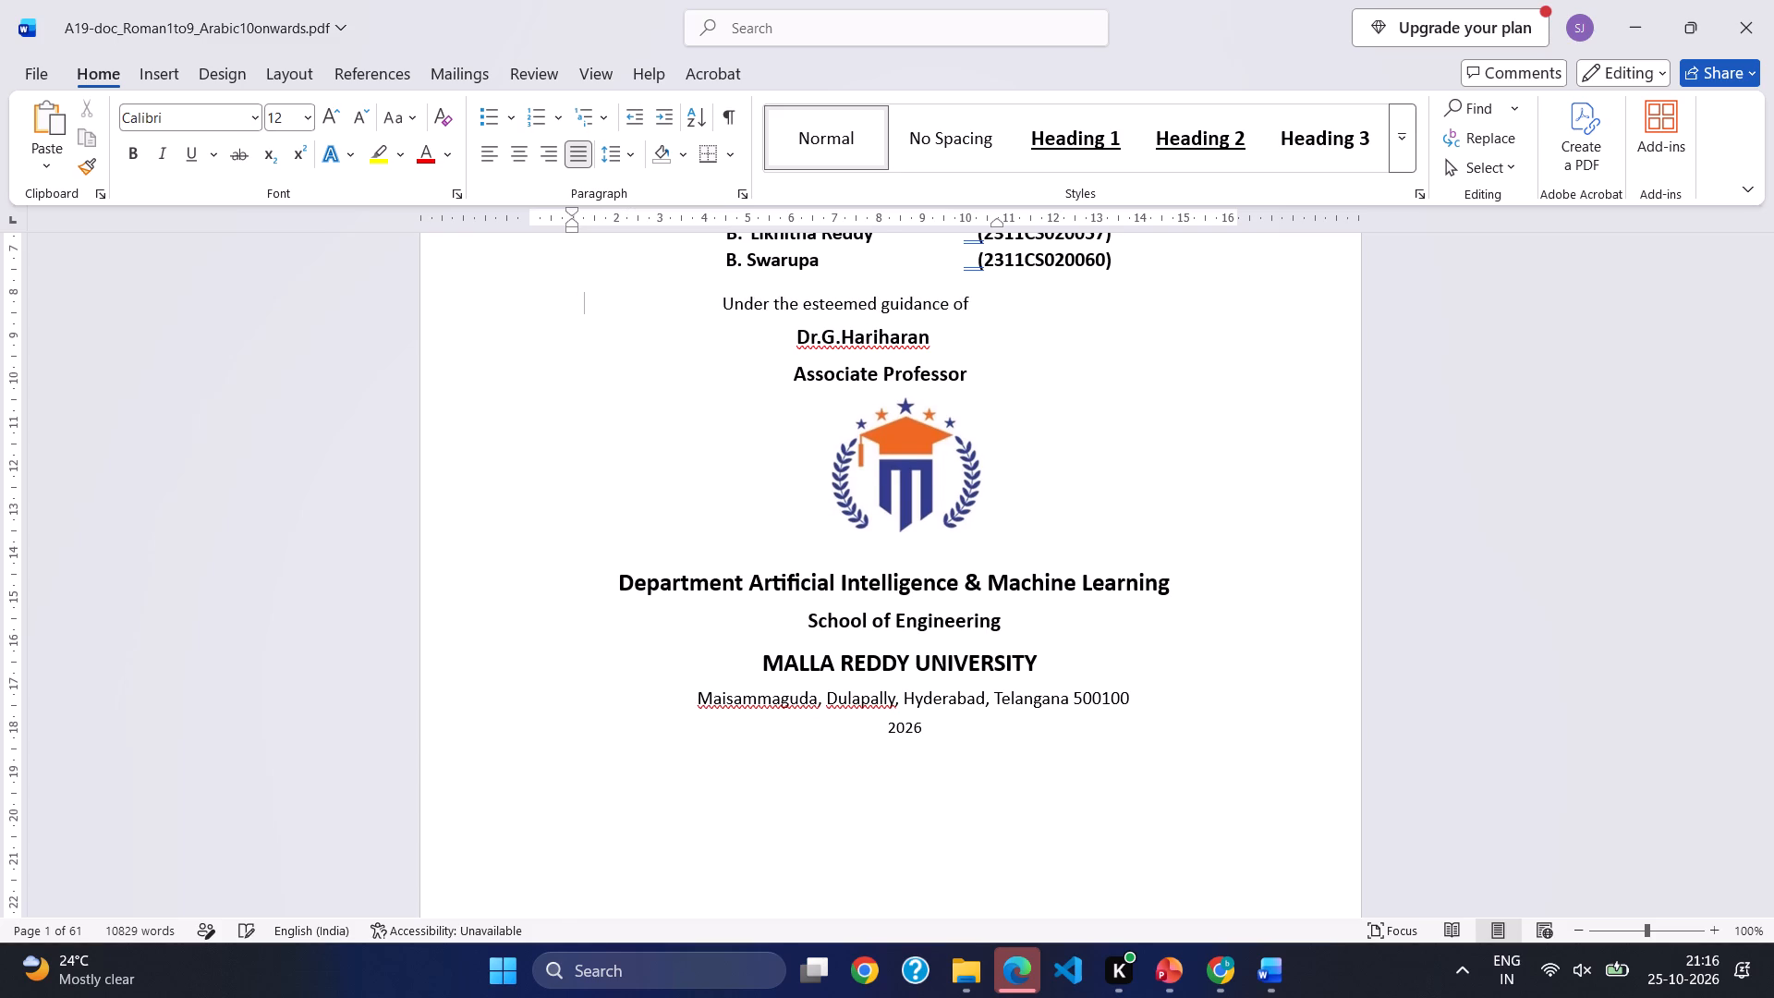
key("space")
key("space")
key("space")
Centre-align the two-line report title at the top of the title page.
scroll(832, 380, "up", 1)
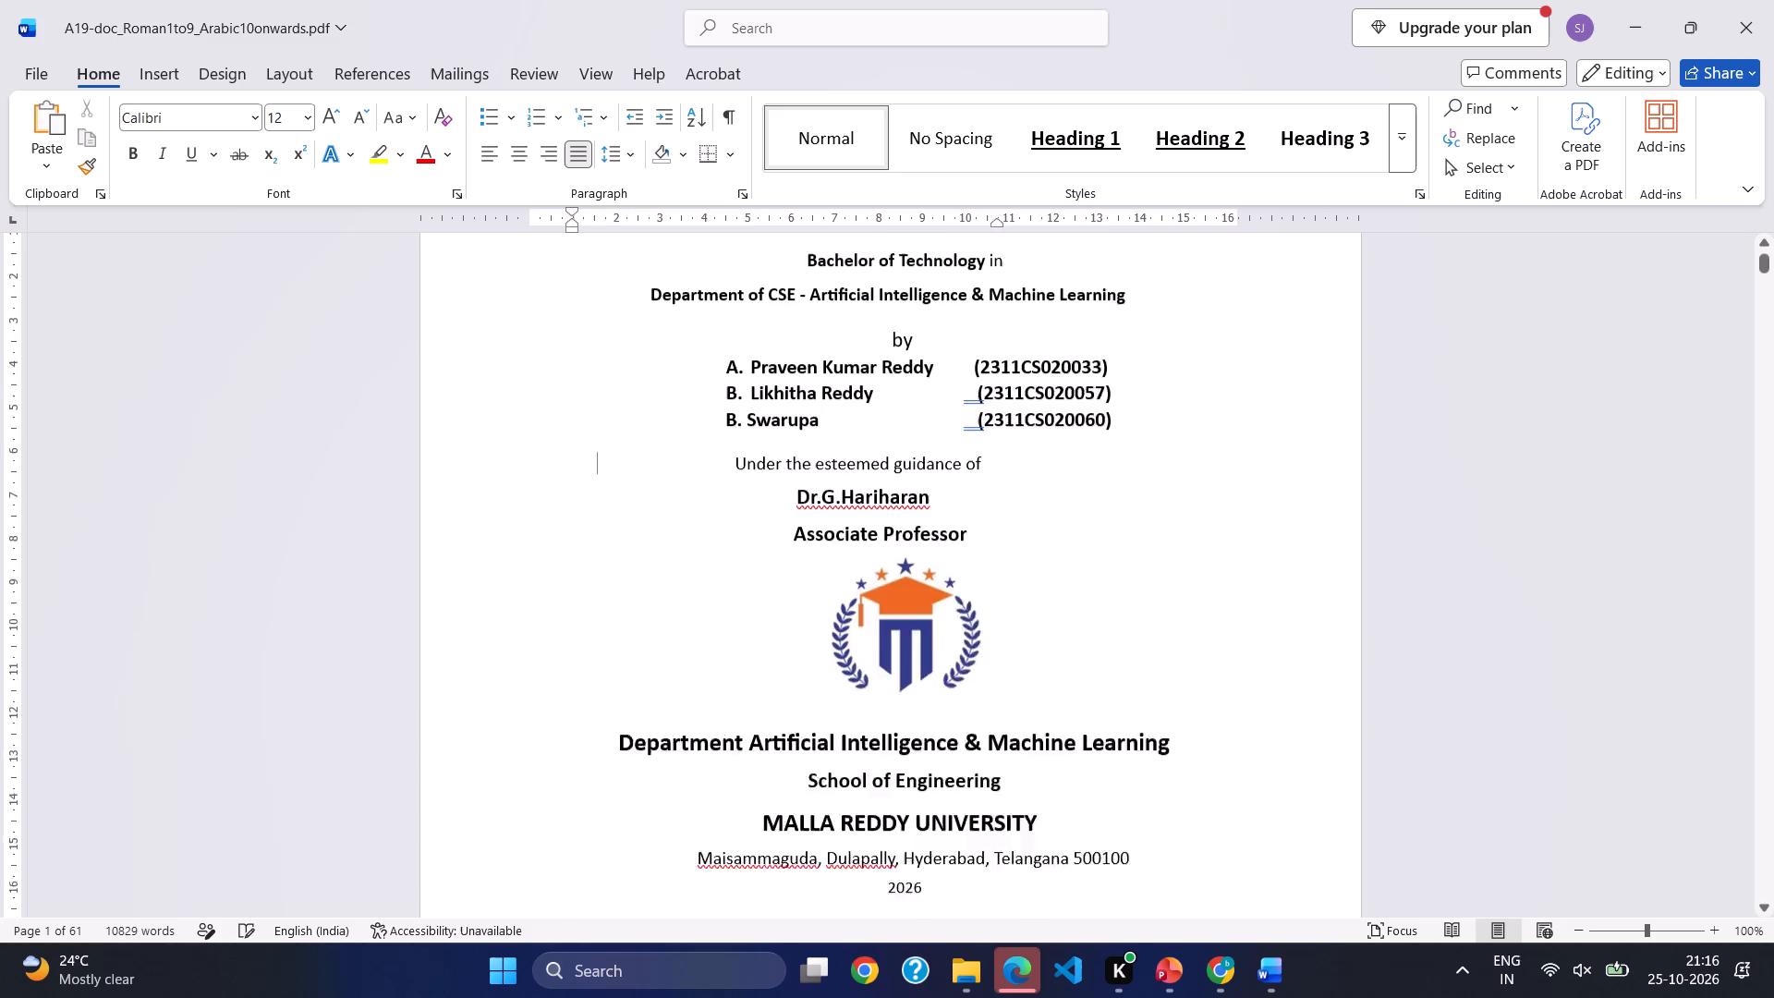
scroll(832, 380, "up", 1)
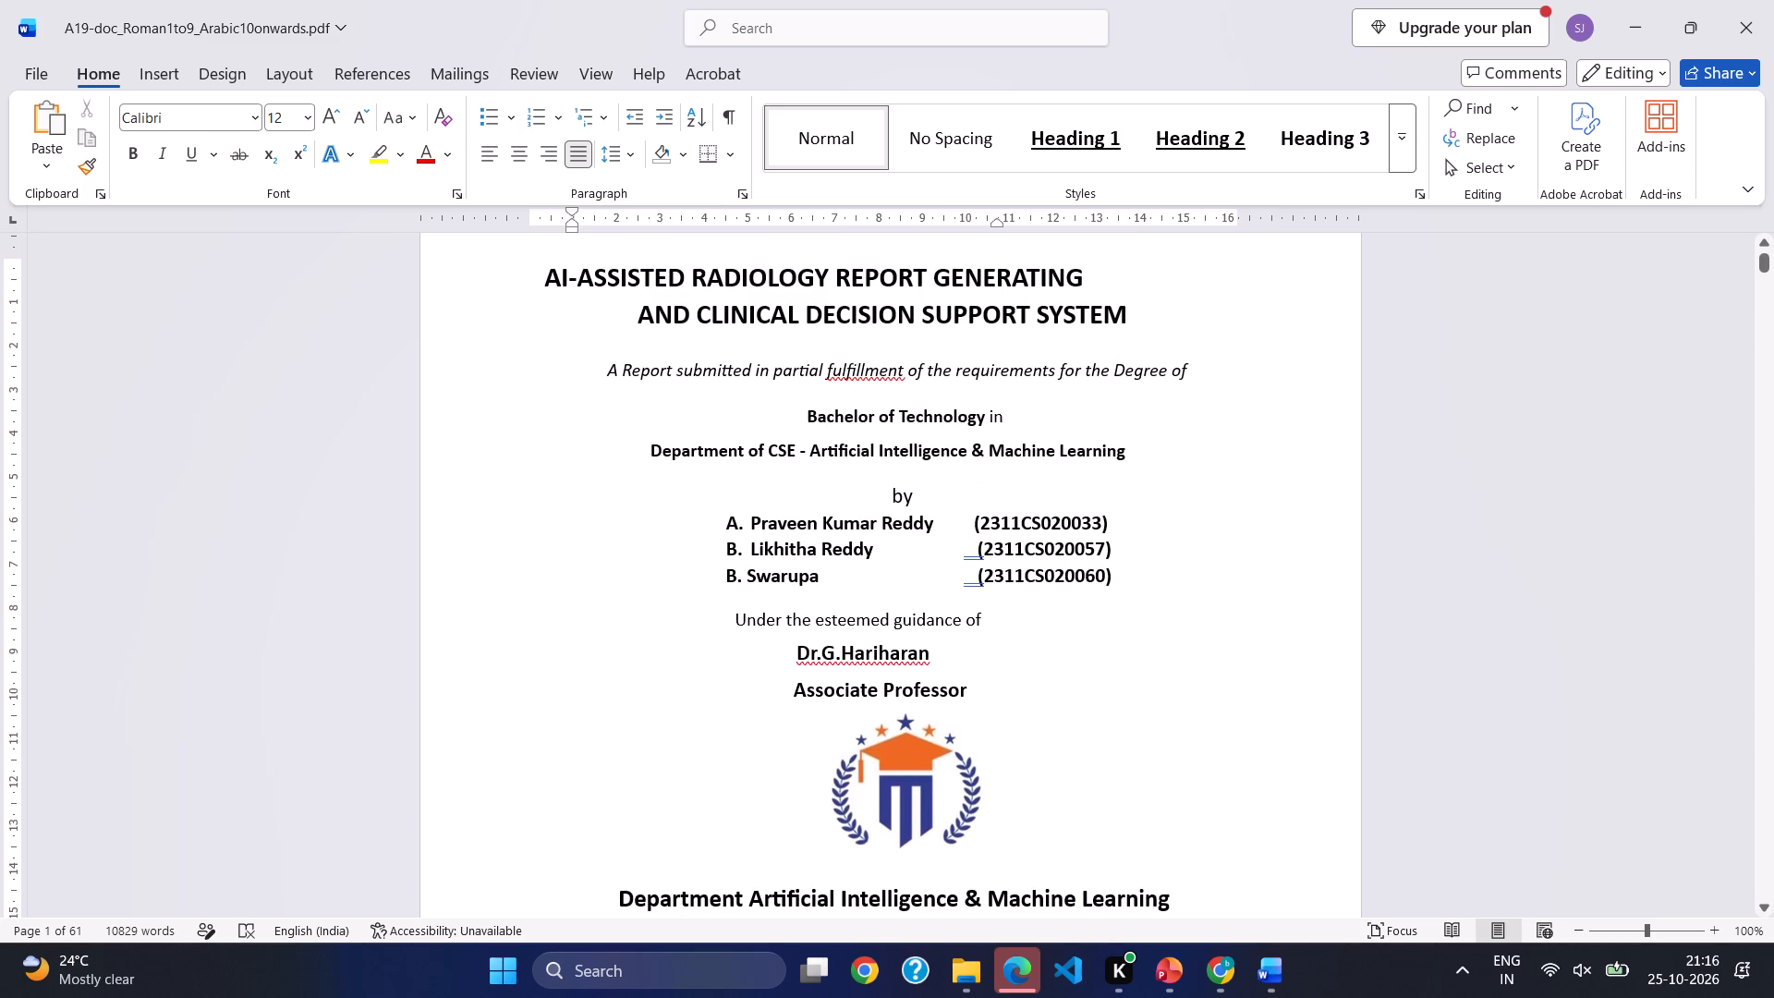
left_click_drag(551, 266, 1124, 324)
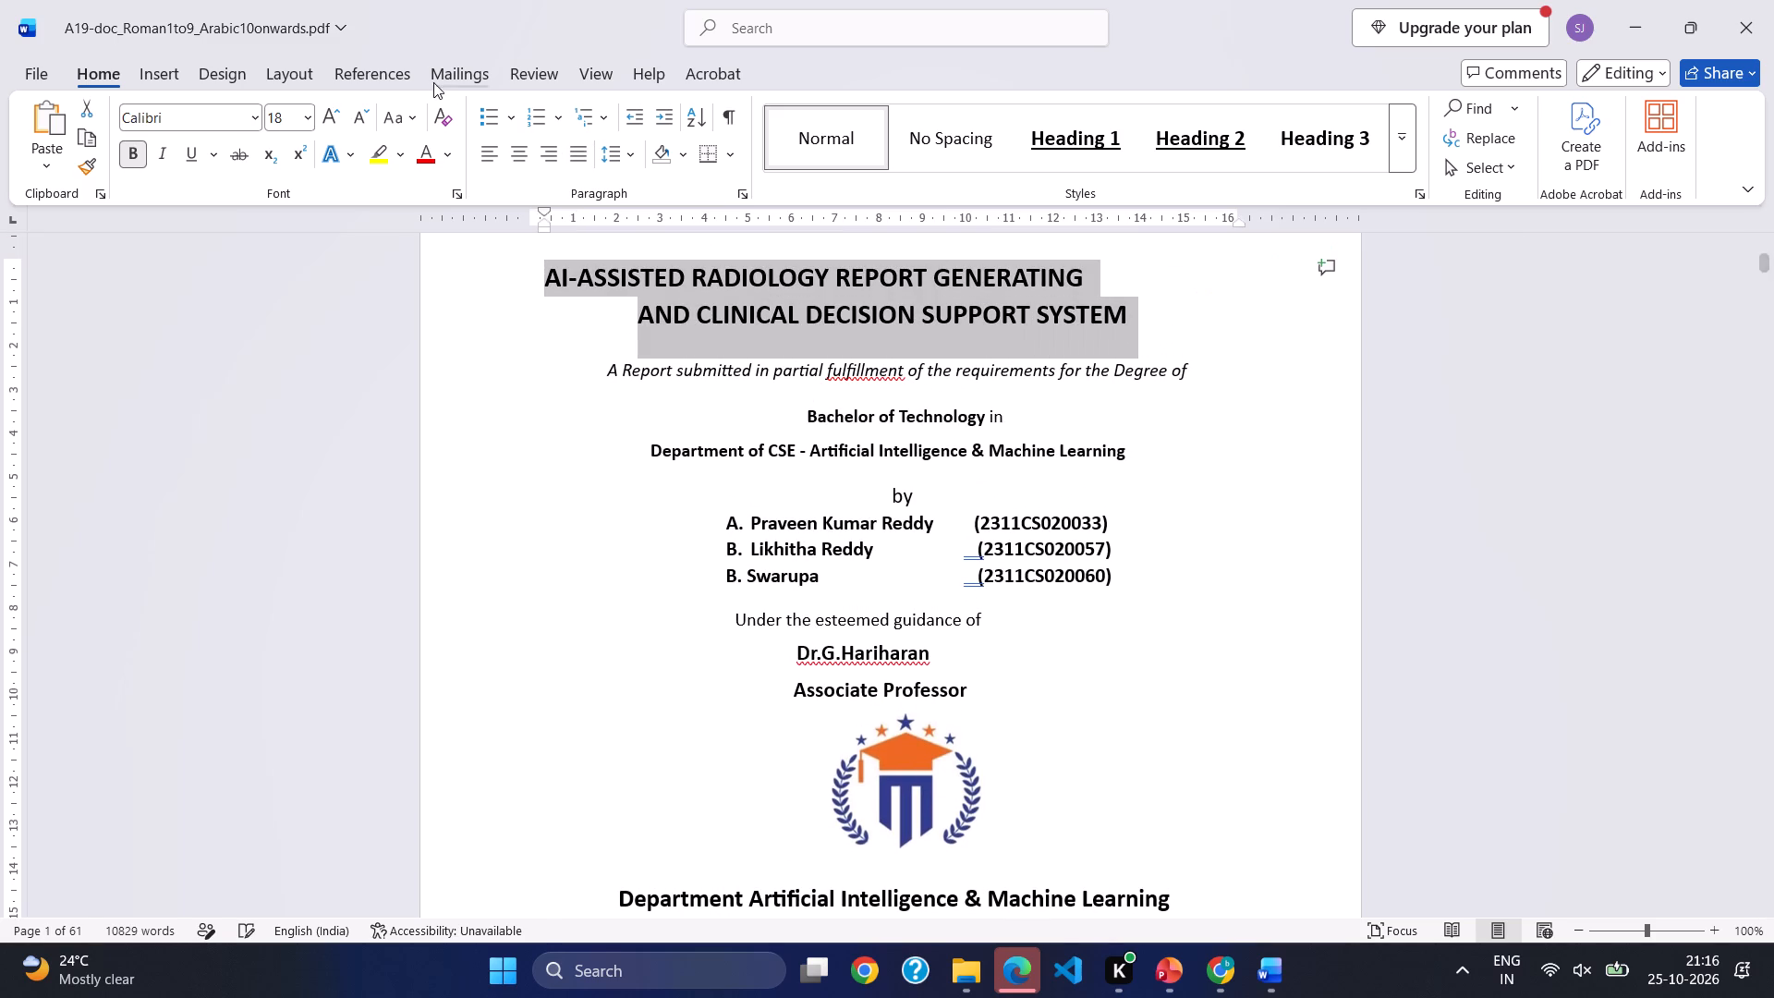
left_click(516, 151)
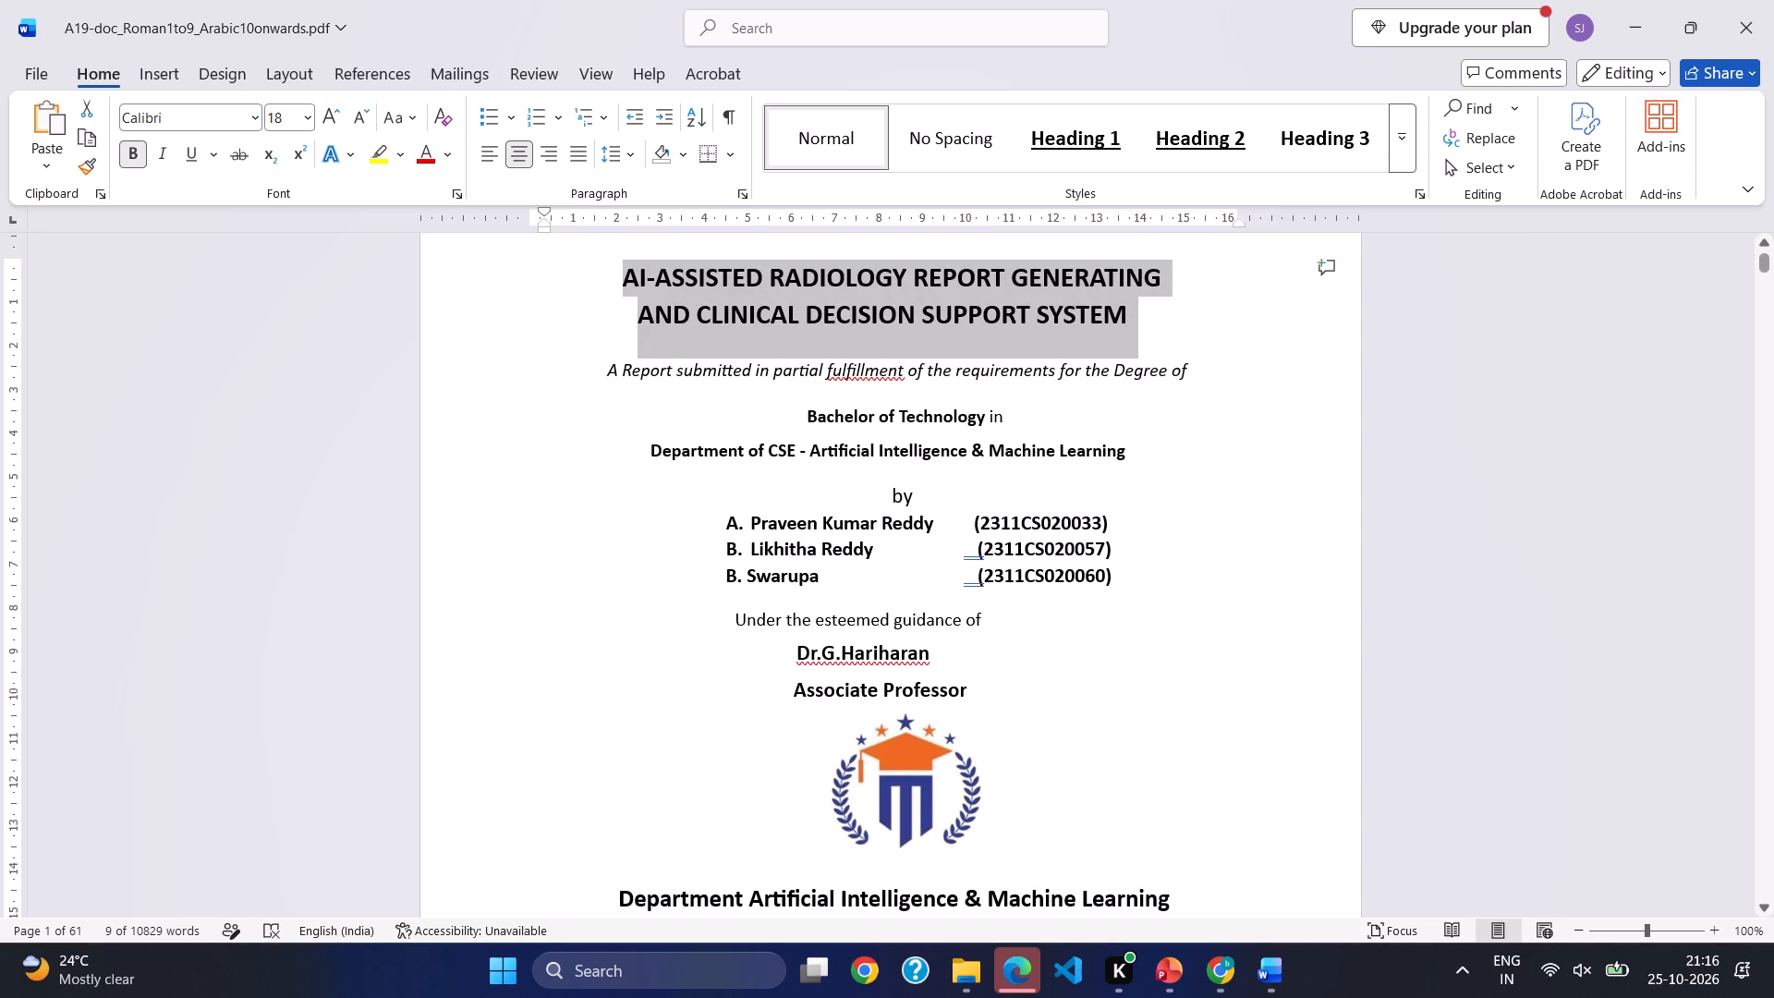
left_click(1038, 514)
Examine the layout of the title page and the certificate page.
scroll(1038, 514, "down", 2)
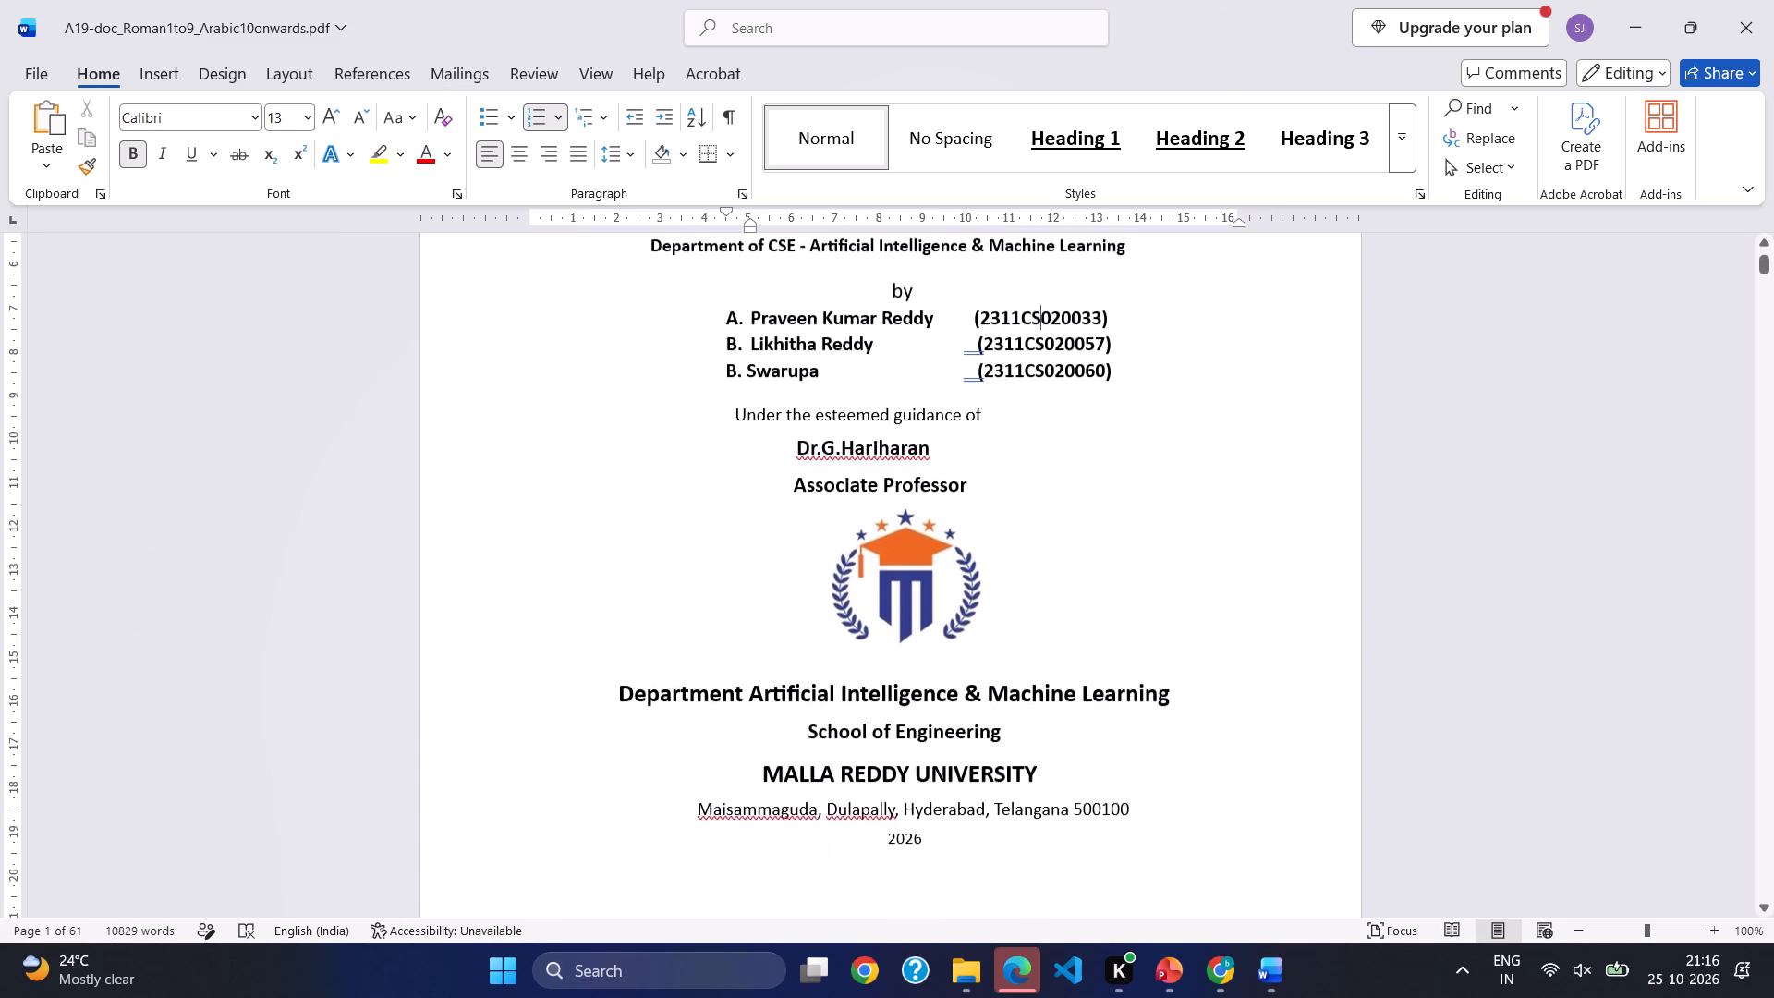
scroll(1038, 514, "down", 5)
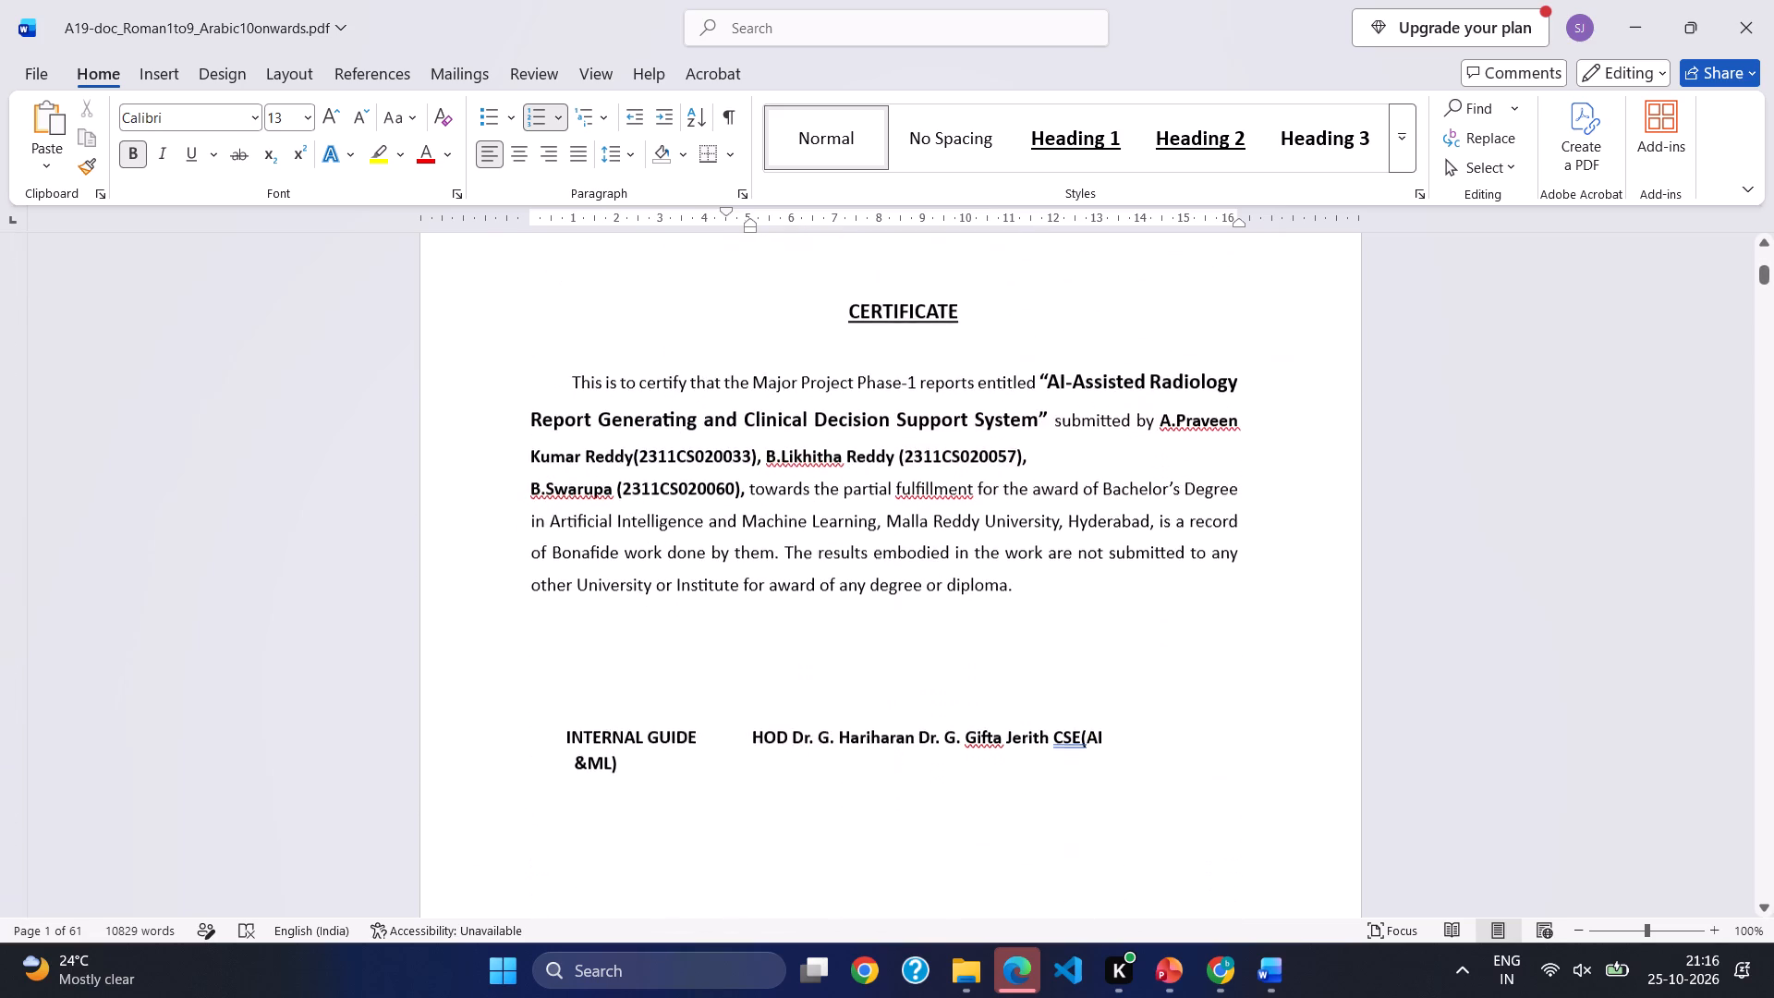
scroll(1038, 514, "down", 1)
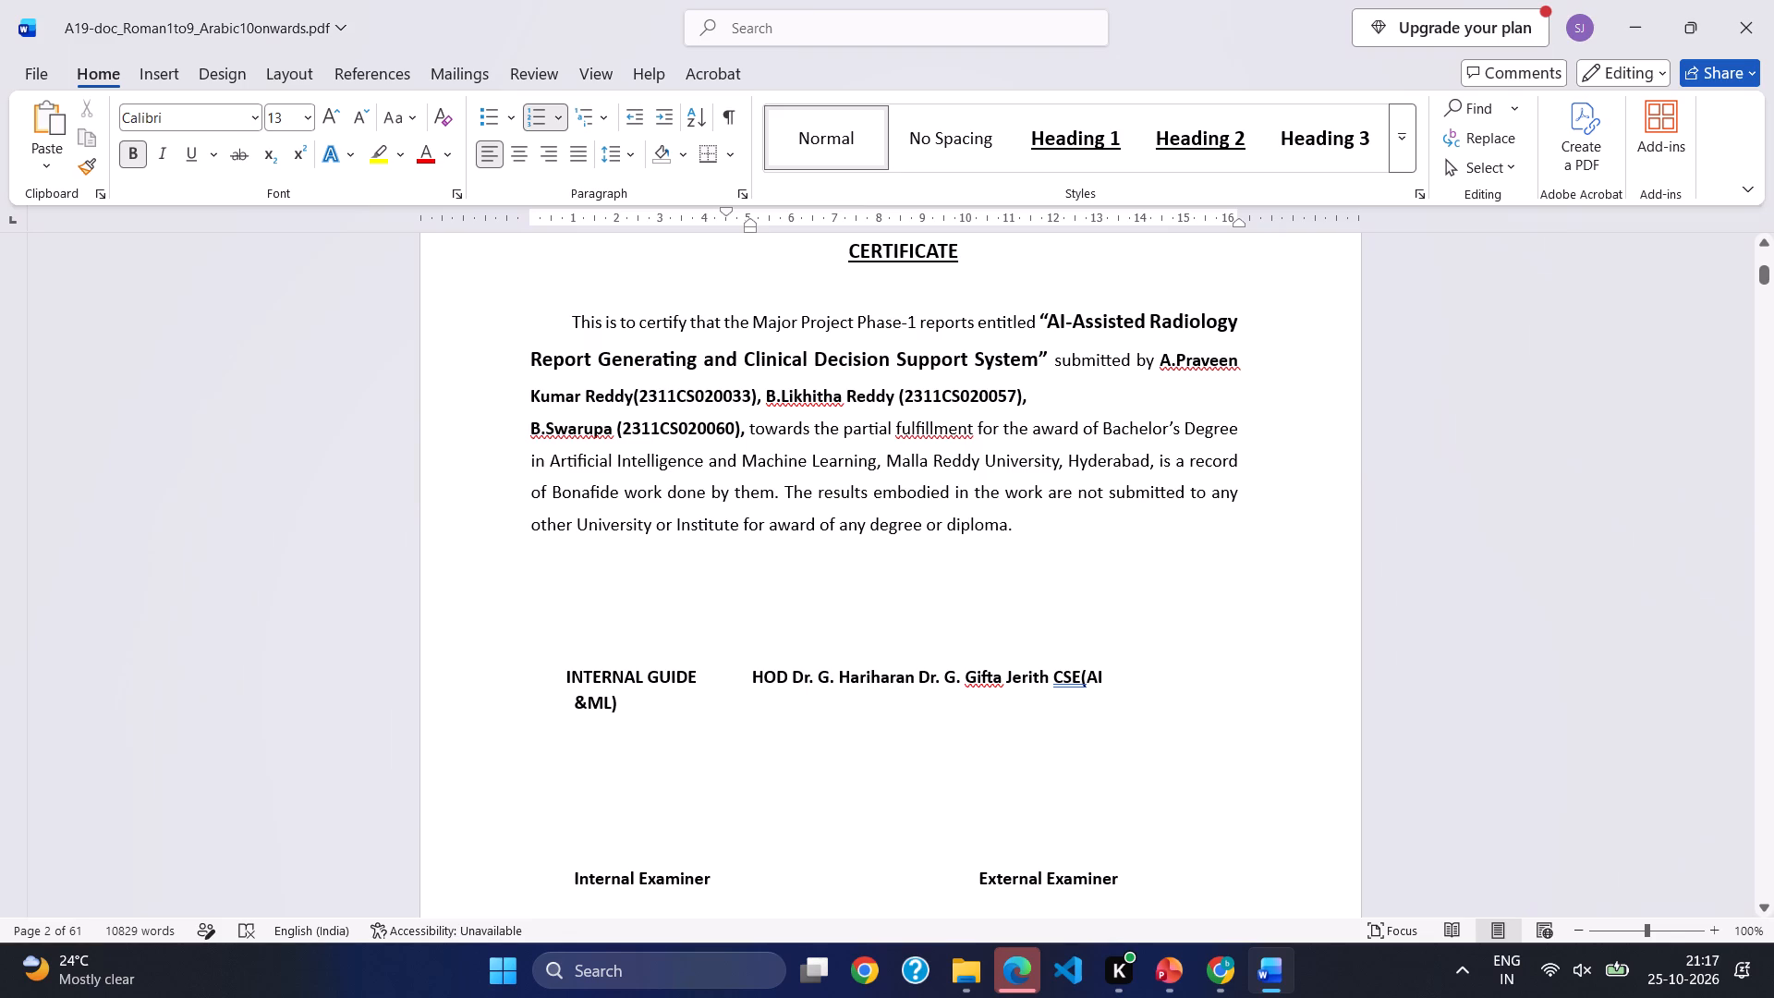
scroll(820, 869, "up", 6)
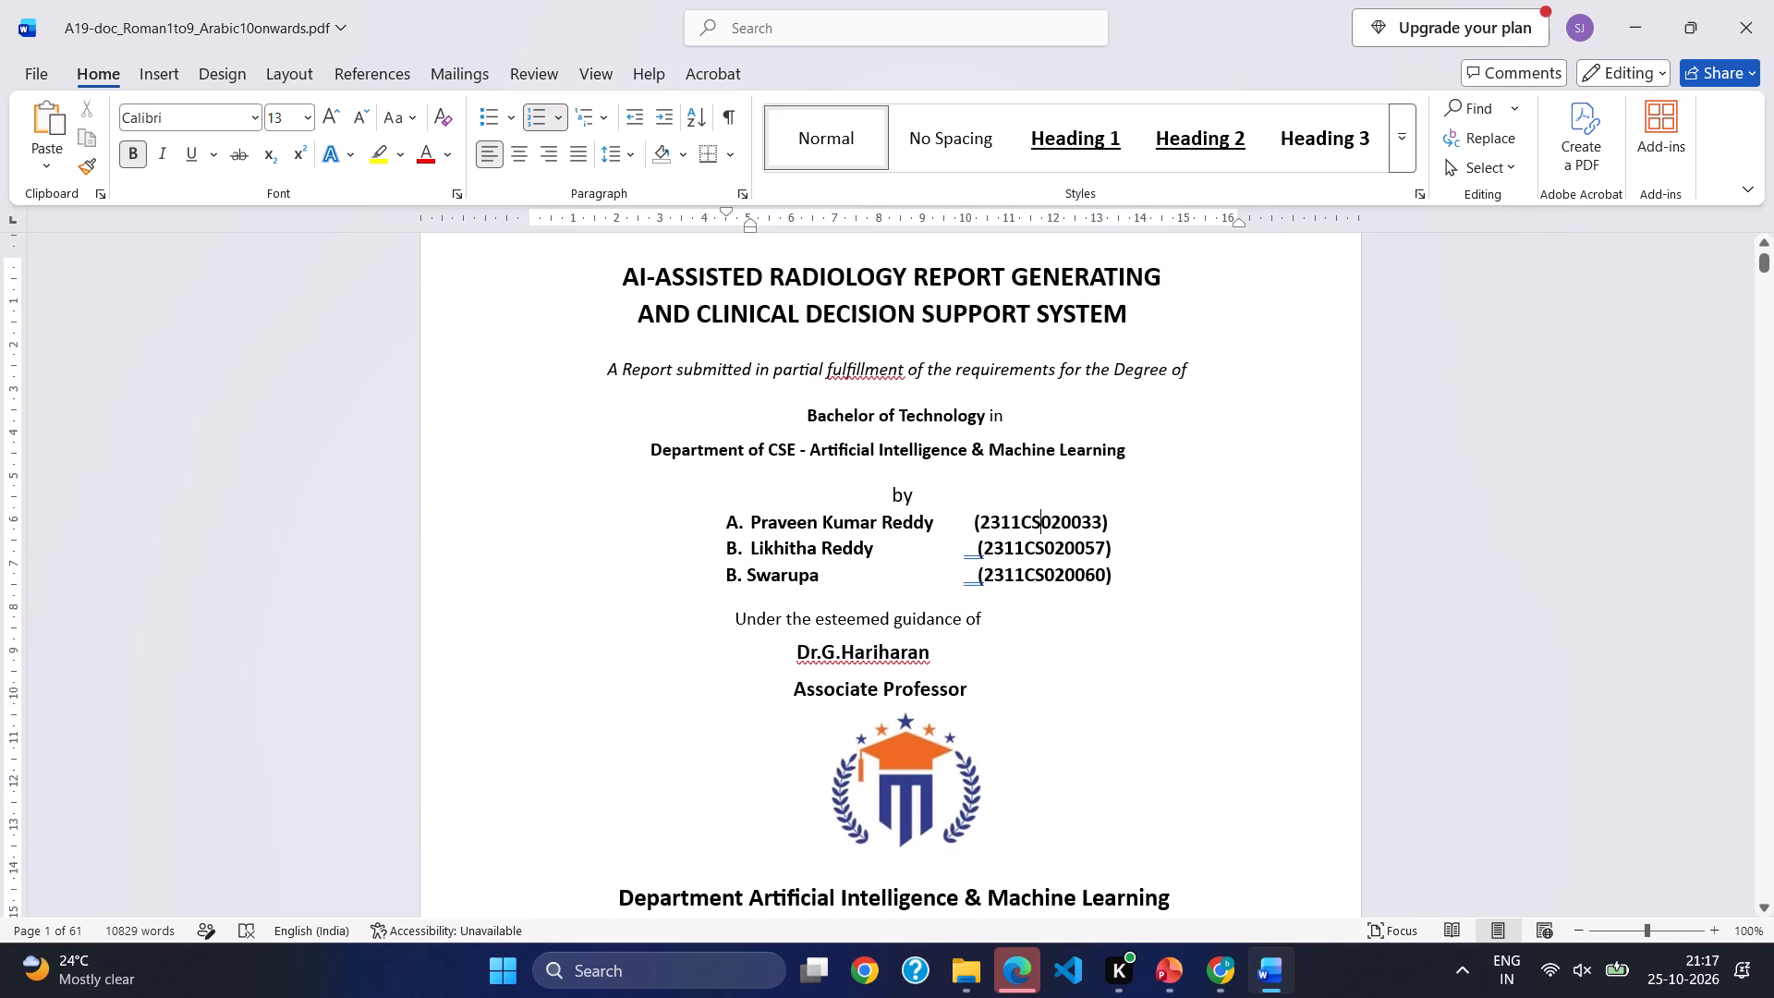
scroll(802, 712, "down", 1)
Undo the title centring and the recent edits to the guidance line and the supervisor's name line.
key("ctrl+z")
key("ctrl+z")
key("ctrl+z")
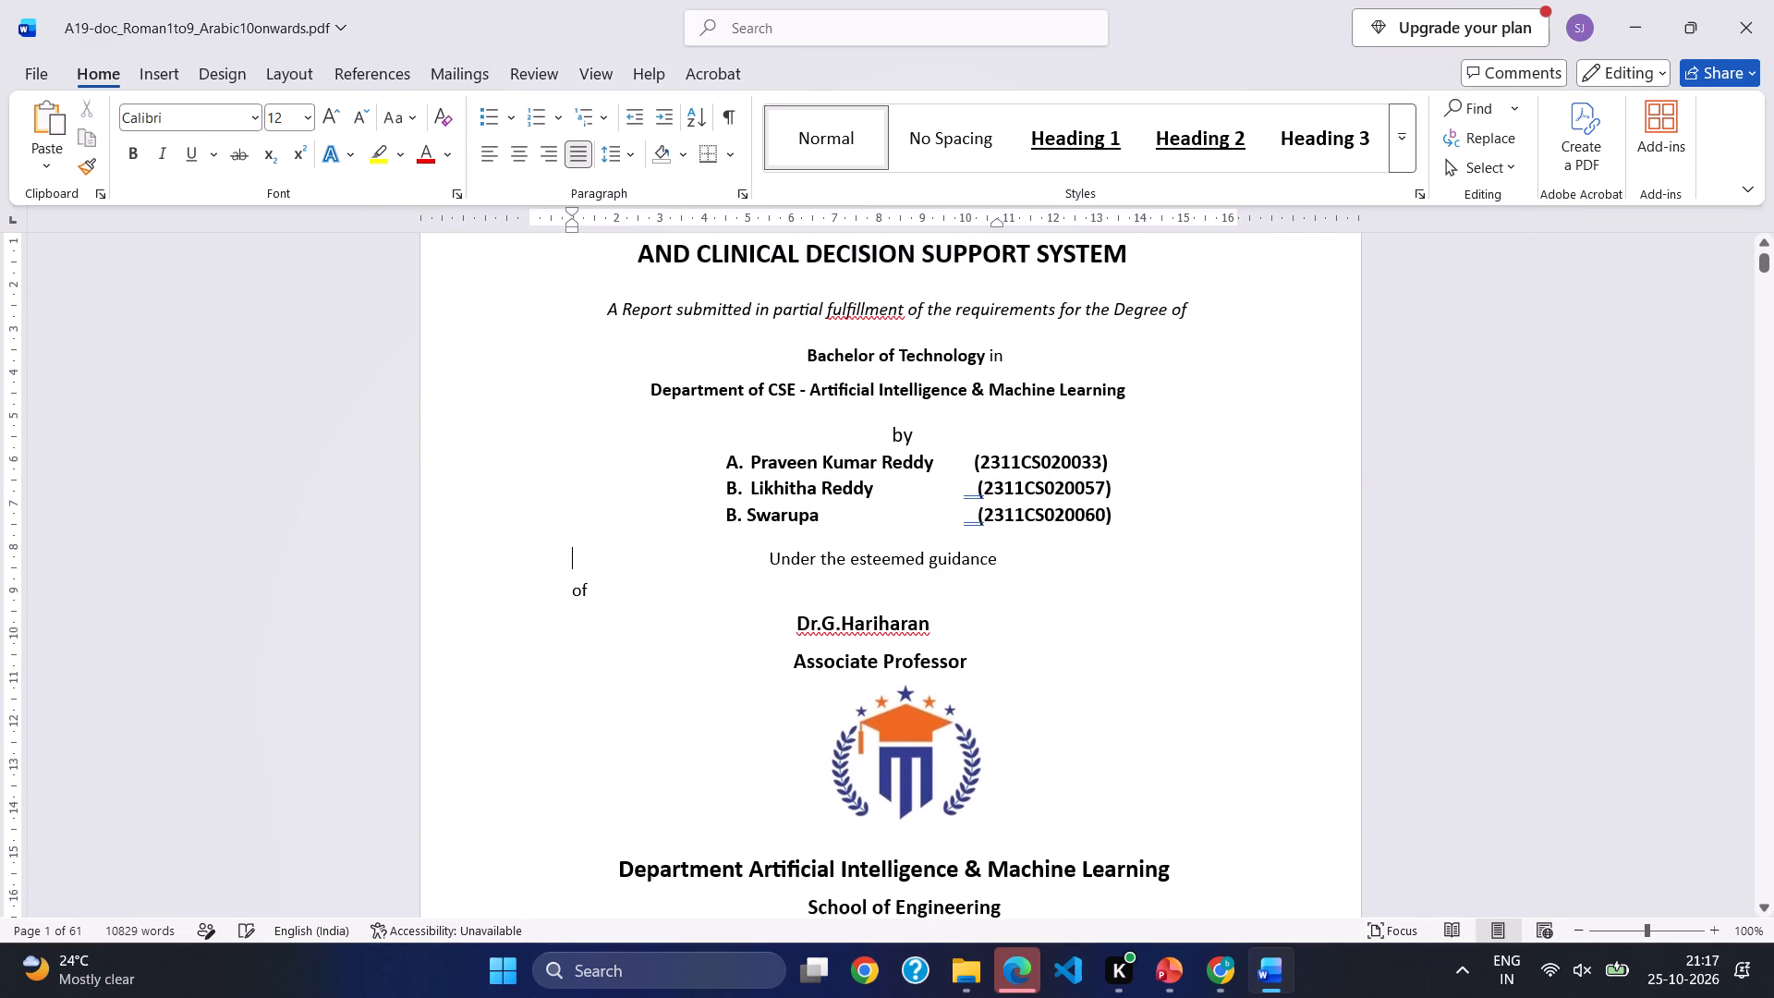
key("ctrl+z")
key("ctrl+z")
key("ctrl+z")
key("ctrl+z")
key("ctrl+z")
key("ctrl+z")
key("ctrl+z")
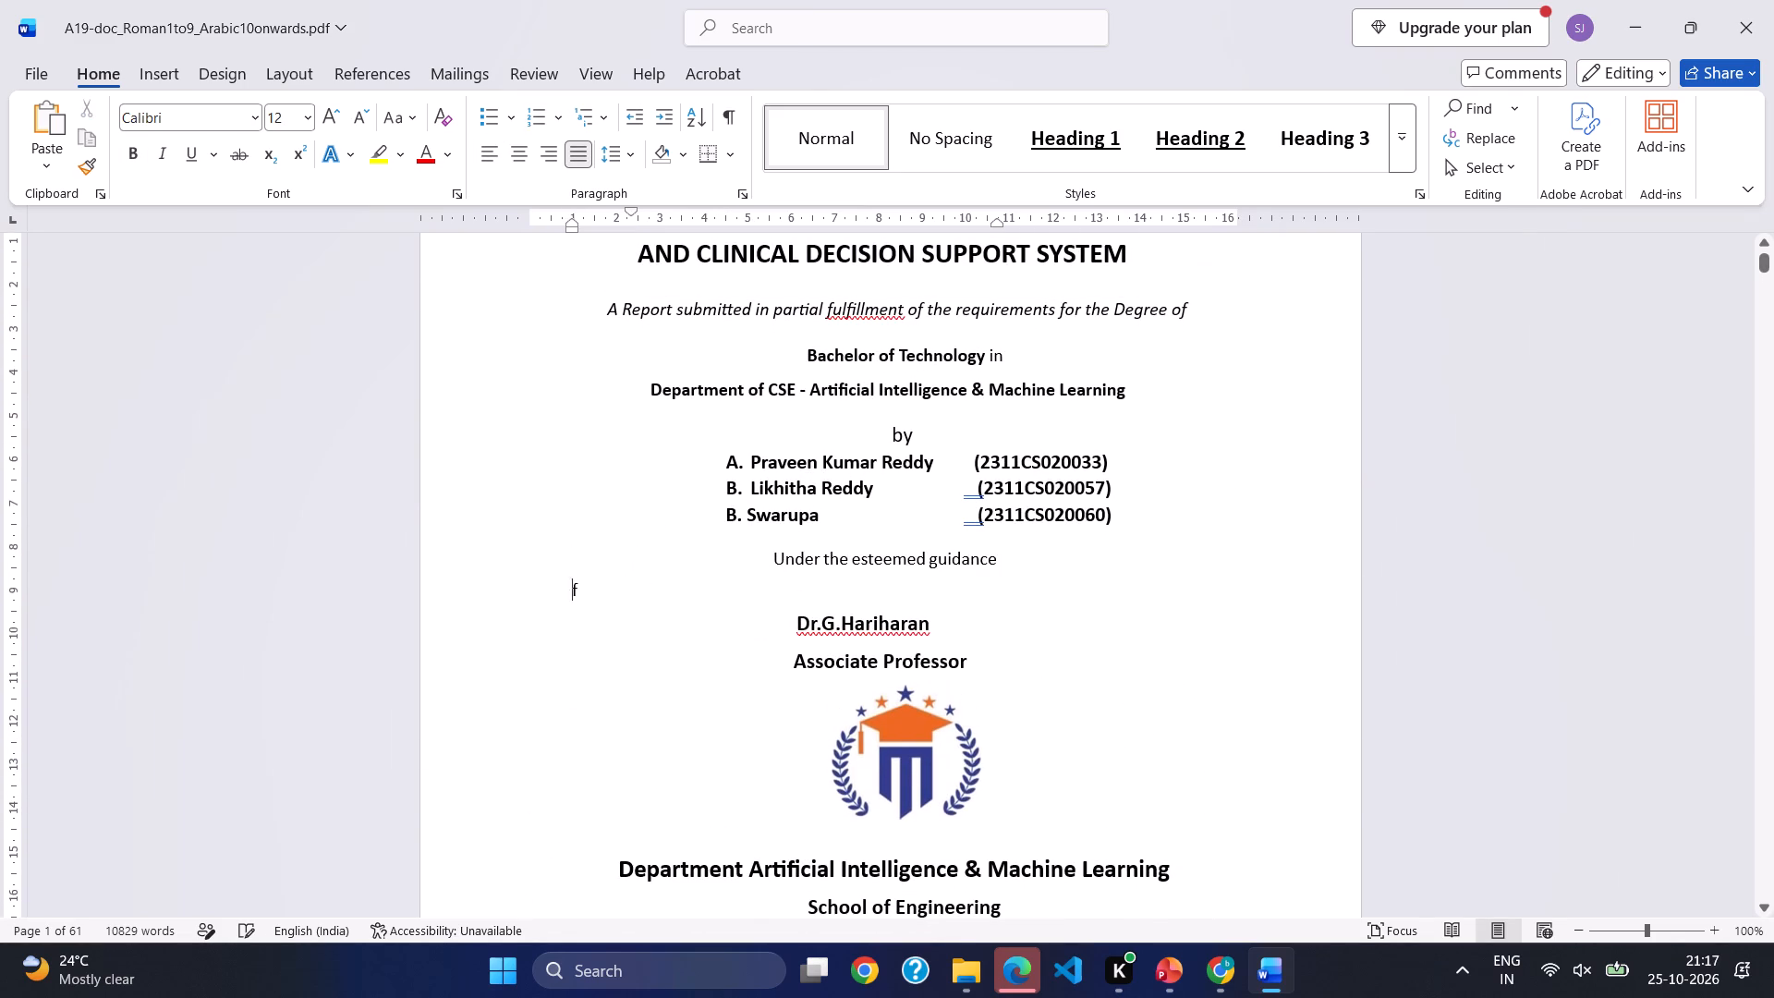
key("ctrl+z")
key("ctrl+z")
key("ctrl+z")
key("ctrl+z")
key("ctrl+z")
key("ctrl+z")
key("ctrl+z")
key("ctrl+z")
key("ctrl+z")
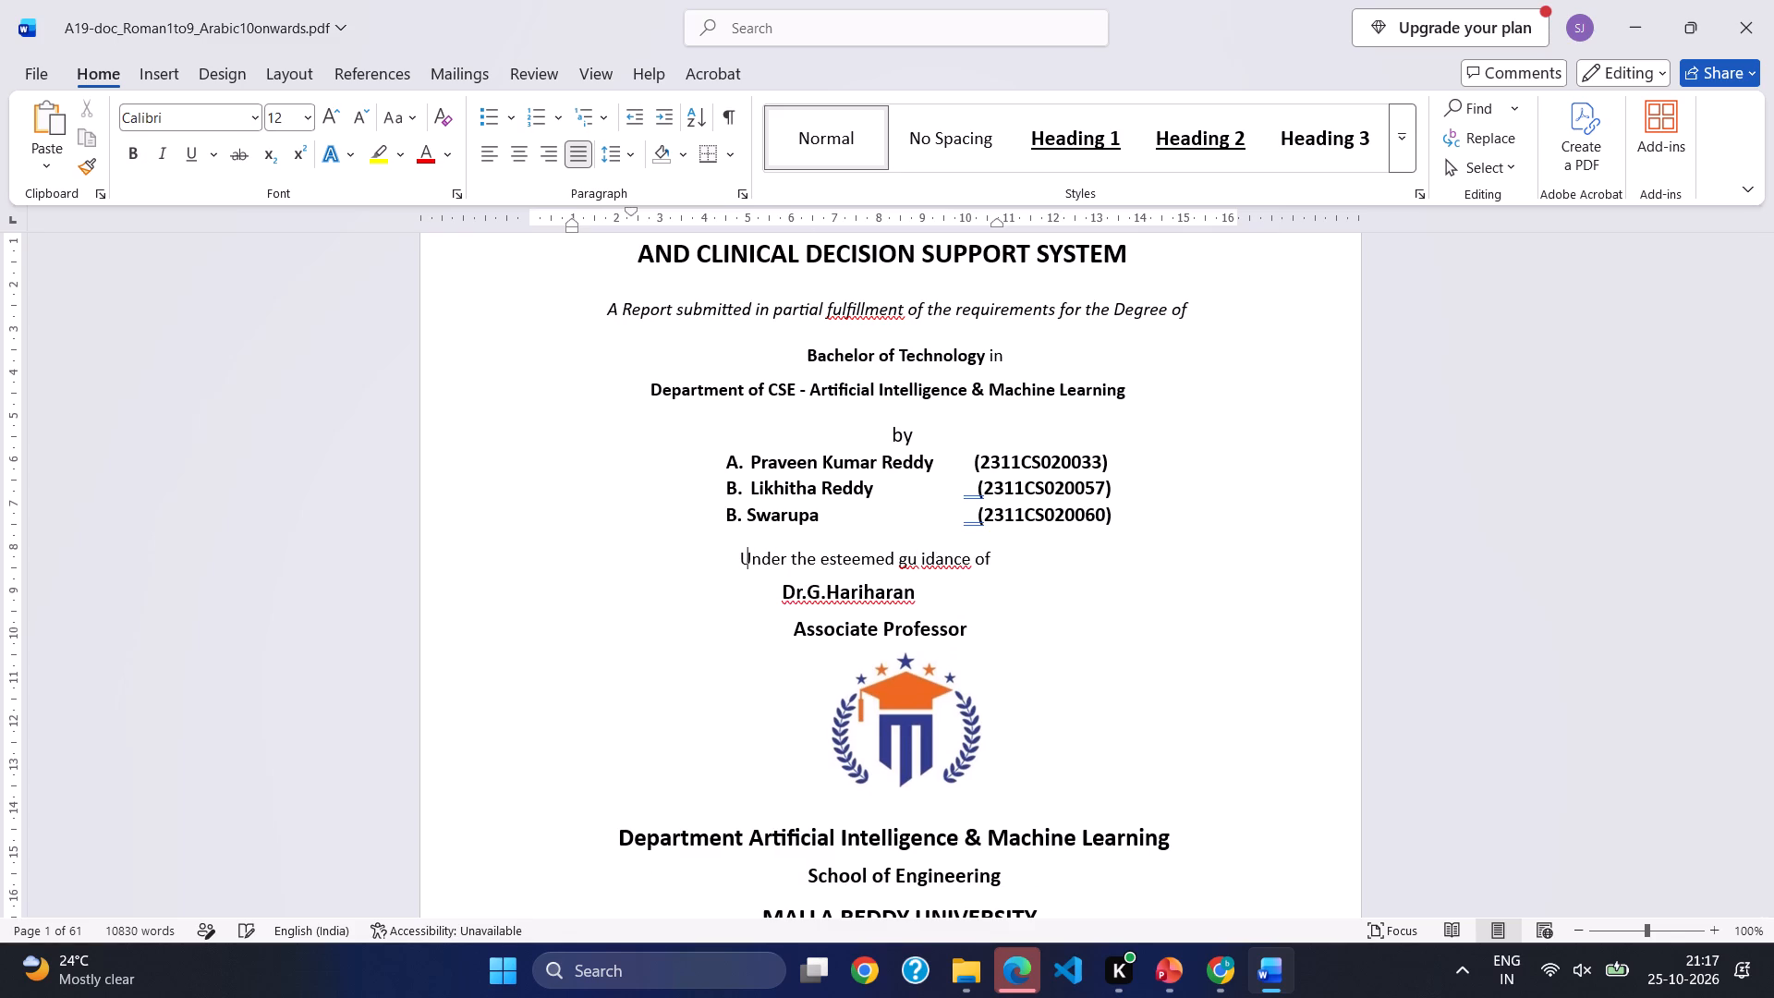
Undo the remaining title page spacing edits, including the first shift of the guidance line and the second and third students' lines.
key("ctrl+z")
key("ctrl+z")
key("ctrl+z")
key("ctrl+z")
key("ctrl+z")
key("ctrl+z")
key("ctrl+z")
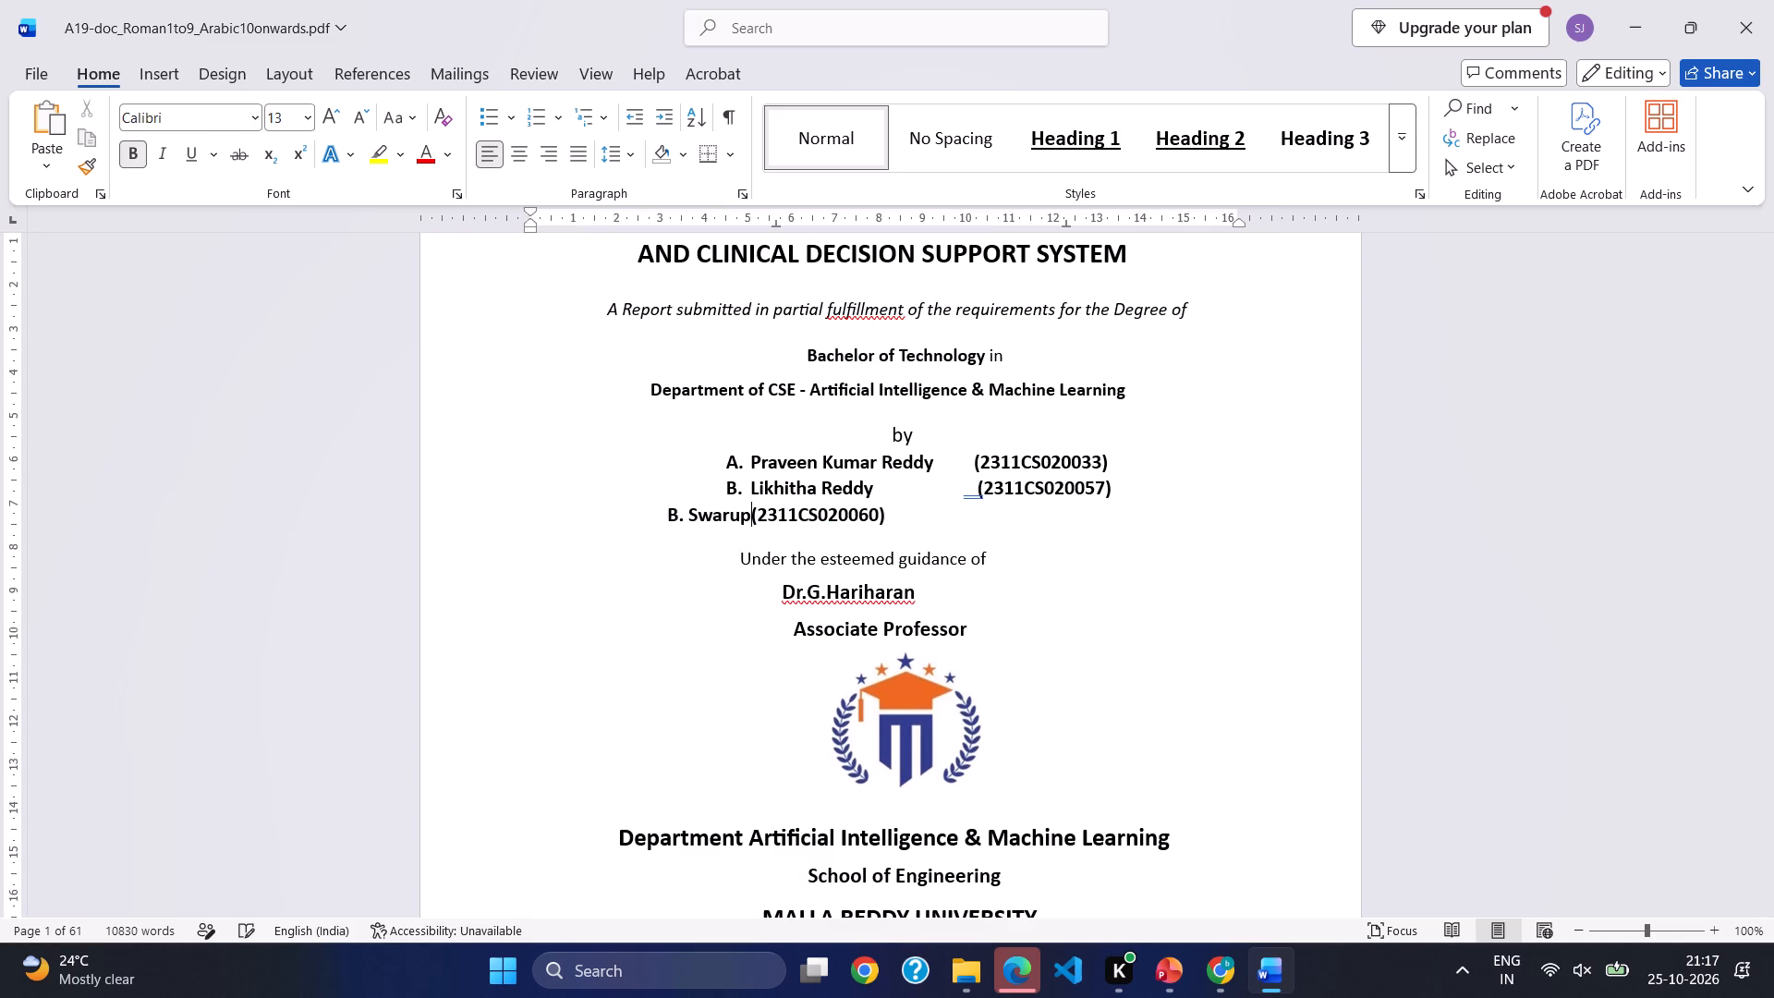
key("ctrl+z")
key("ctrl+z")
key("ctrl+z")
key("ctrl+z")
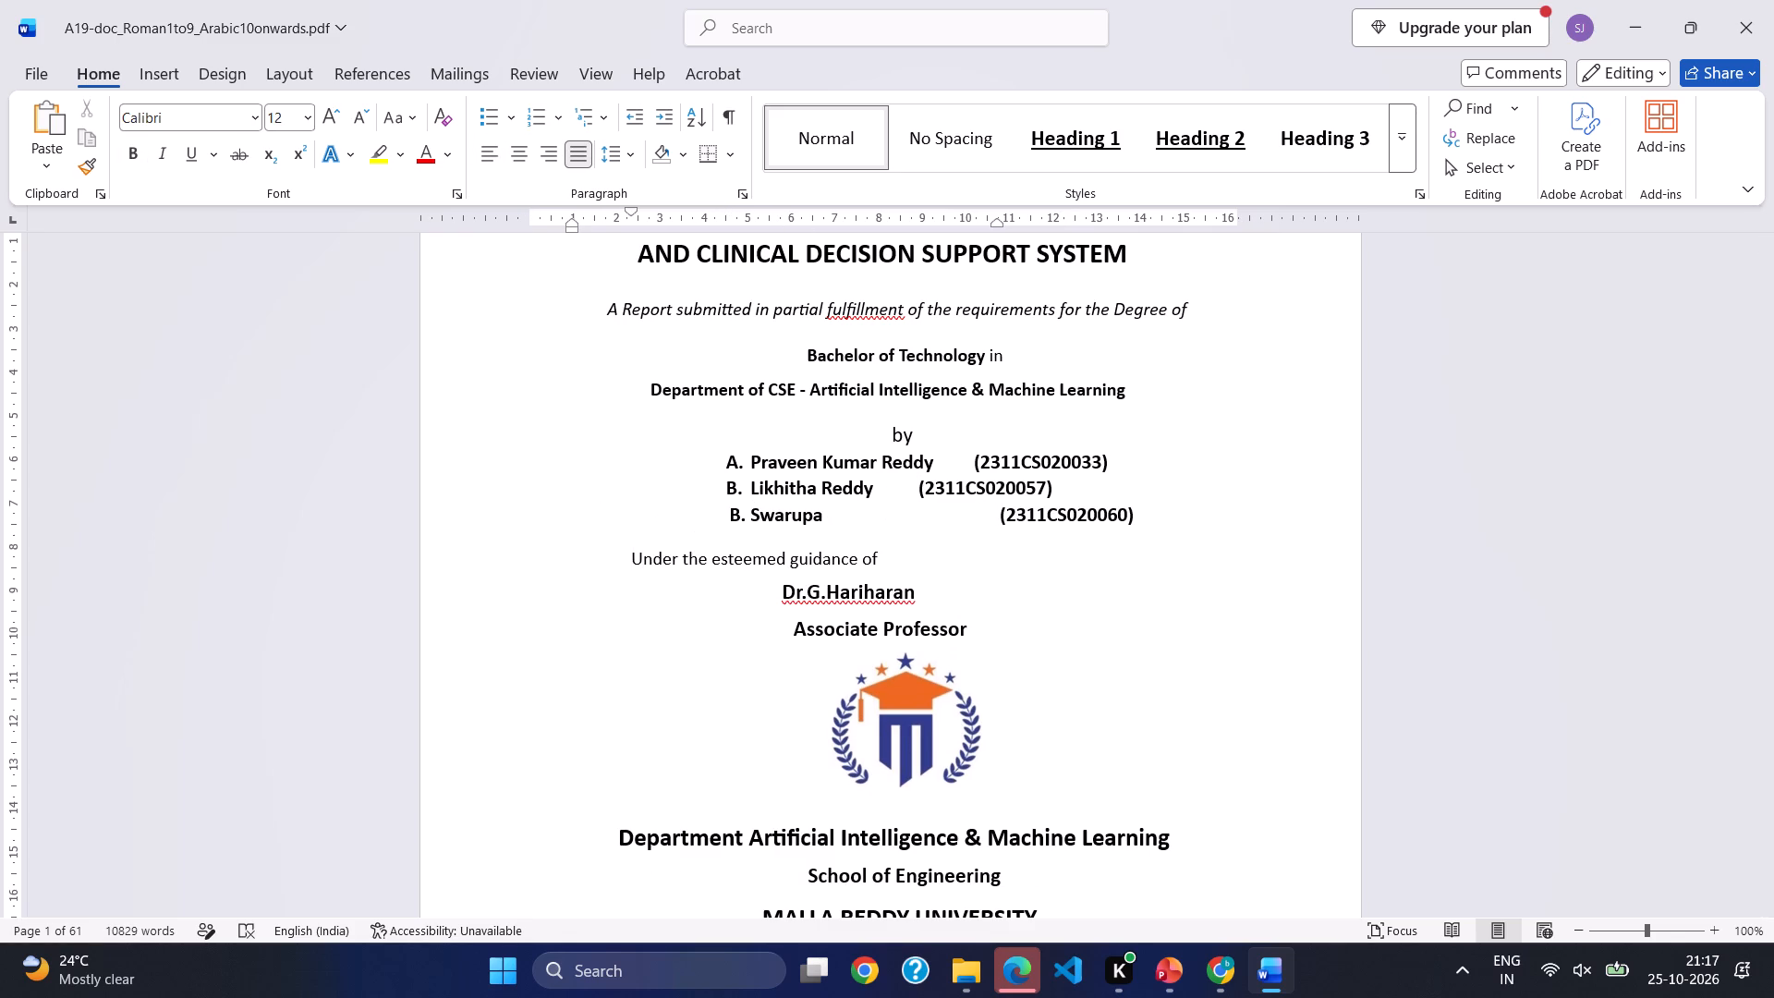
Look through the report's layout from the title page to the list of figures and tables.
scroll(802, 712, "up", 3)
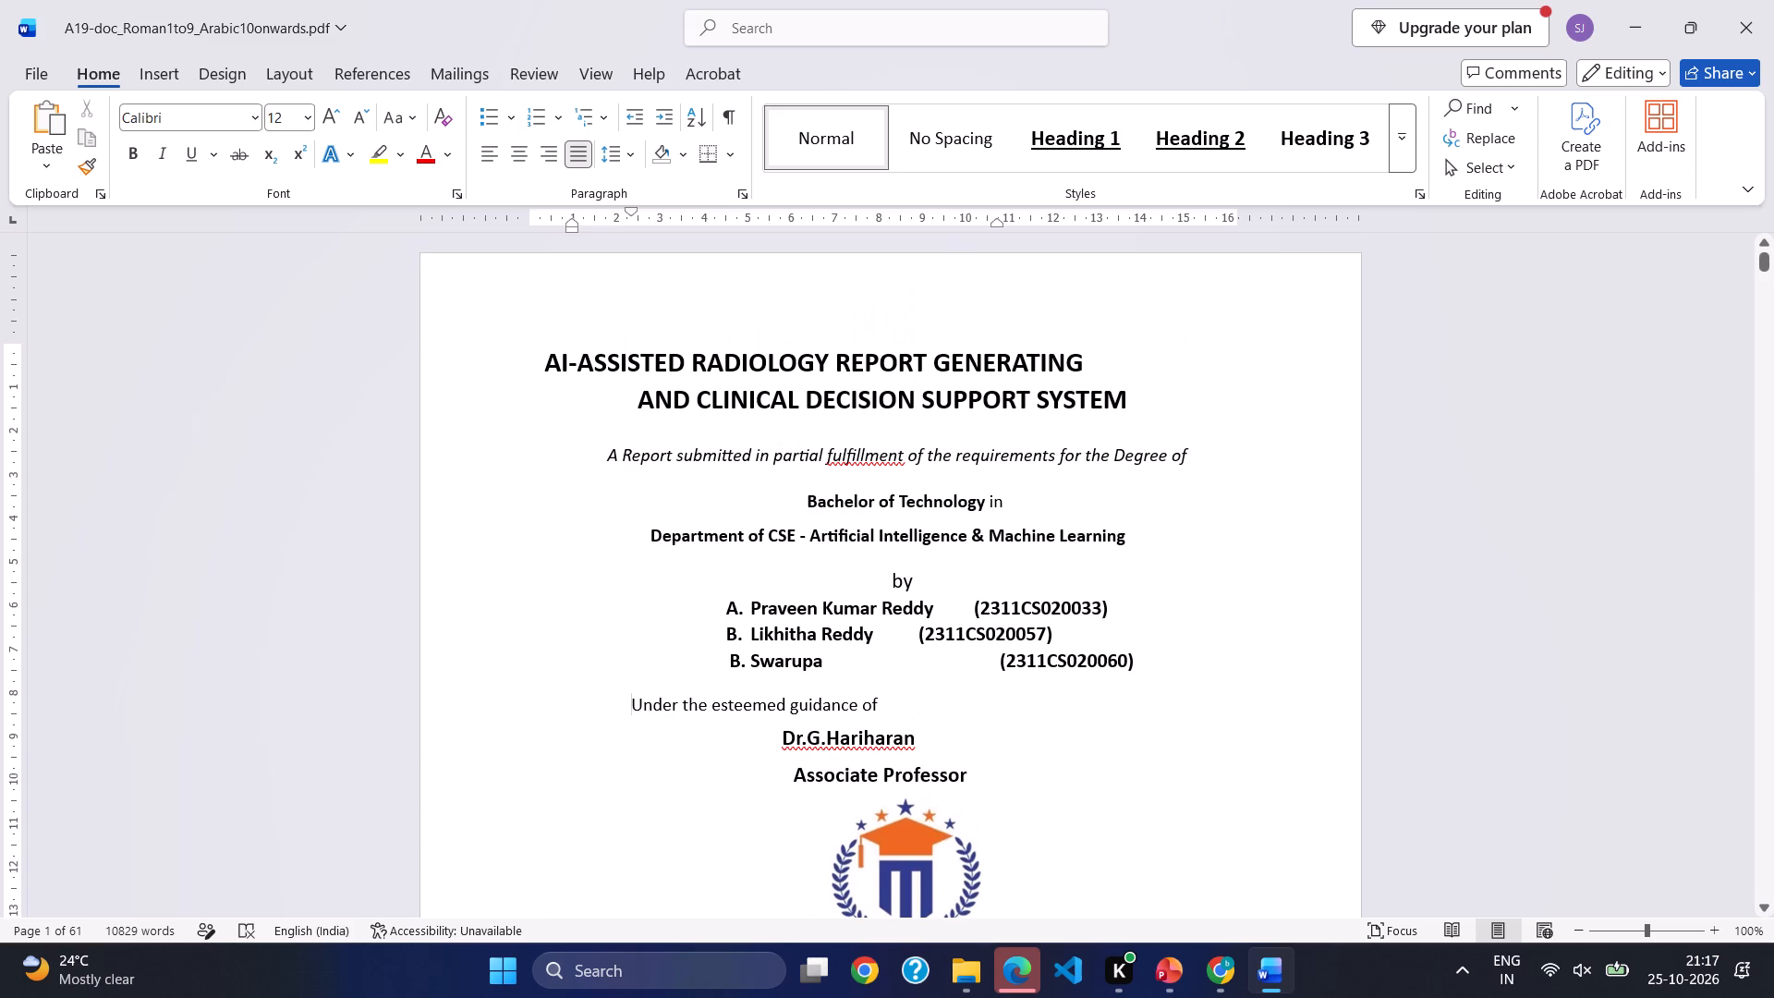
scroll(802, 712, "down", 2)
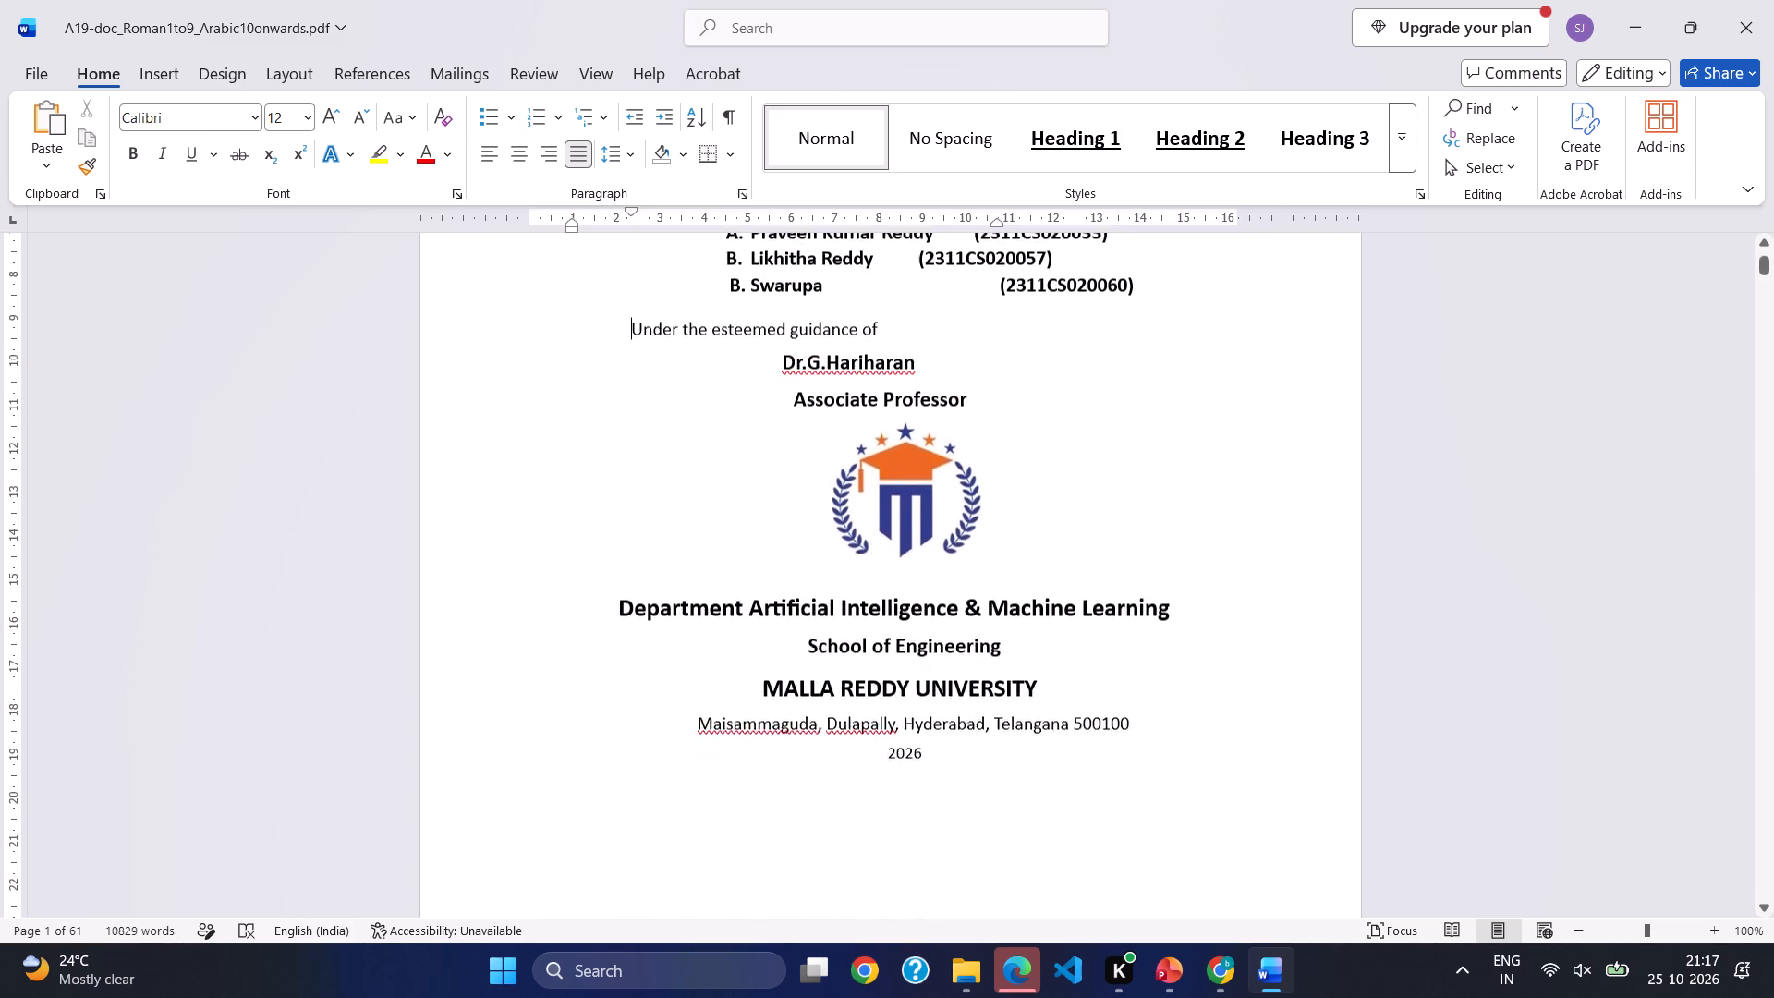
scroll(802, 712, "down", 5)
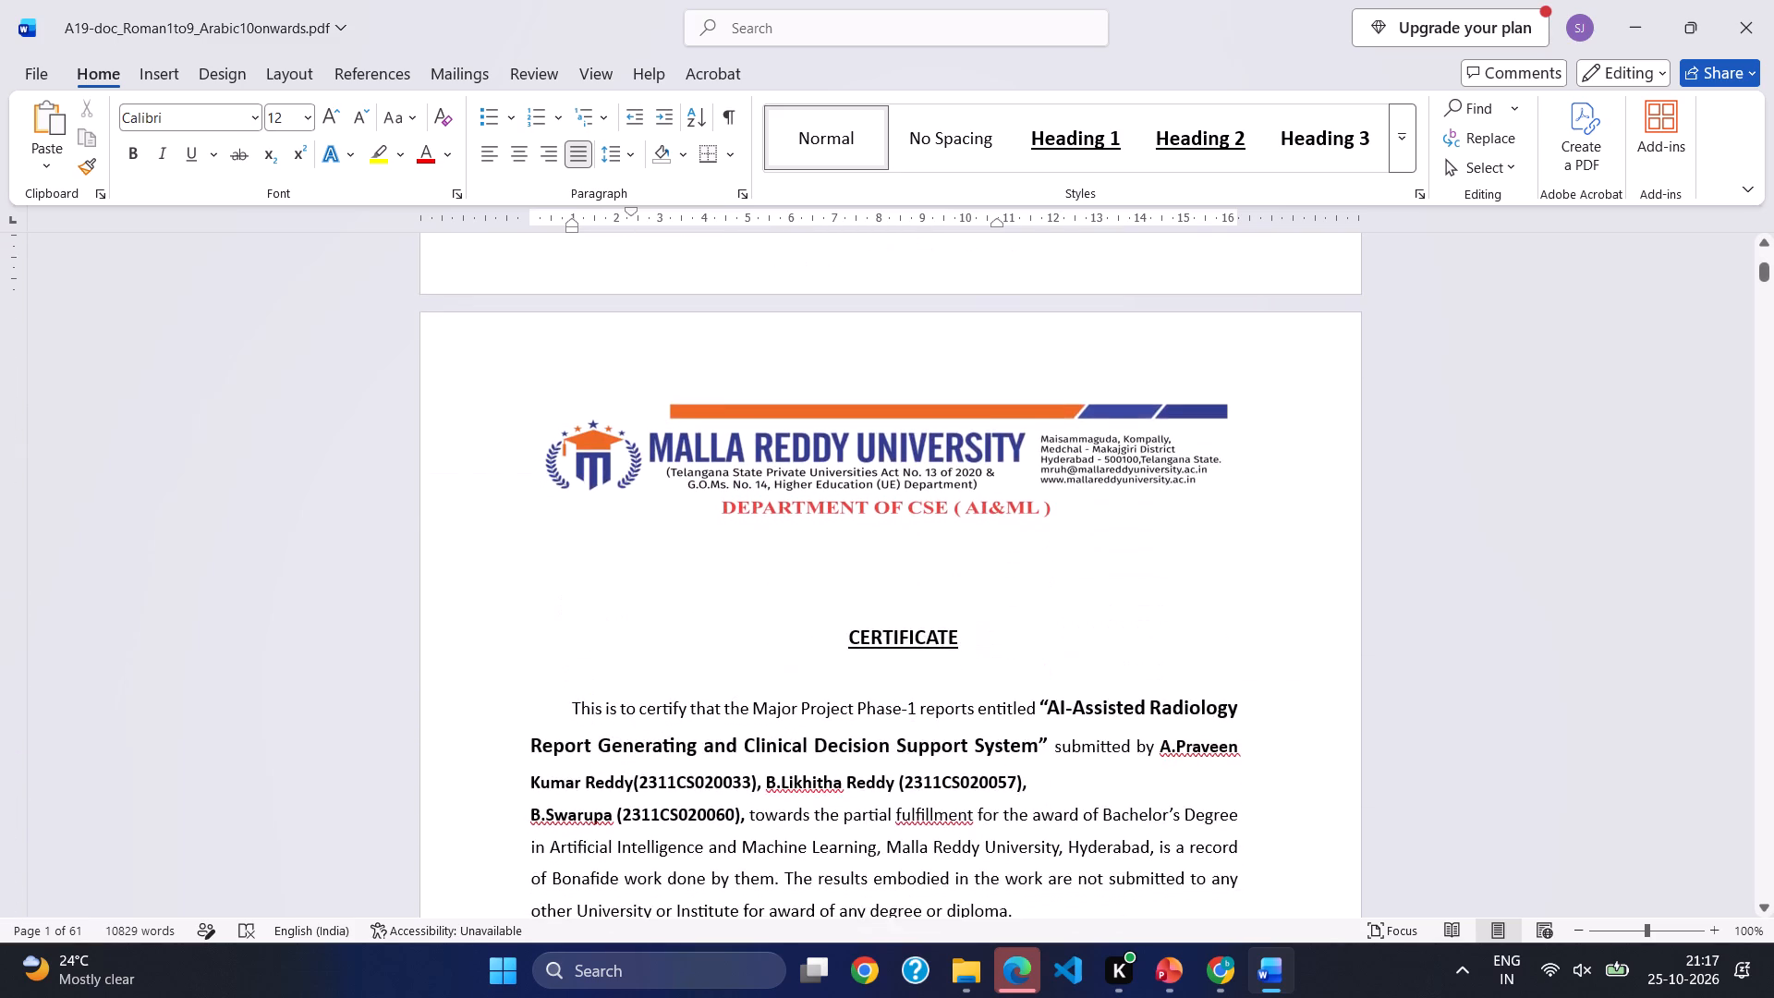
scroll(802, 712, "down", 2)
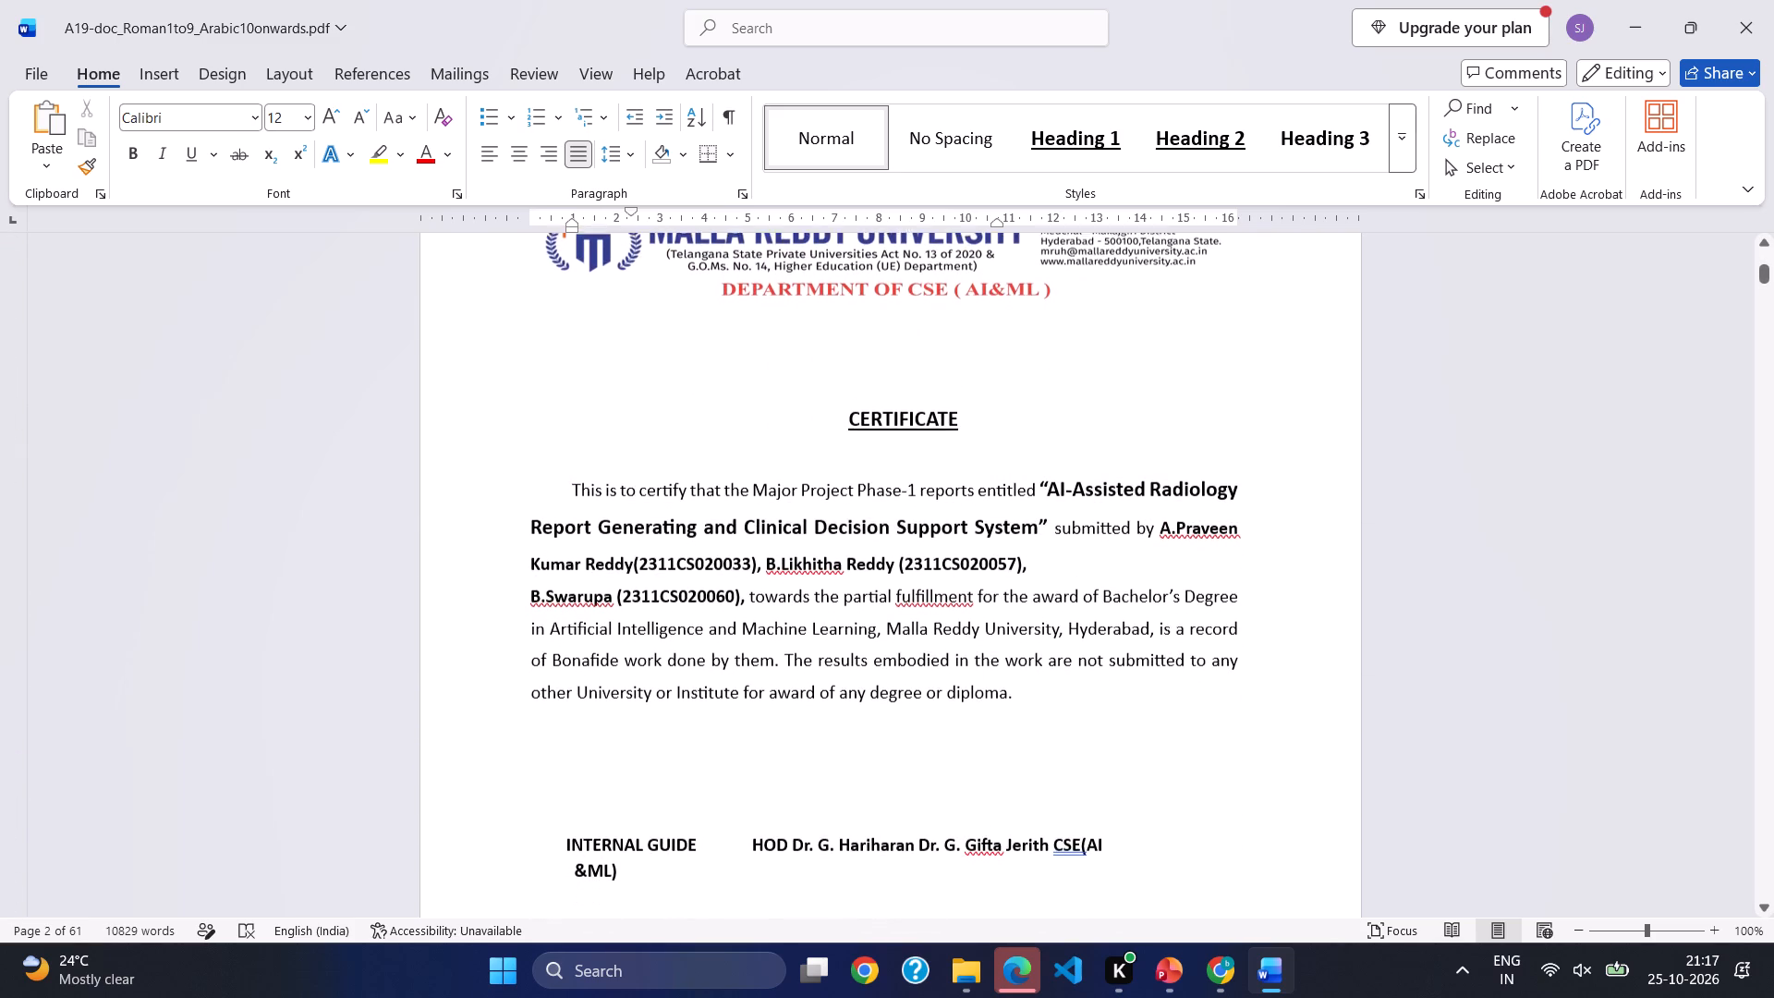
scroll(802, 712, "down", 4)
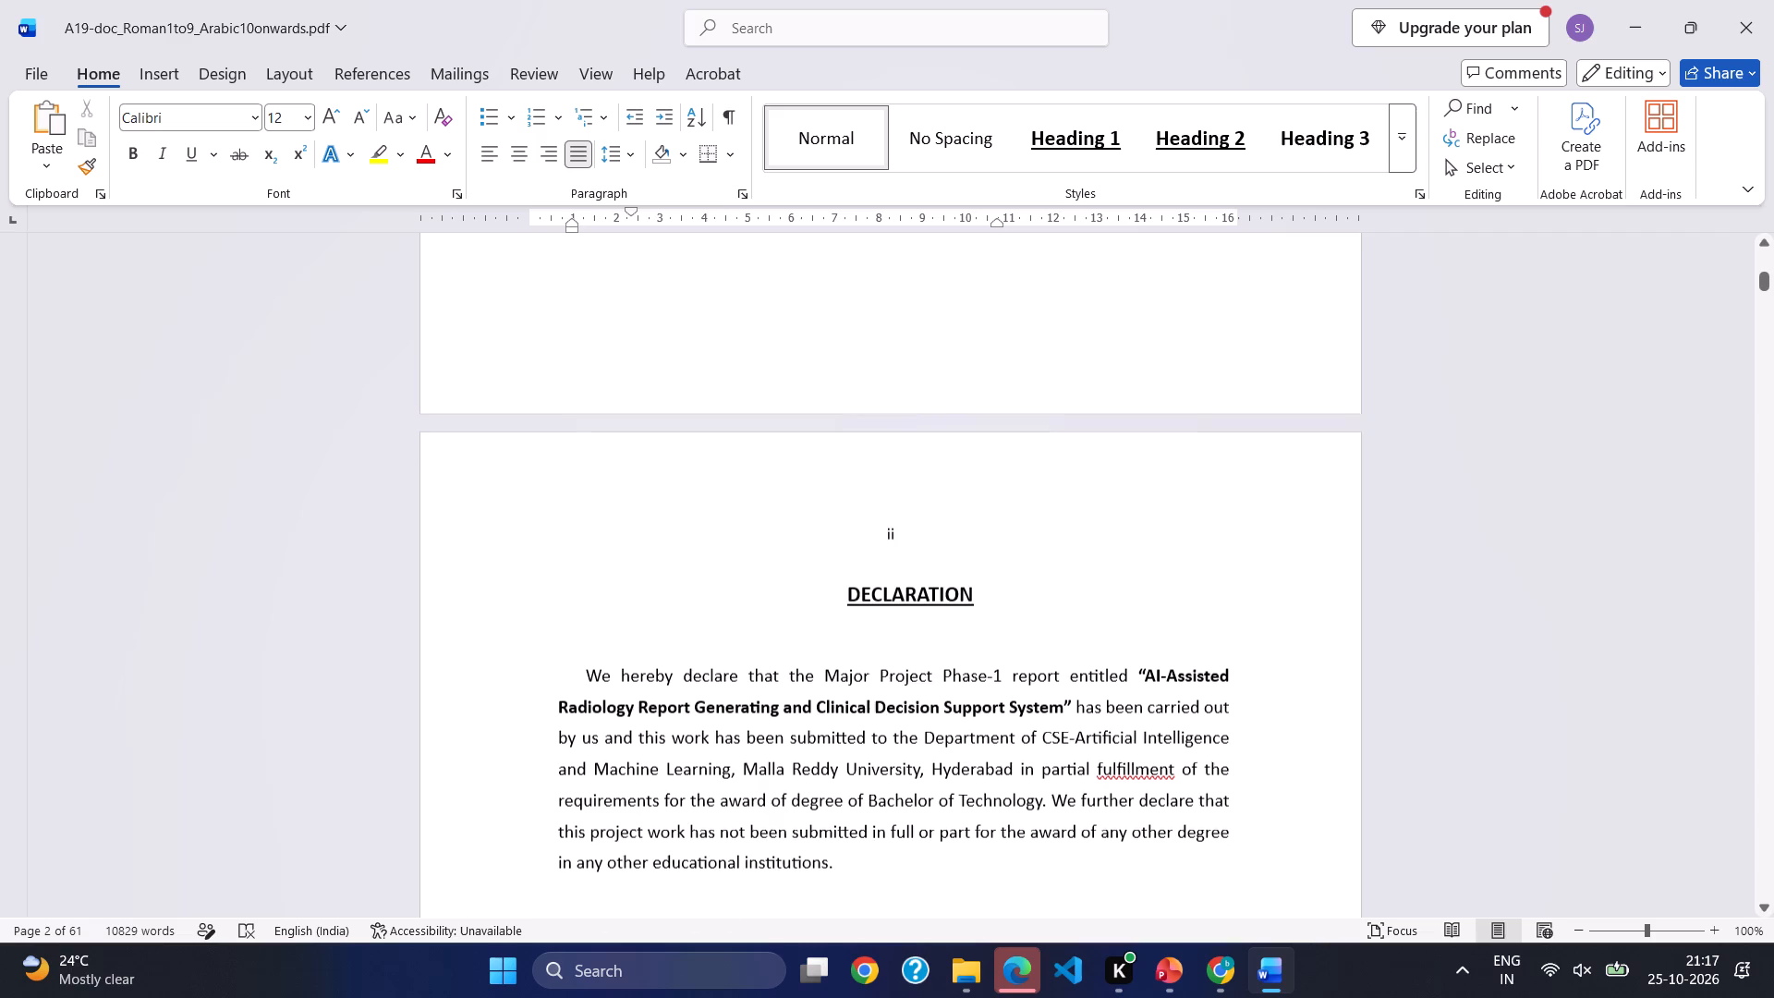
scroll(802, 712, "down", 3)
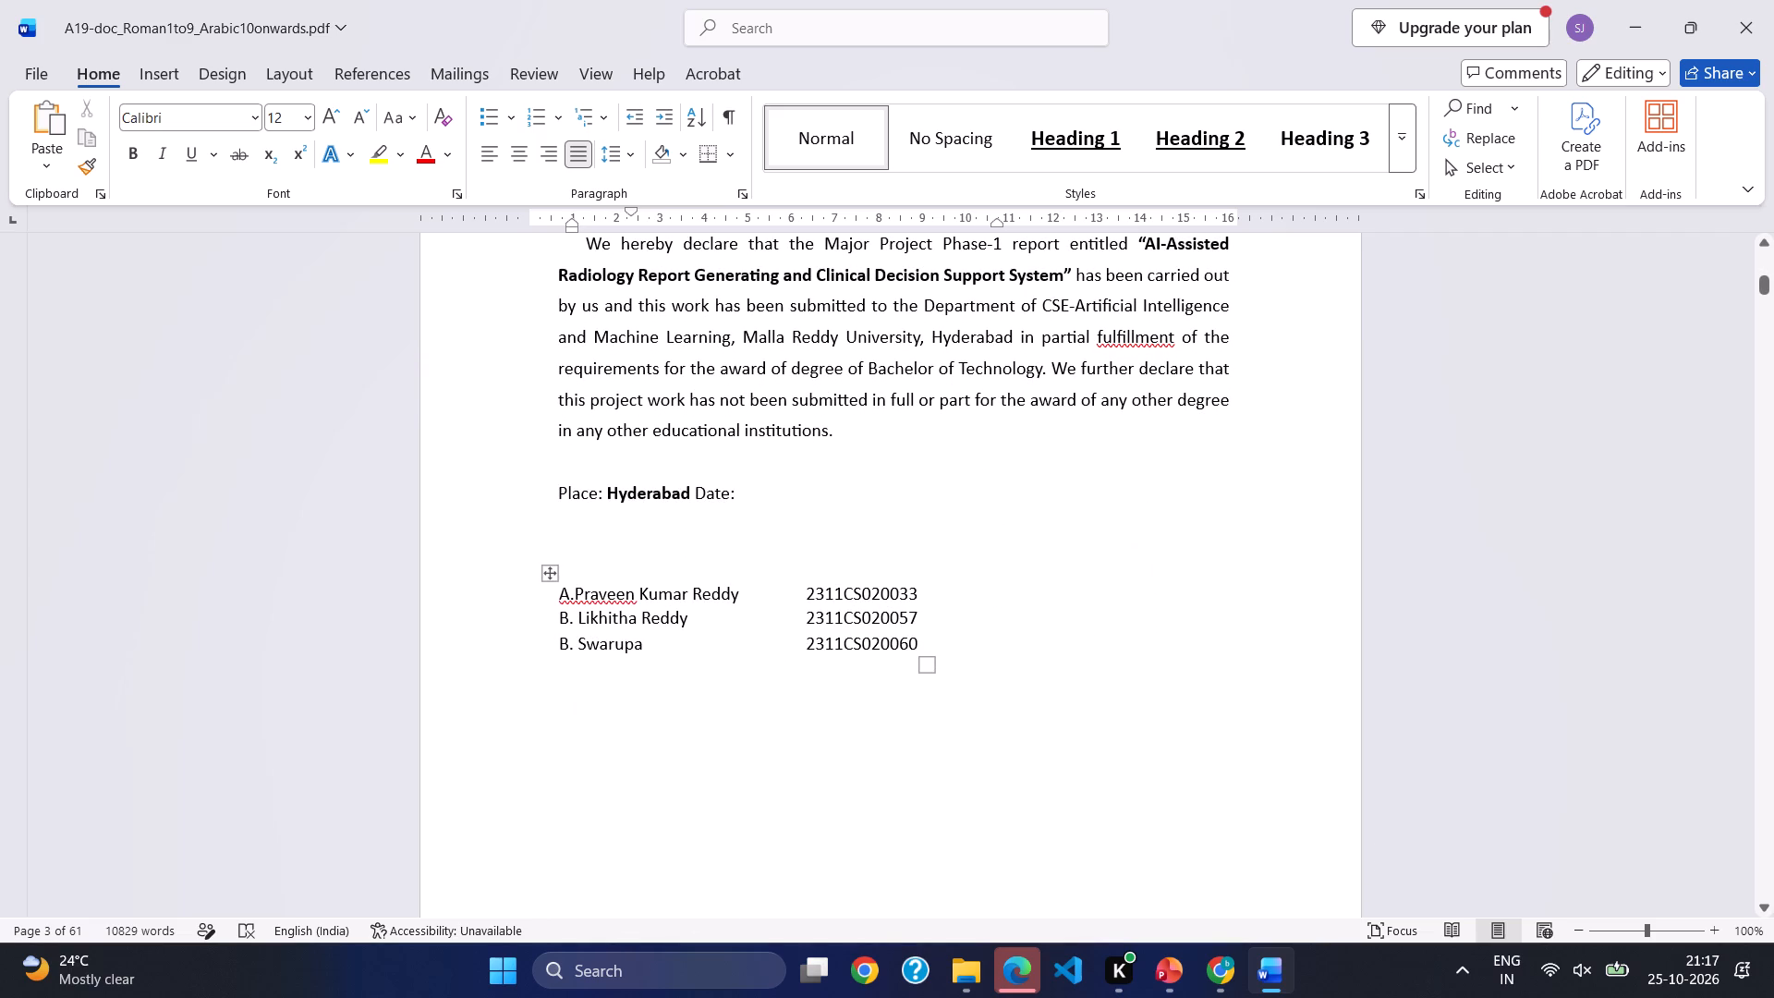
scroll(699, 707, "down", 4)
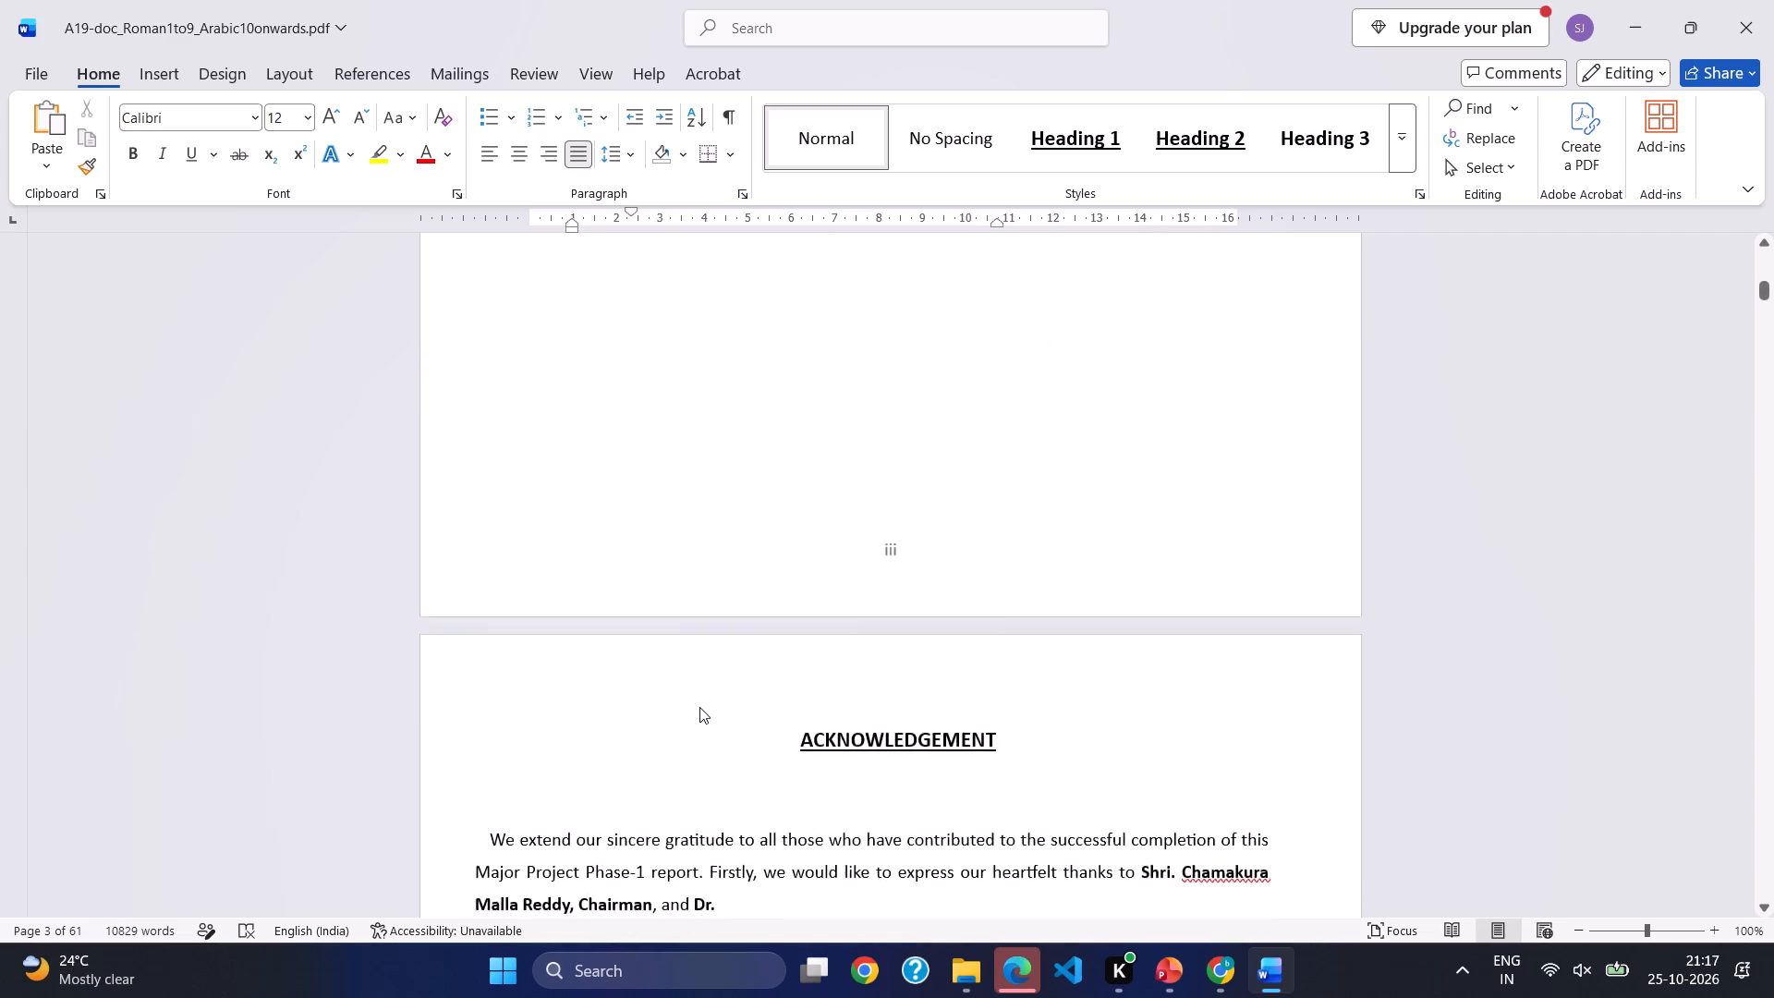
scroll(699, 707, "down", 3)
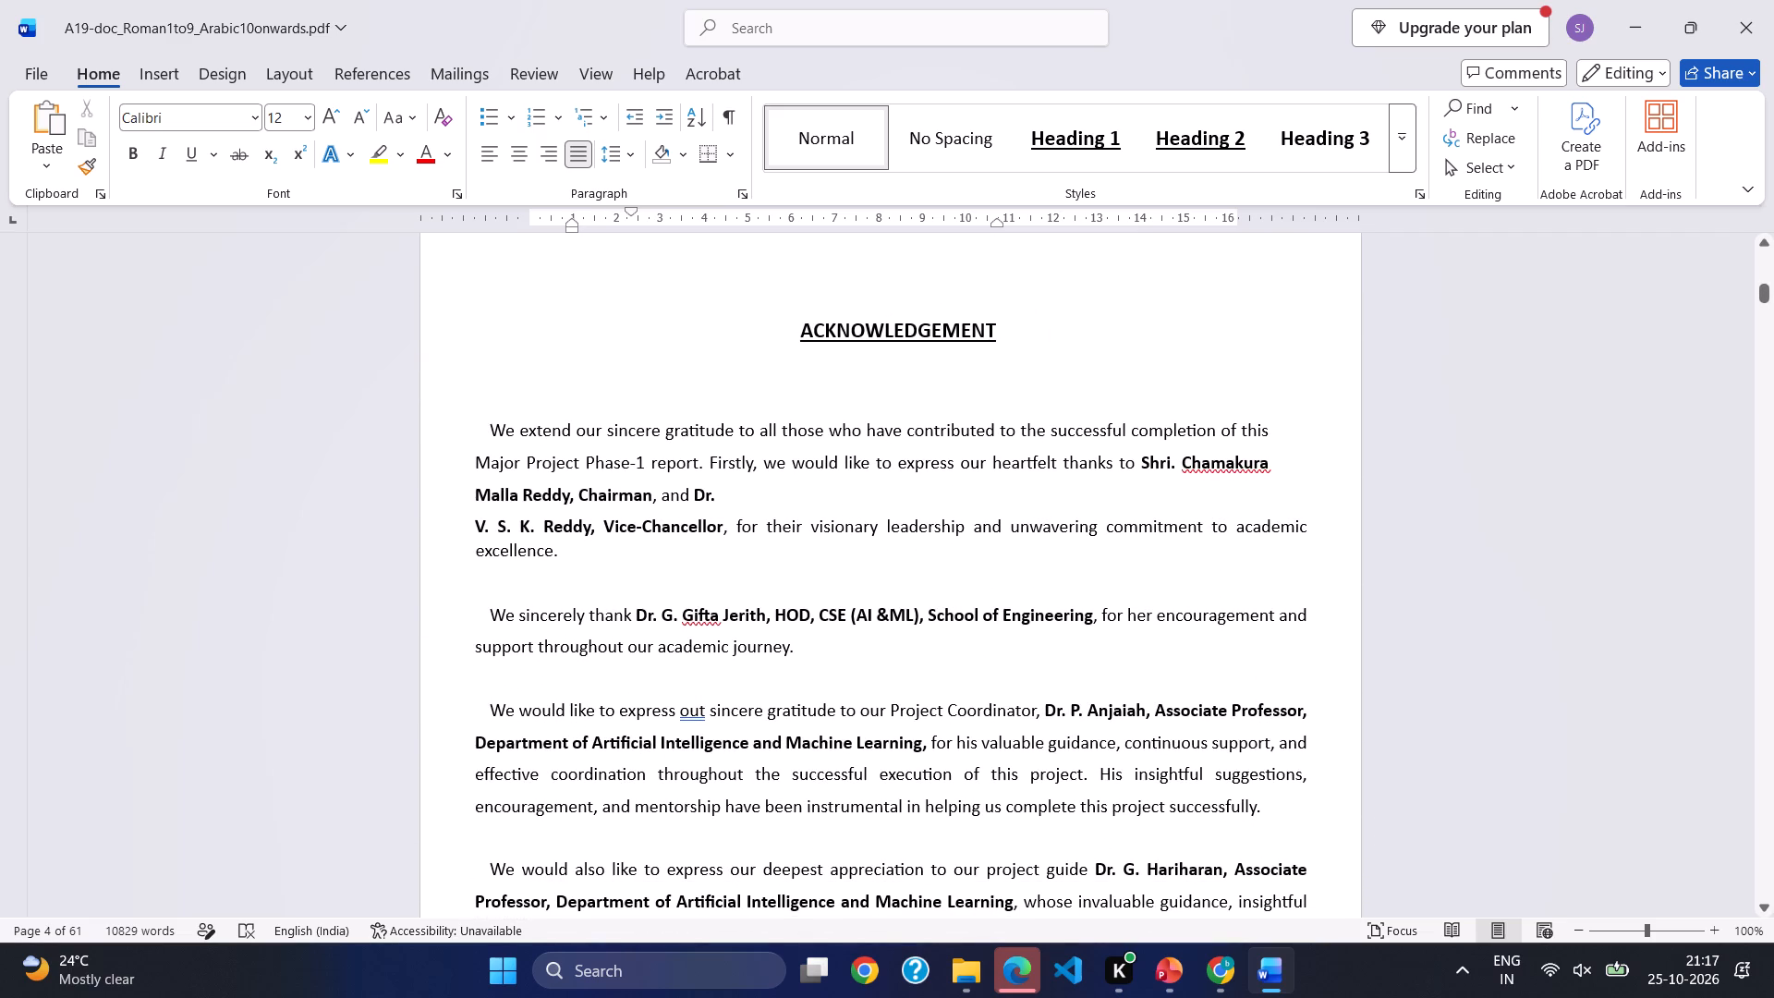
scroll(699, 707, "down", 5)
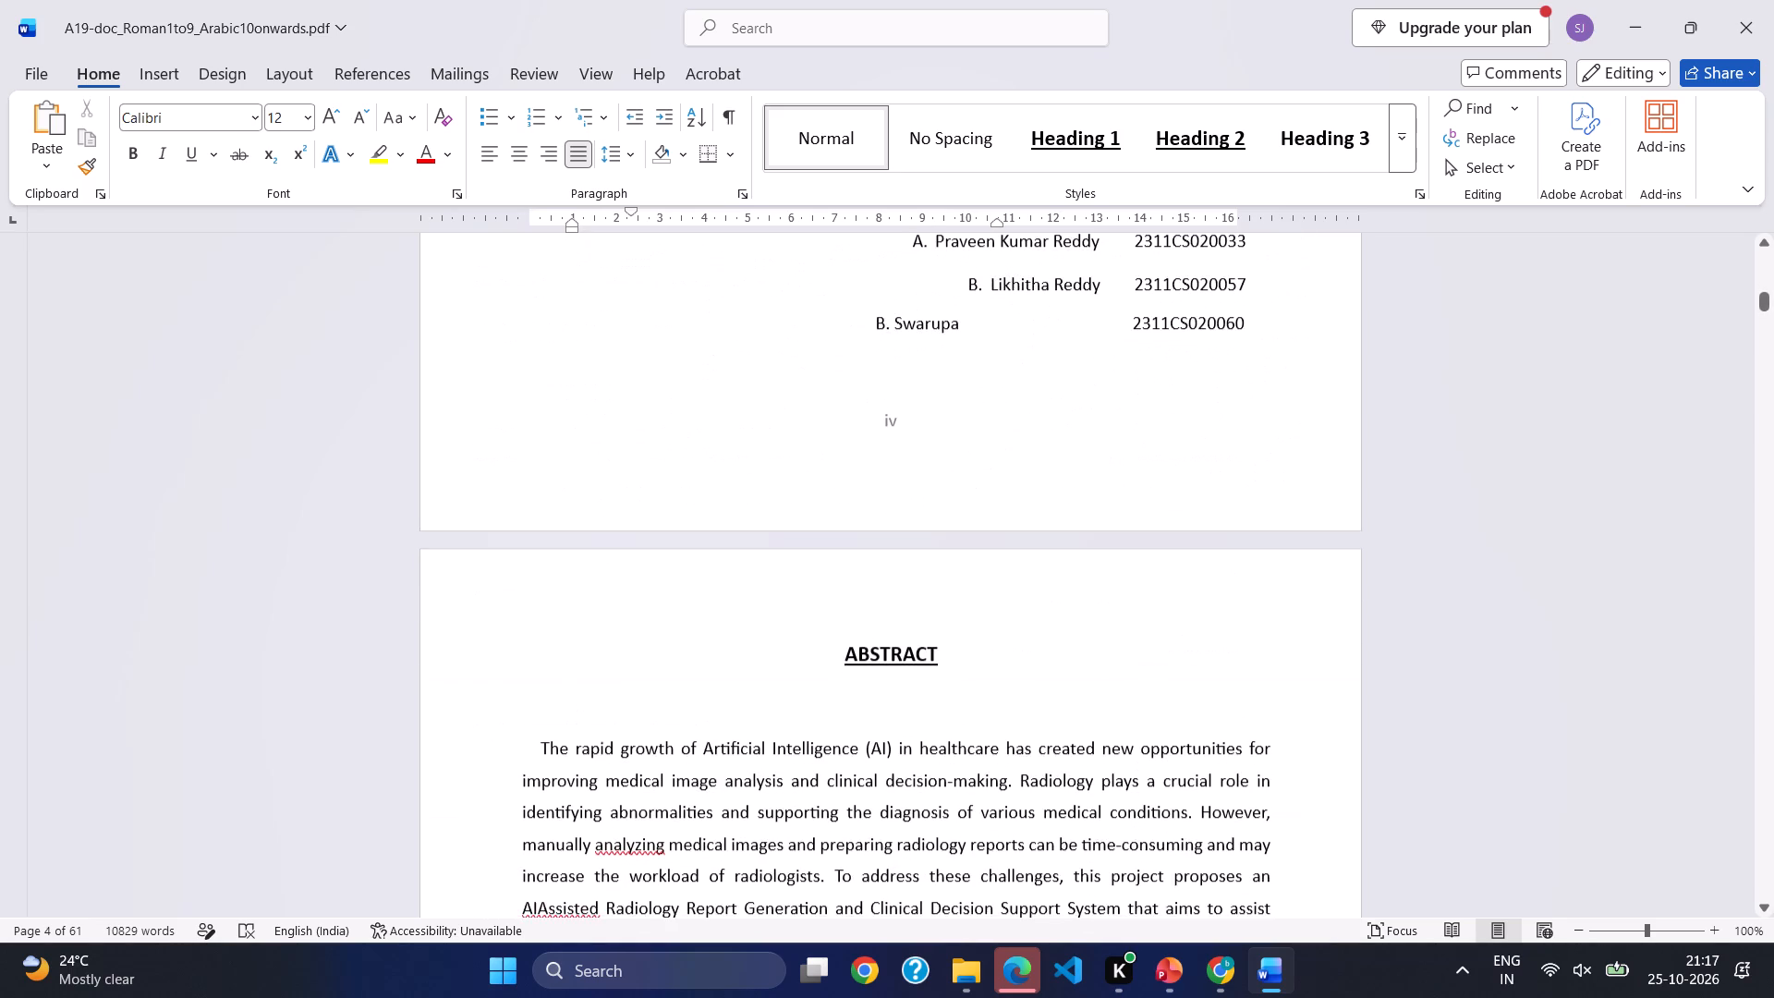
scroll(699, 707, "down", 1)
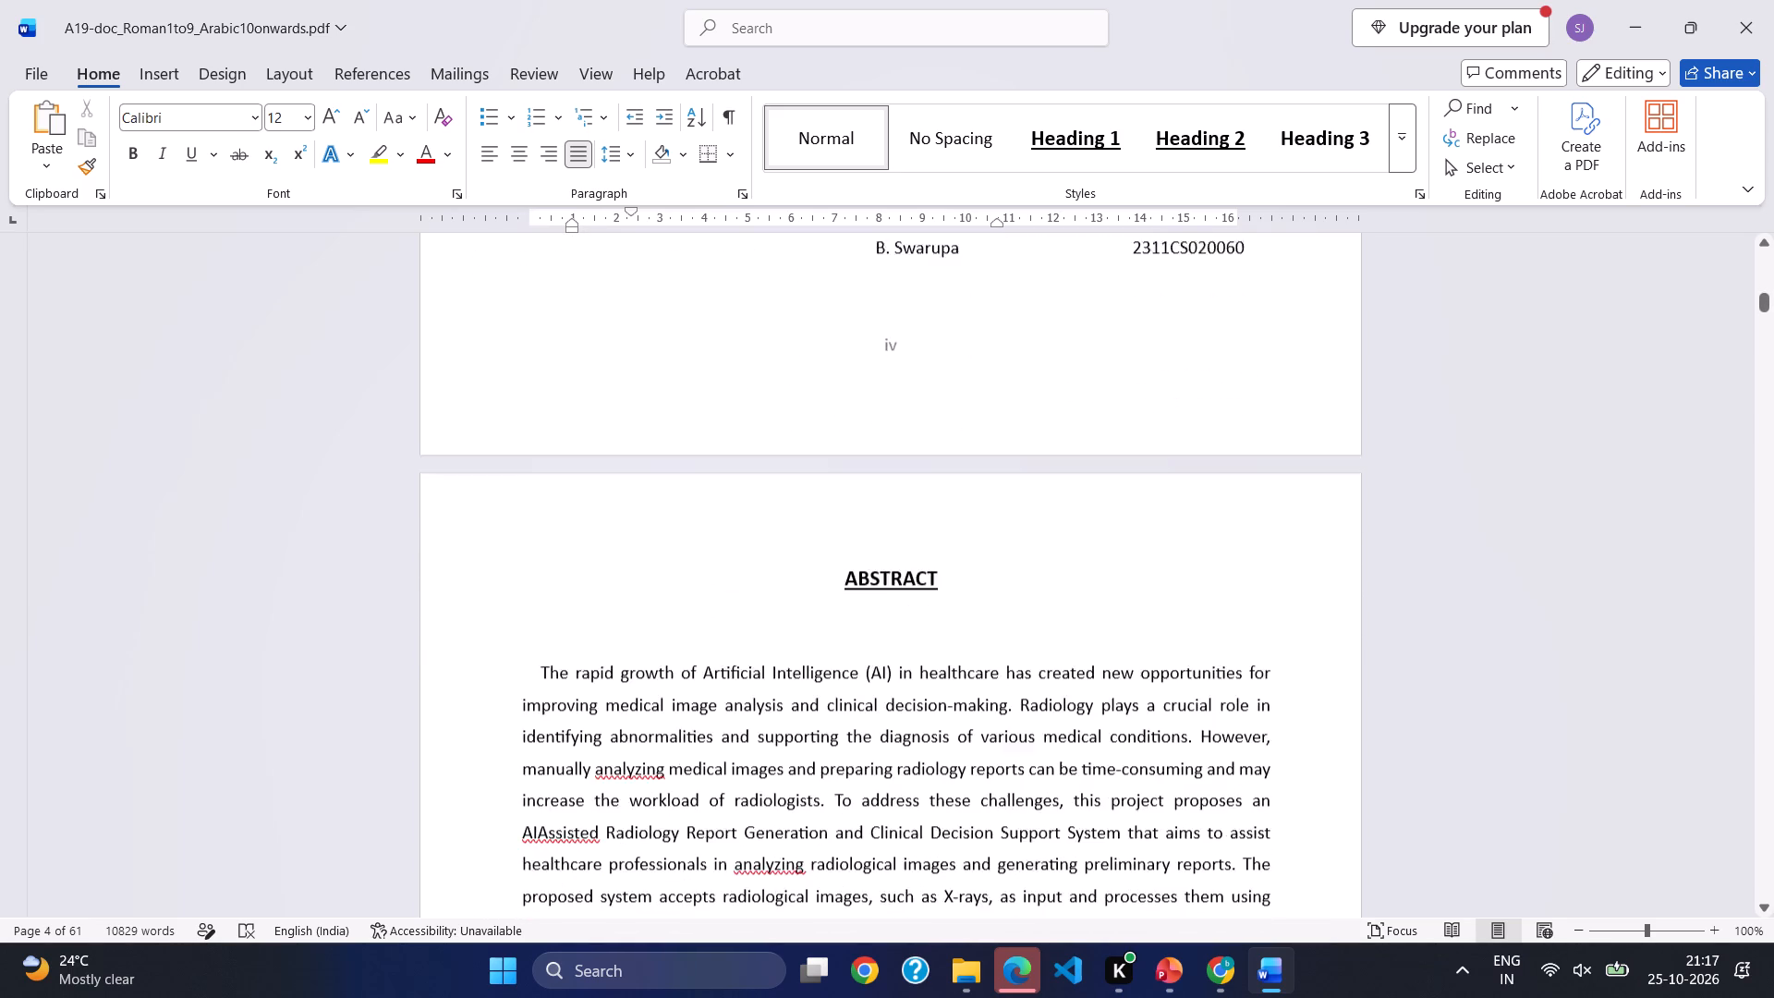
scroll(699, 707, "down", 4)
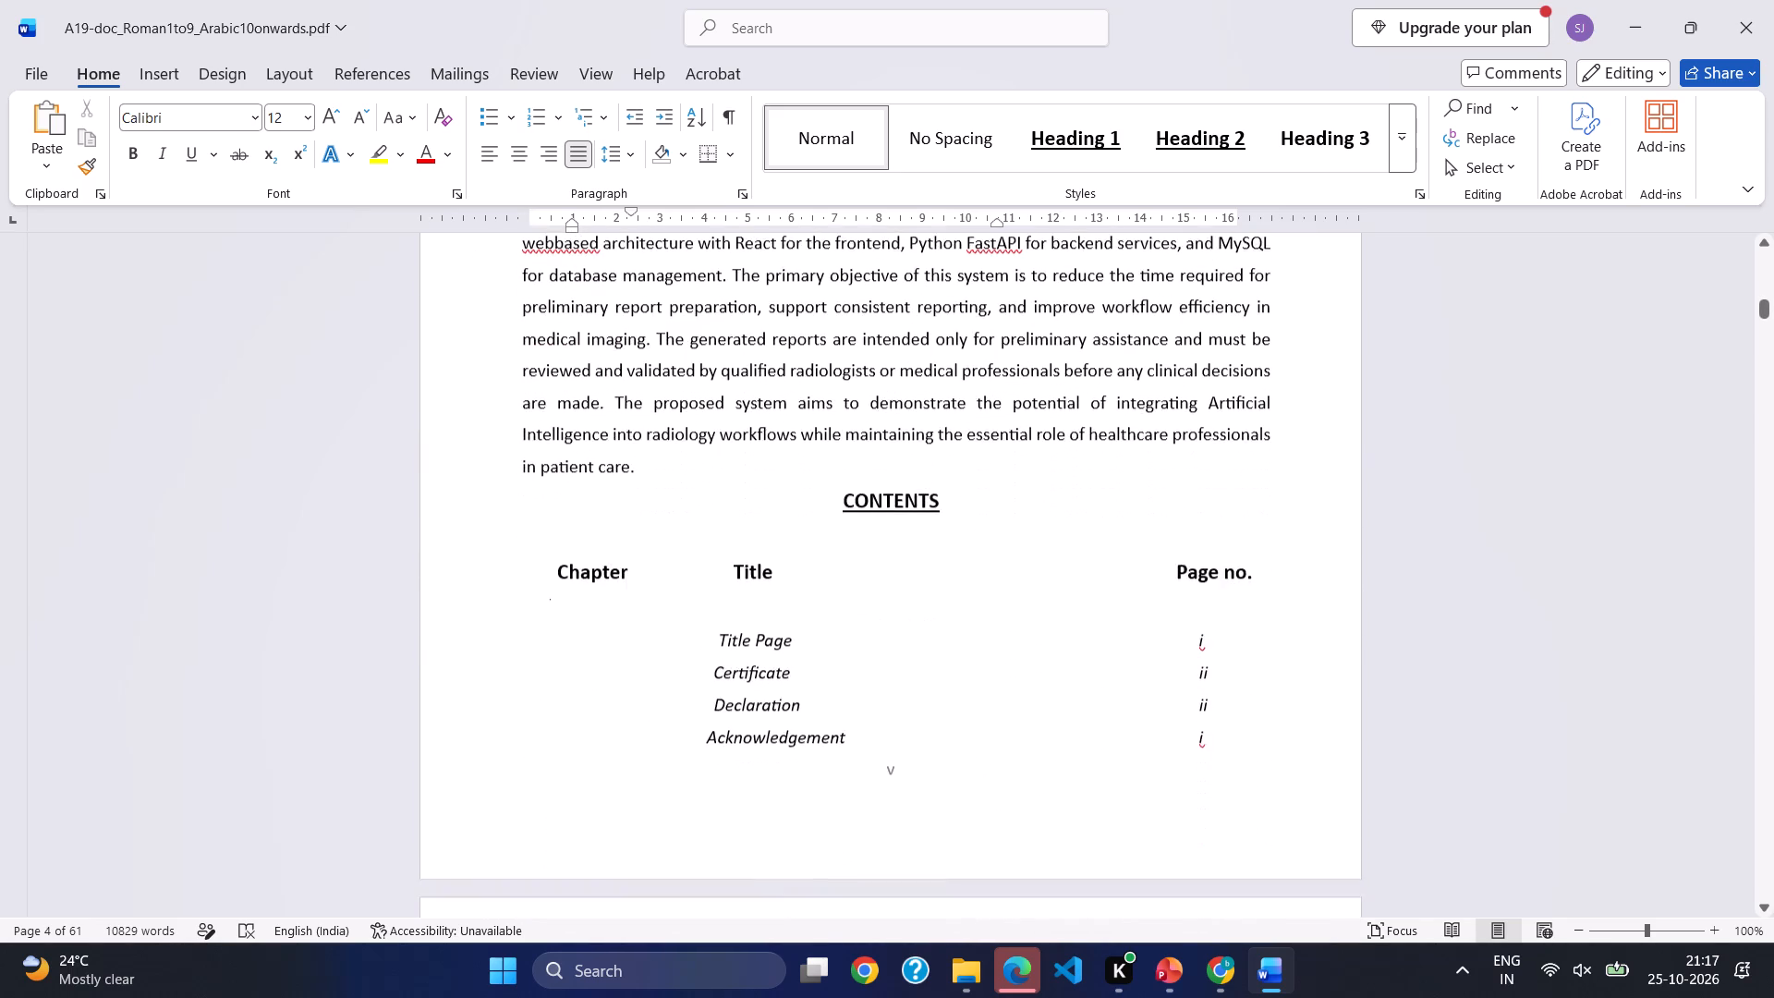
scroll(699, 707, "down", 7)
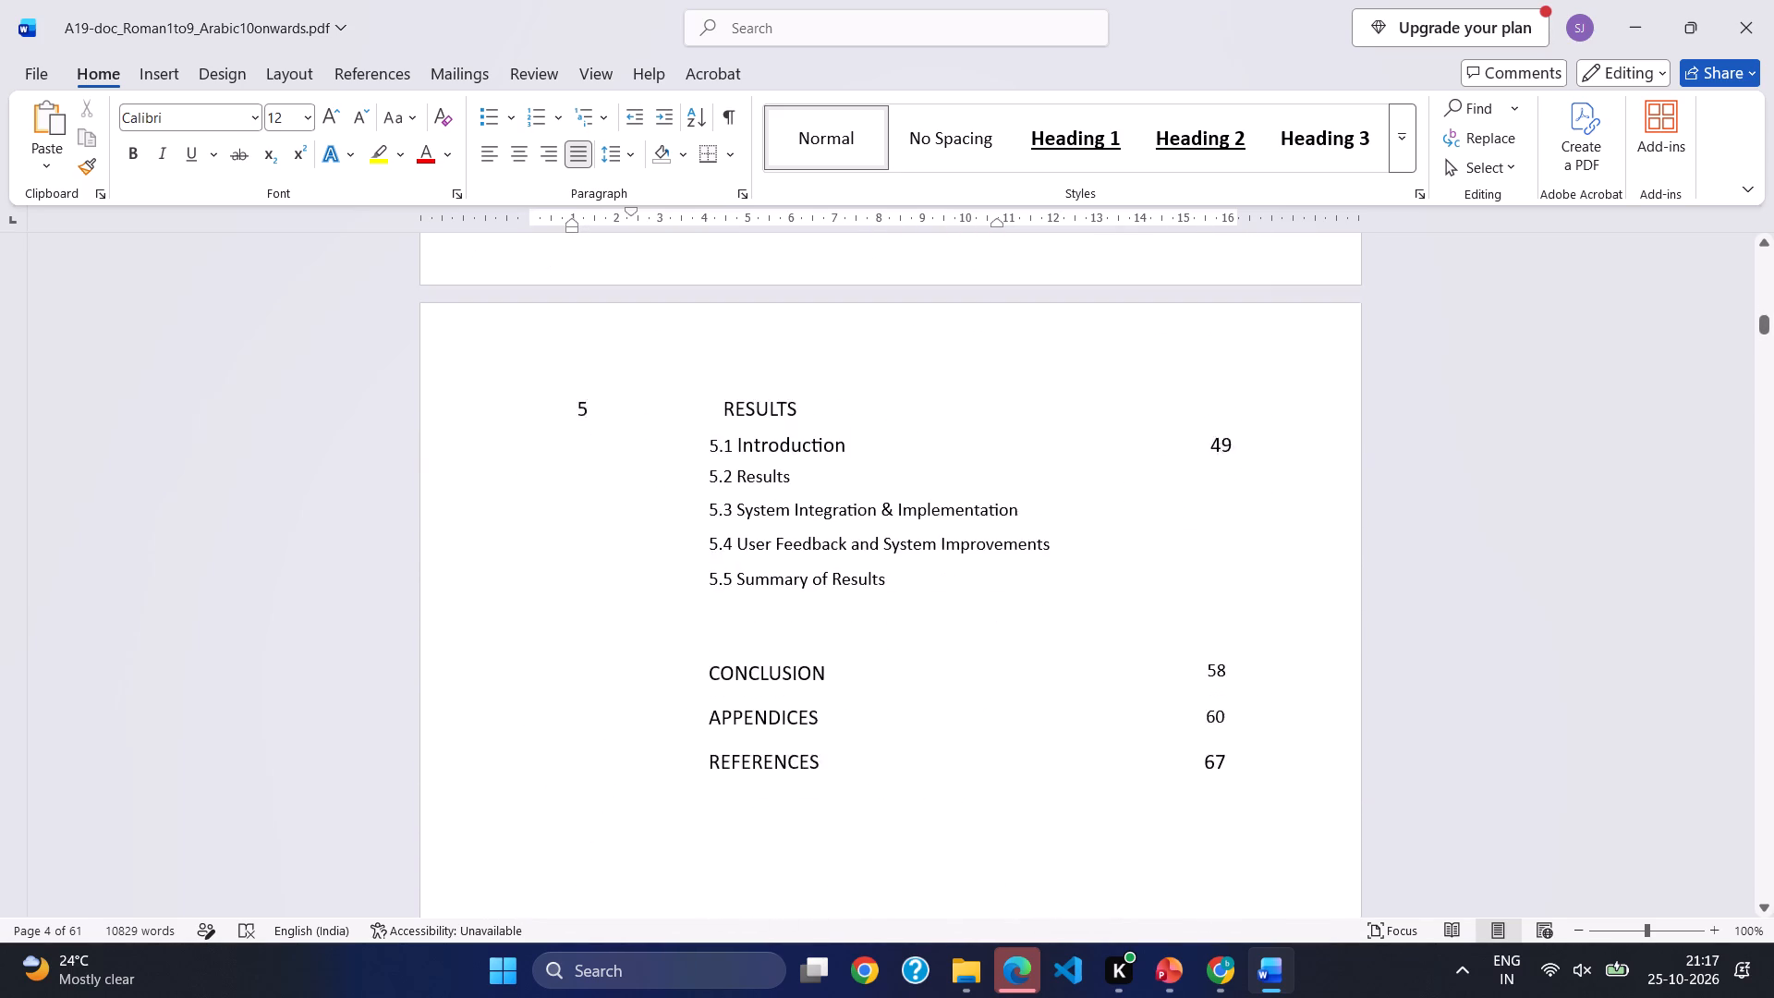
scroll(699, 707, "down", 3)
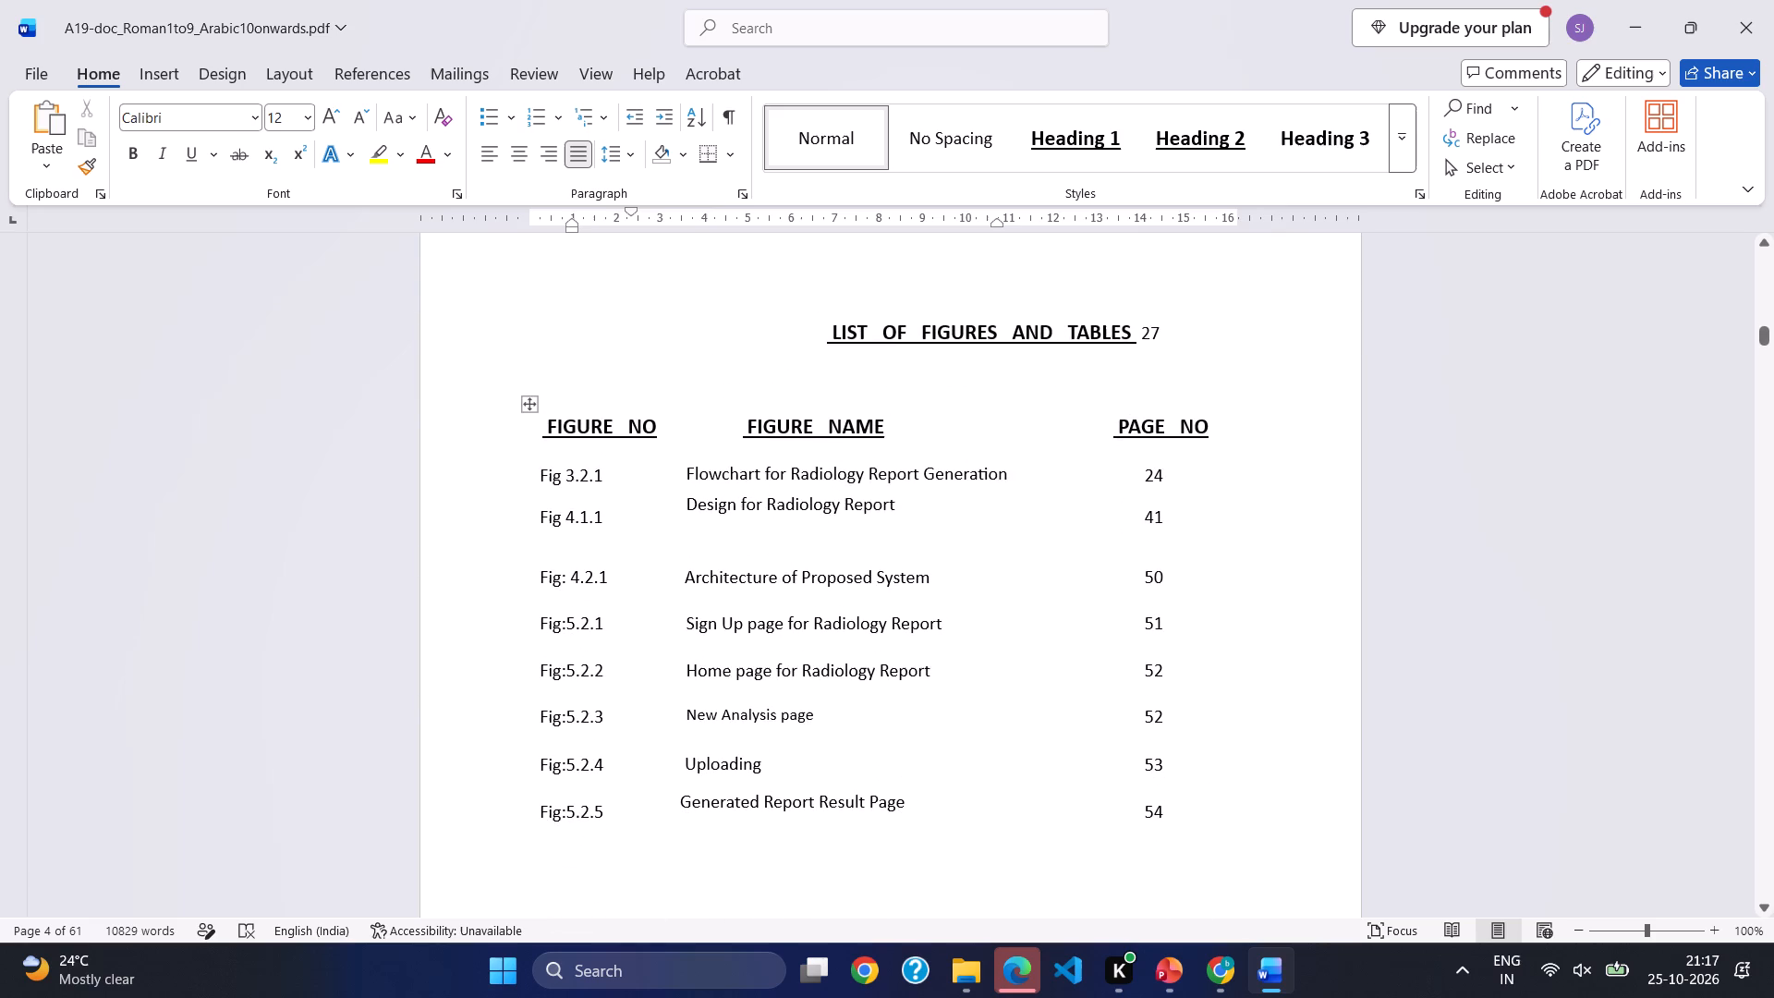
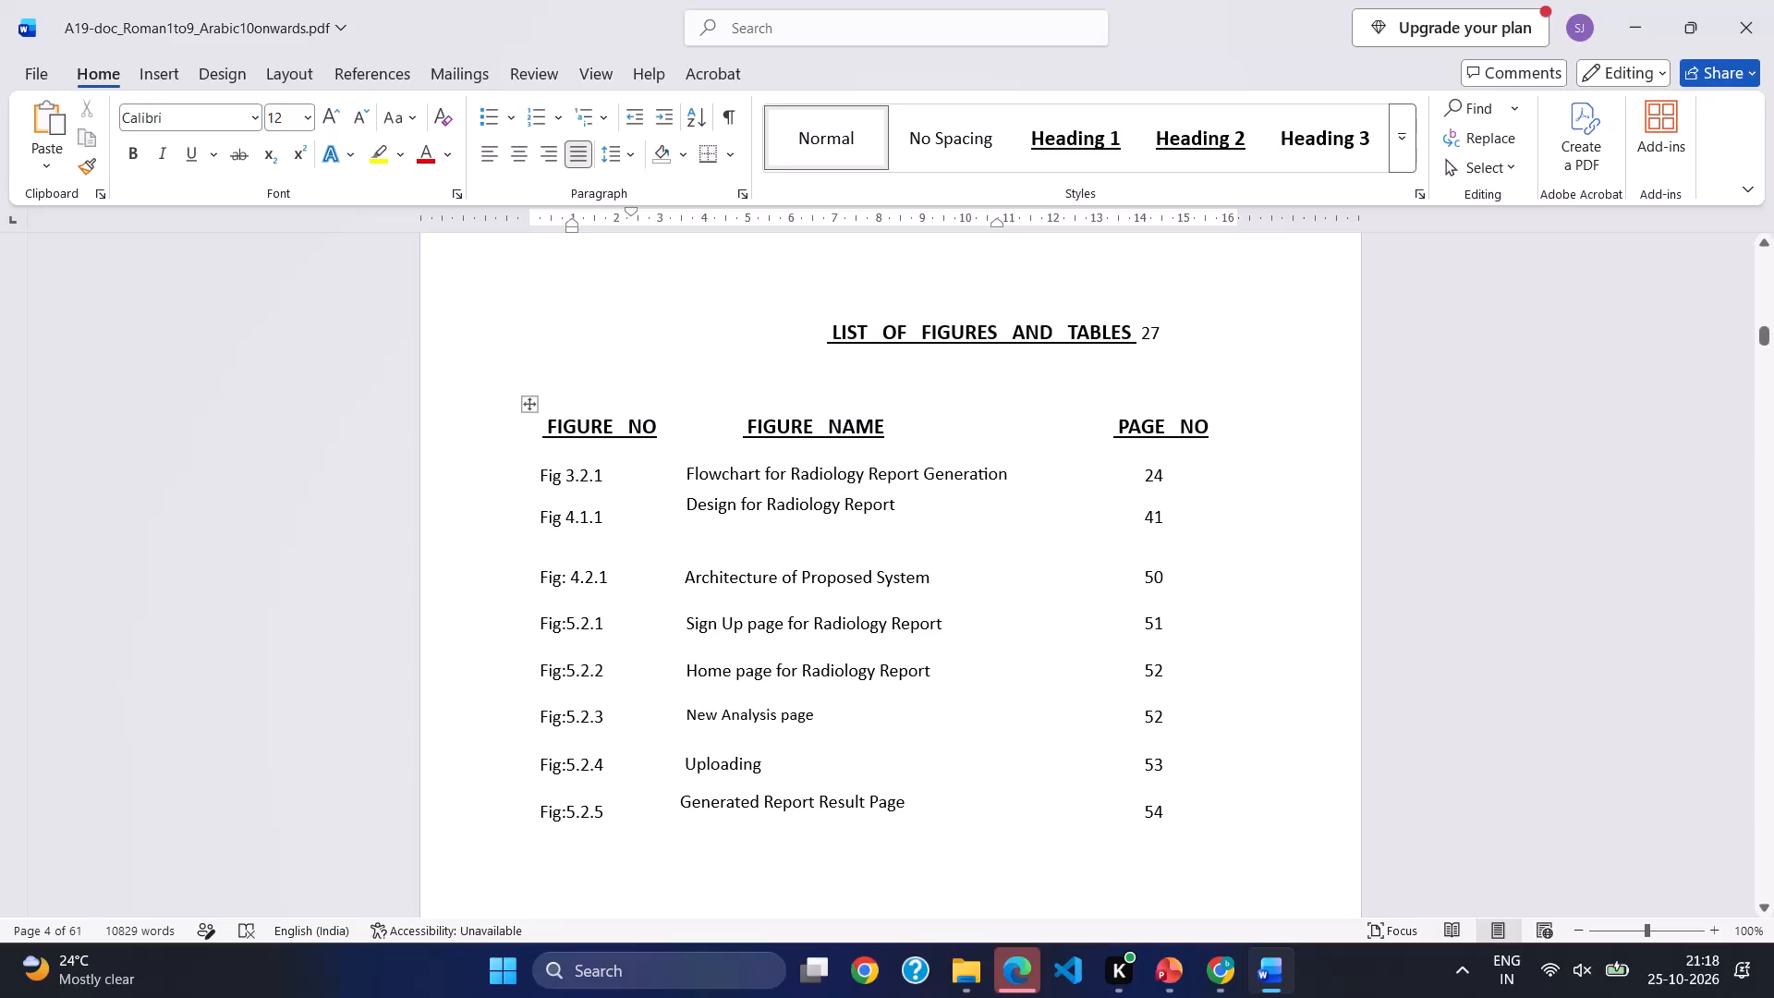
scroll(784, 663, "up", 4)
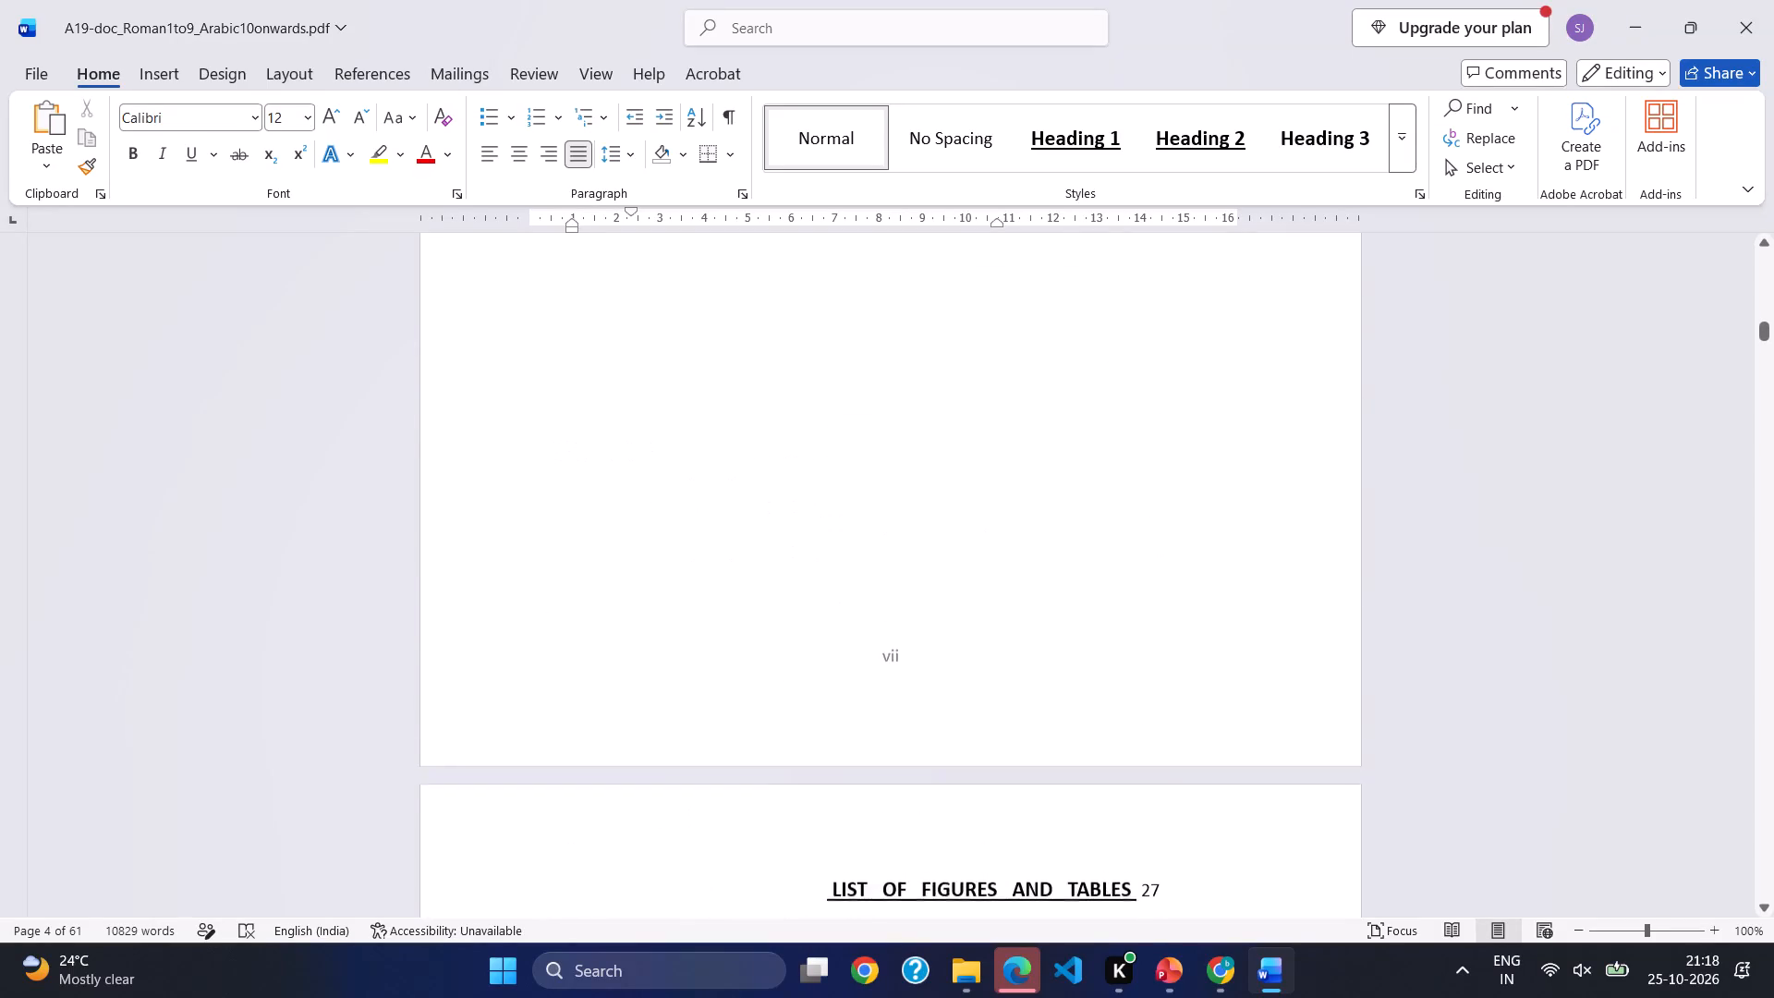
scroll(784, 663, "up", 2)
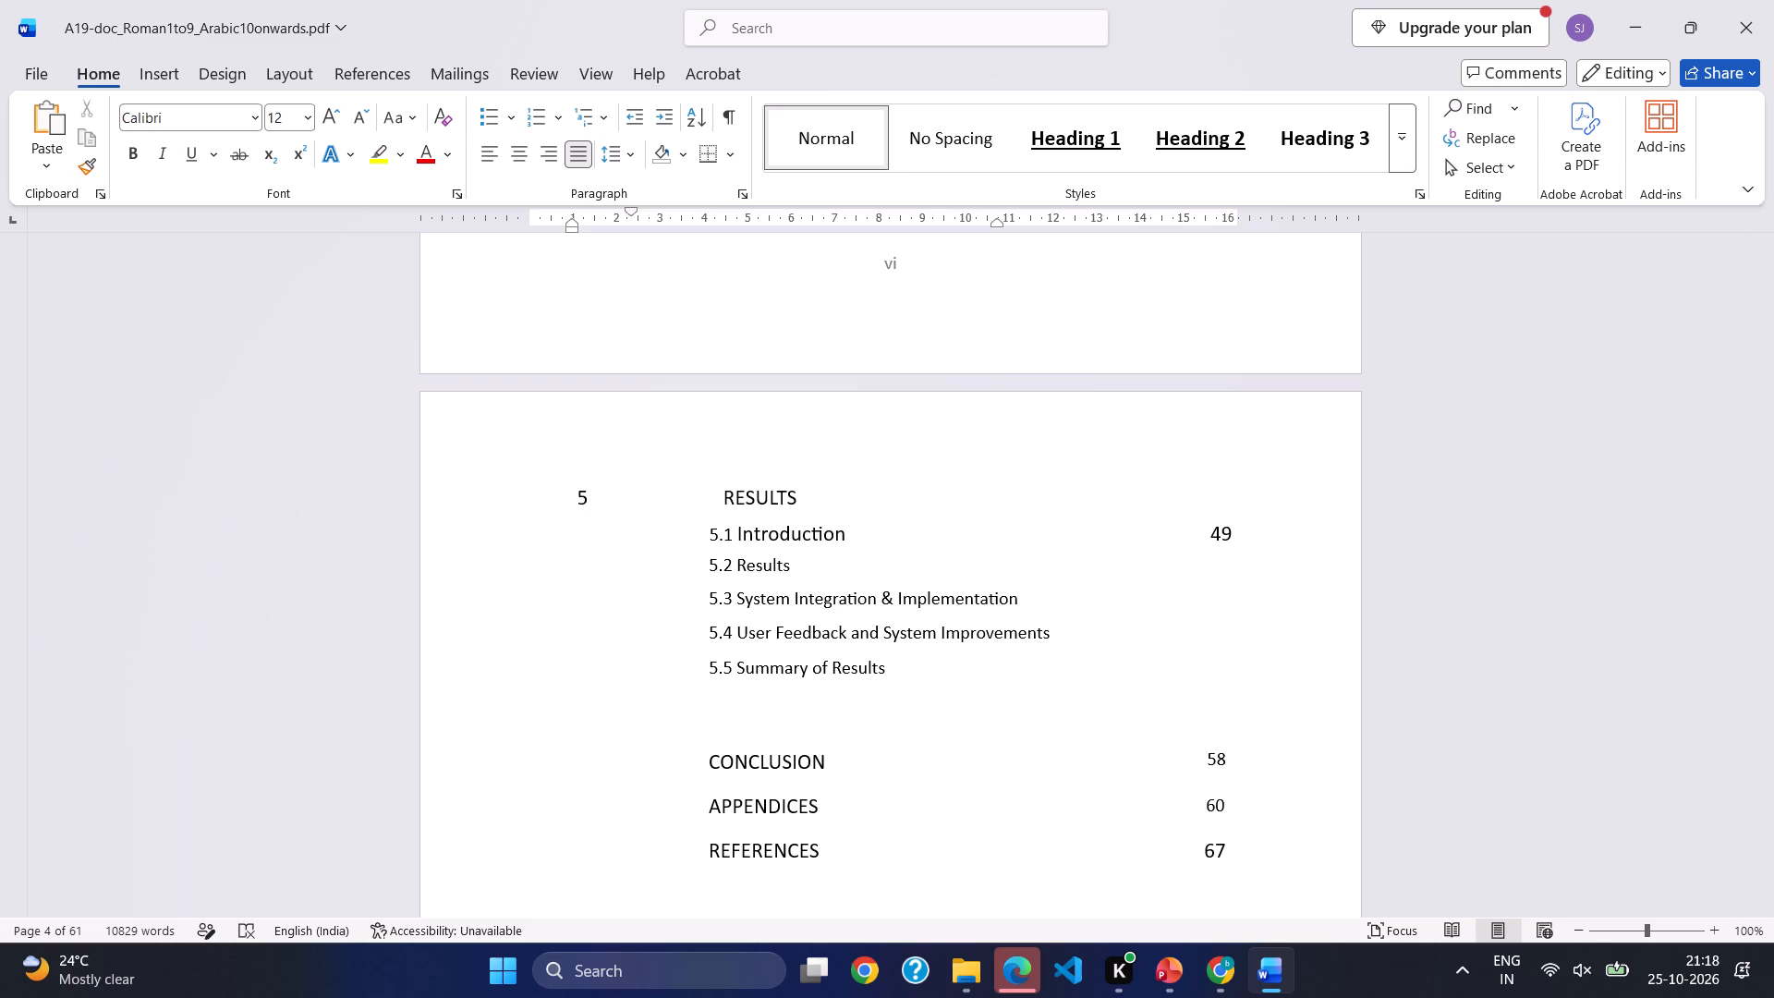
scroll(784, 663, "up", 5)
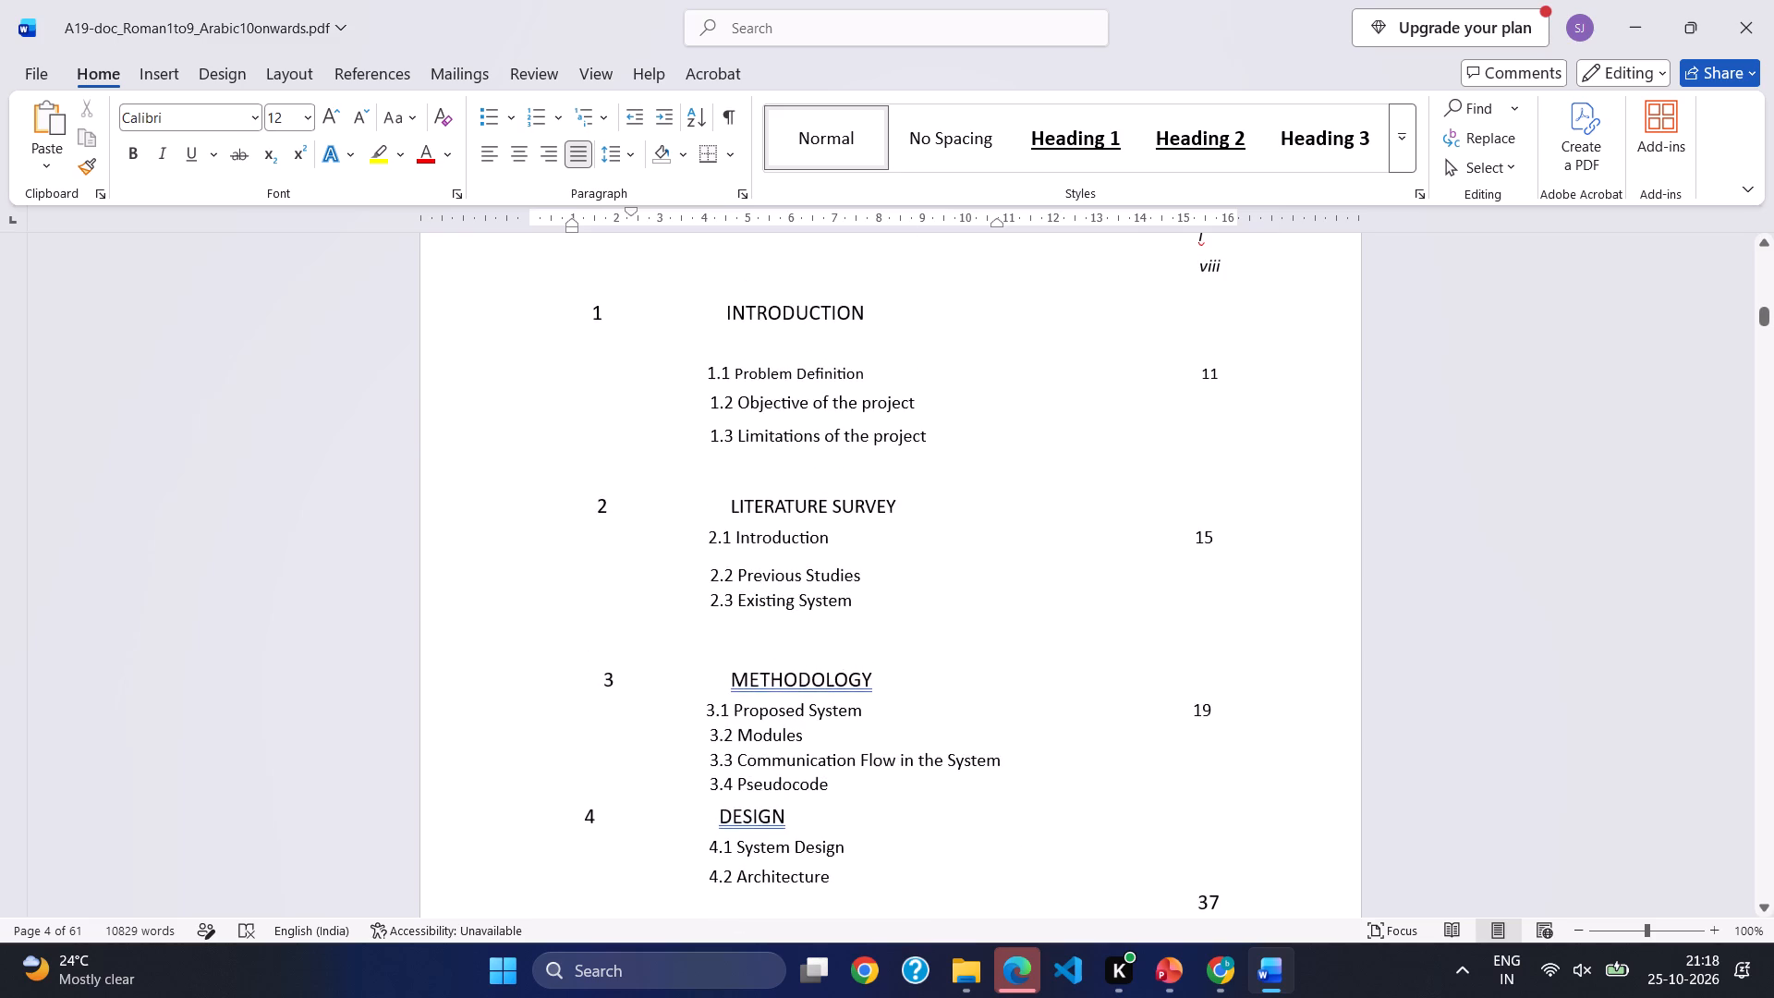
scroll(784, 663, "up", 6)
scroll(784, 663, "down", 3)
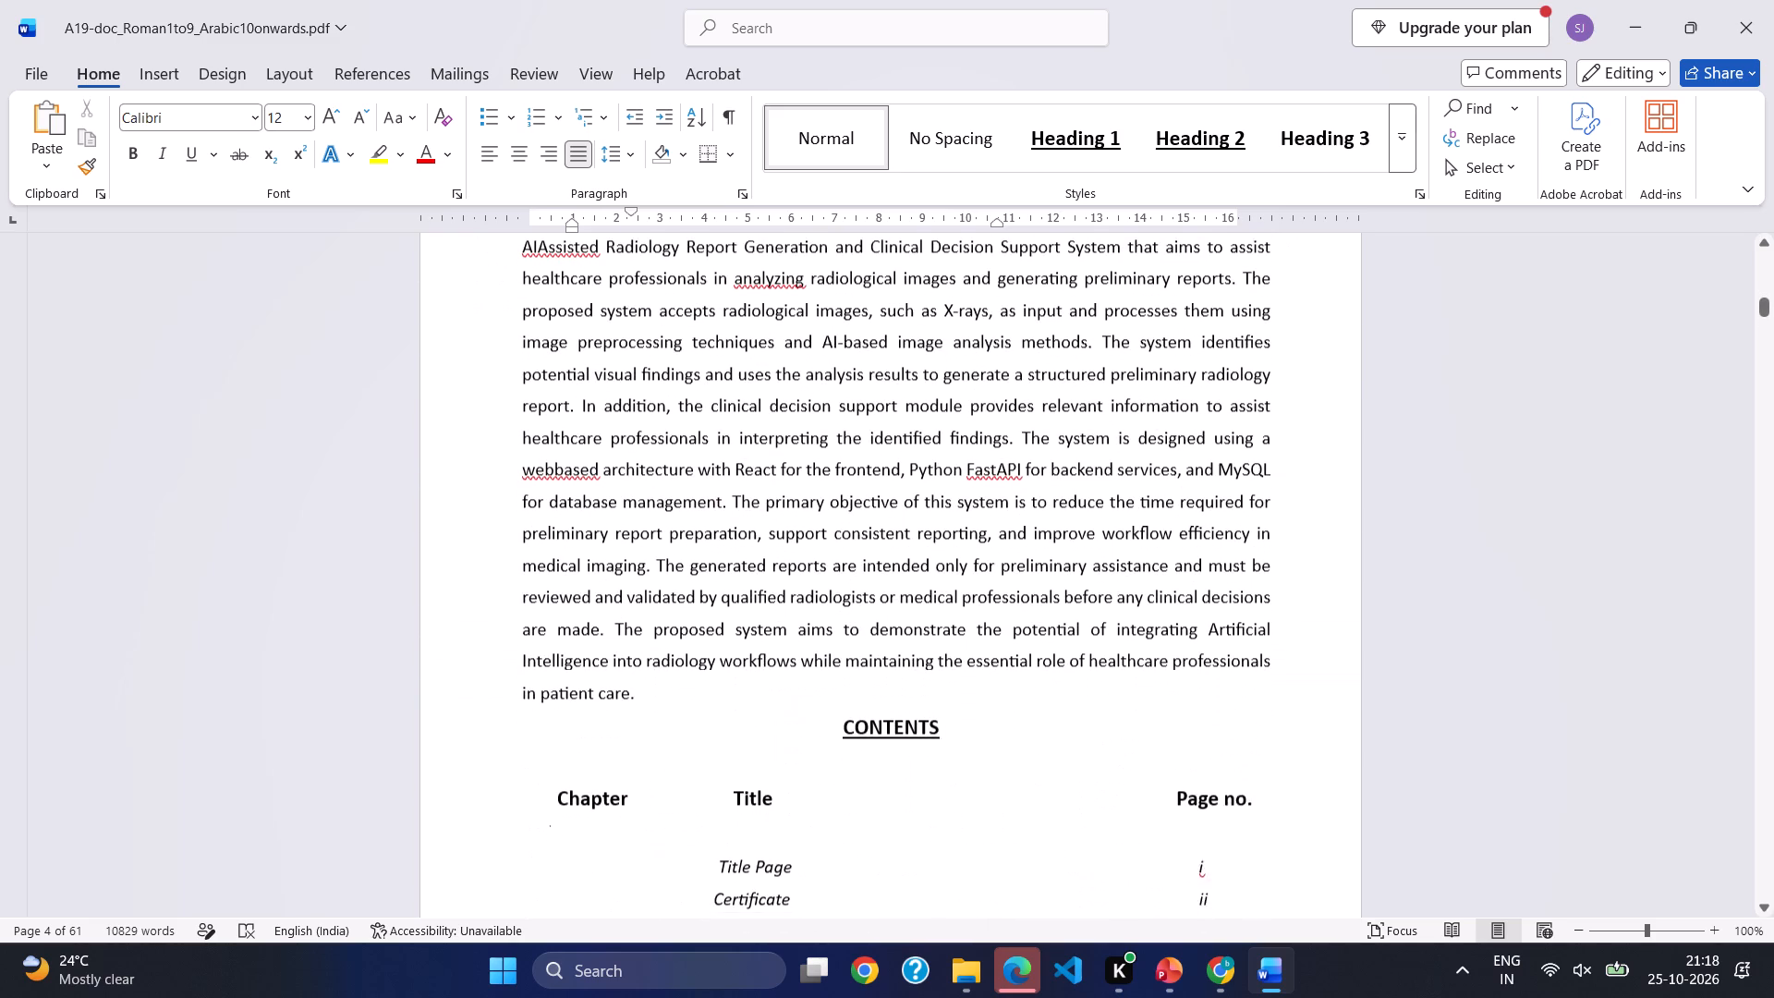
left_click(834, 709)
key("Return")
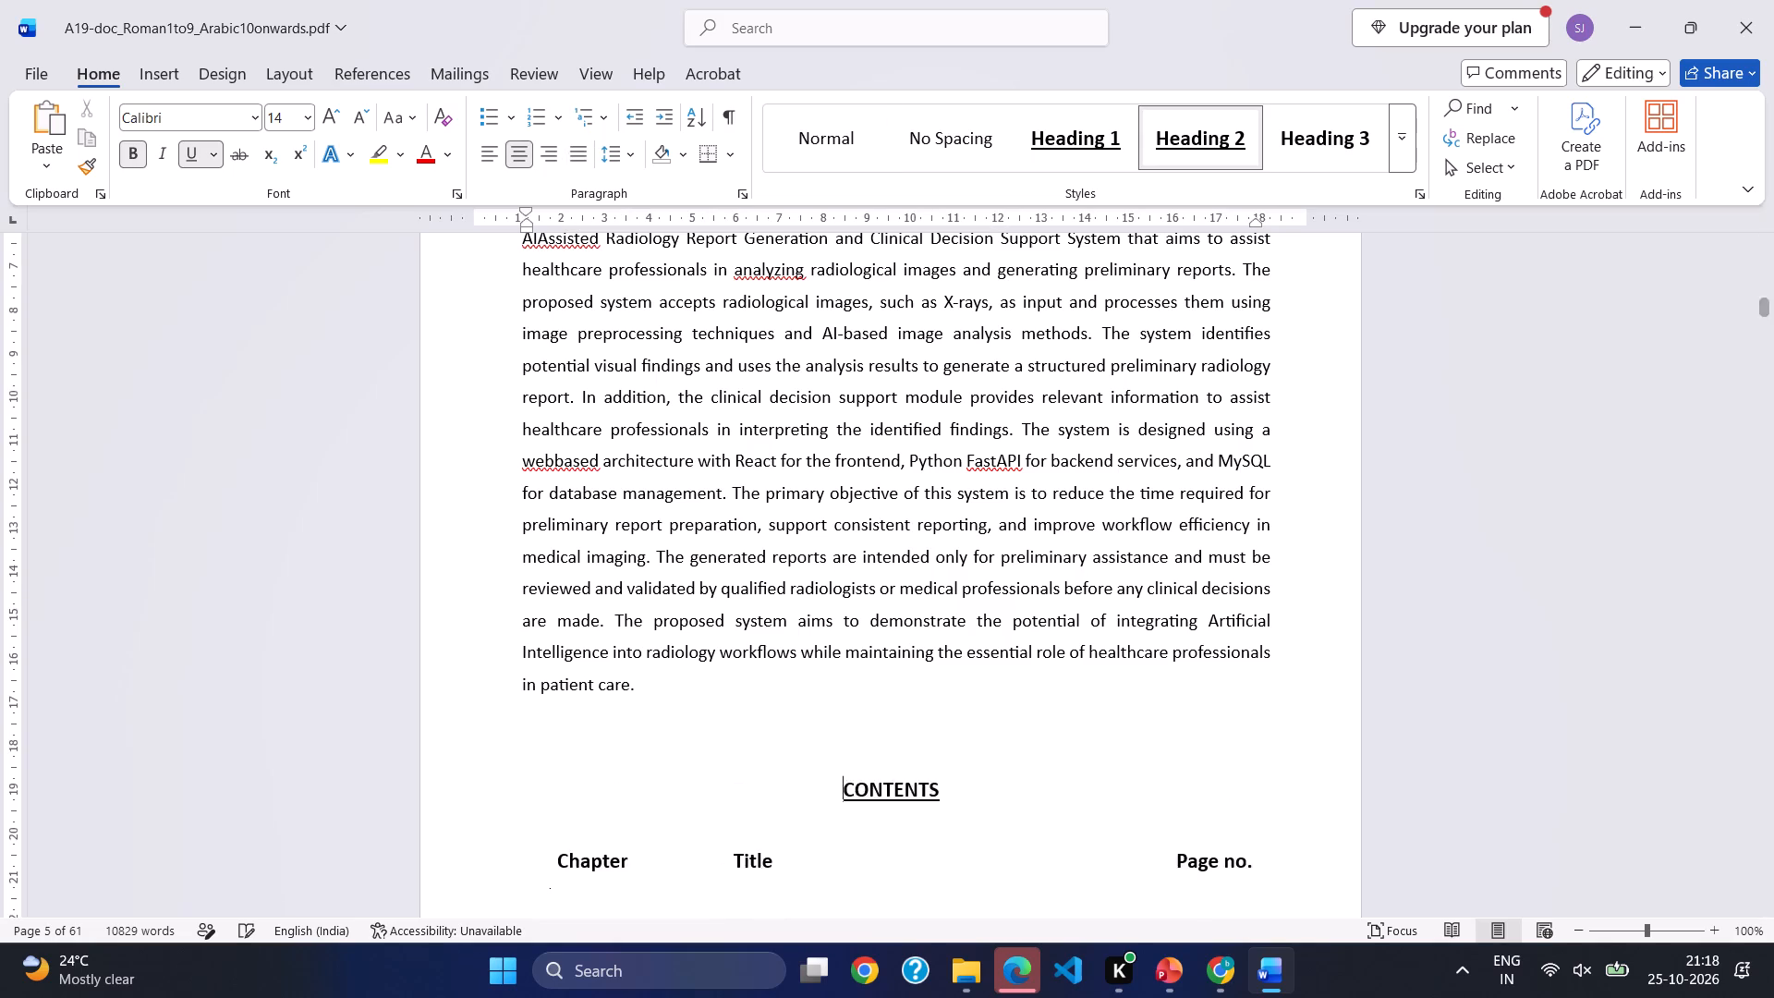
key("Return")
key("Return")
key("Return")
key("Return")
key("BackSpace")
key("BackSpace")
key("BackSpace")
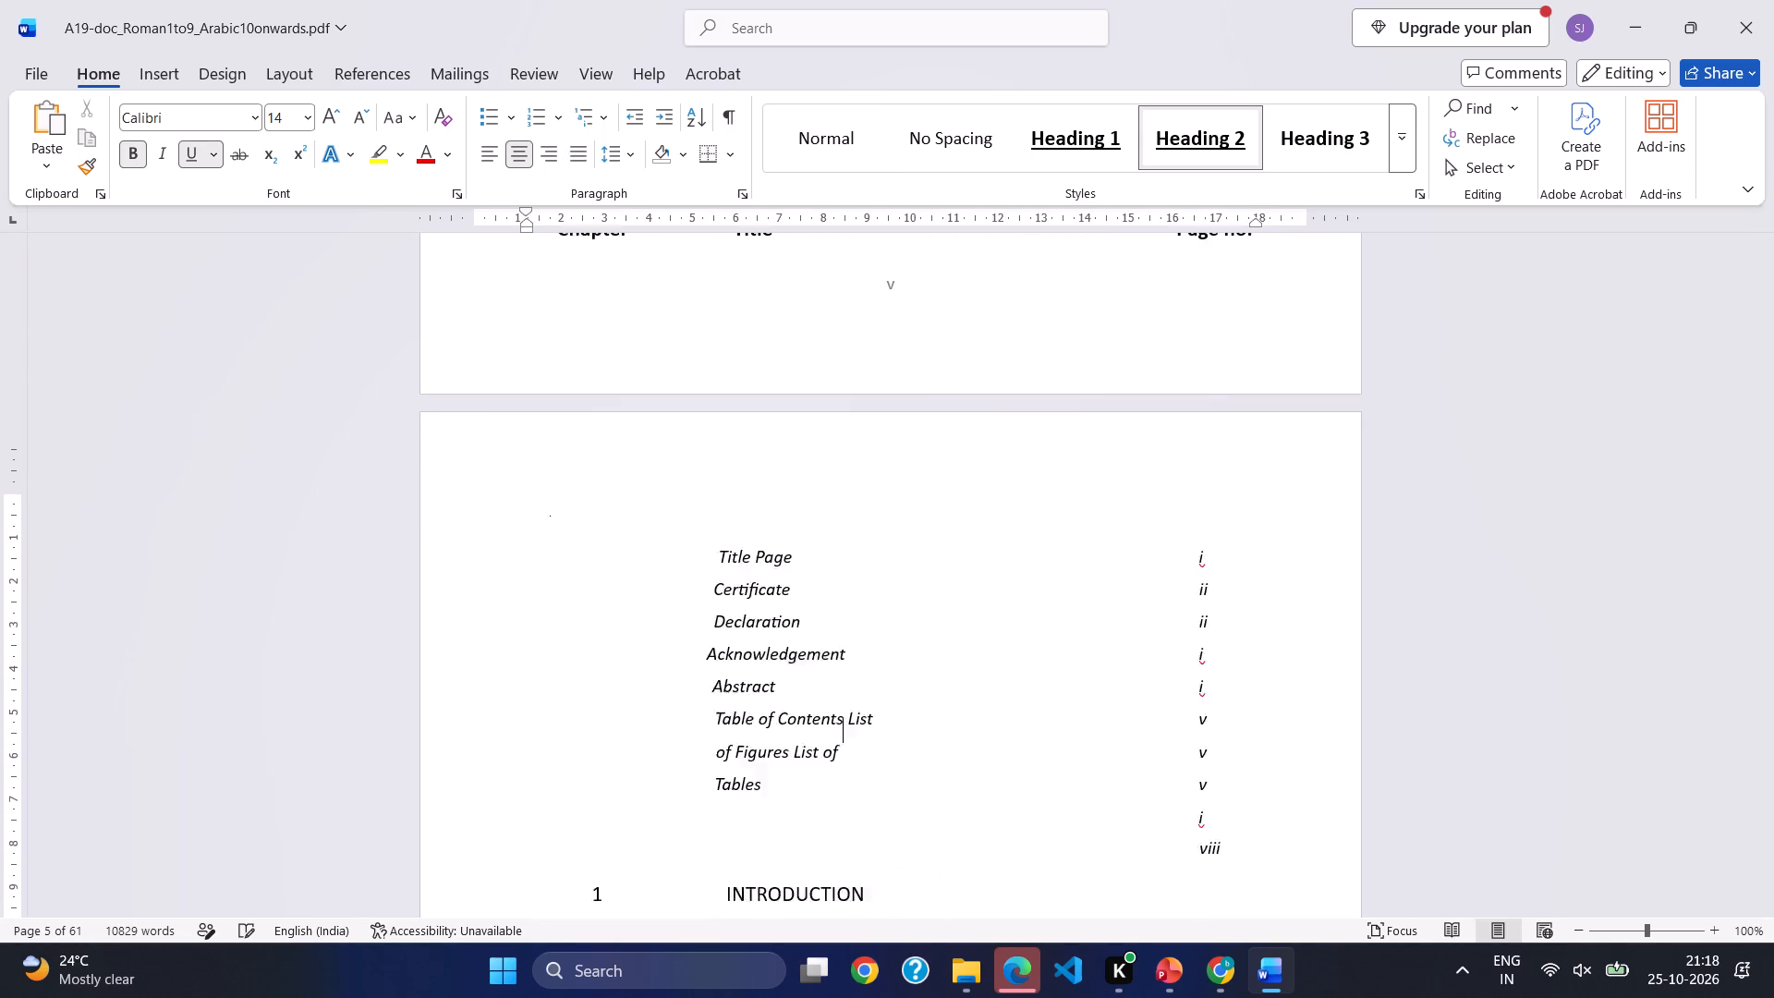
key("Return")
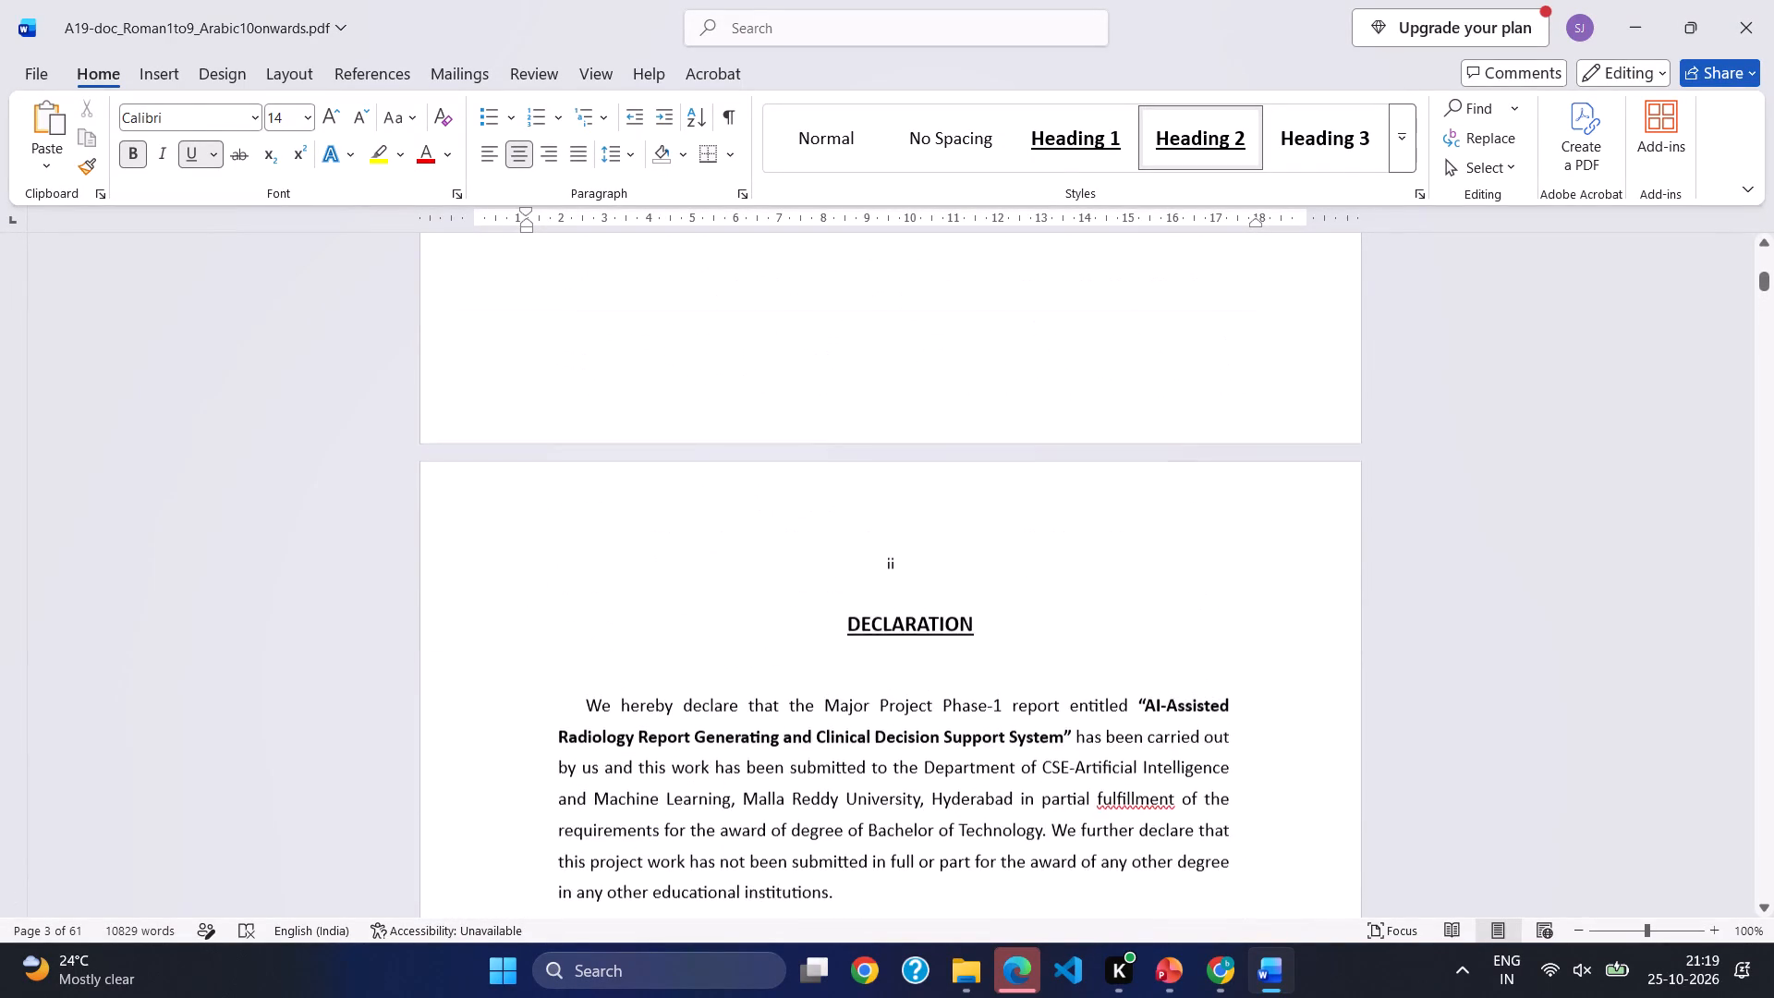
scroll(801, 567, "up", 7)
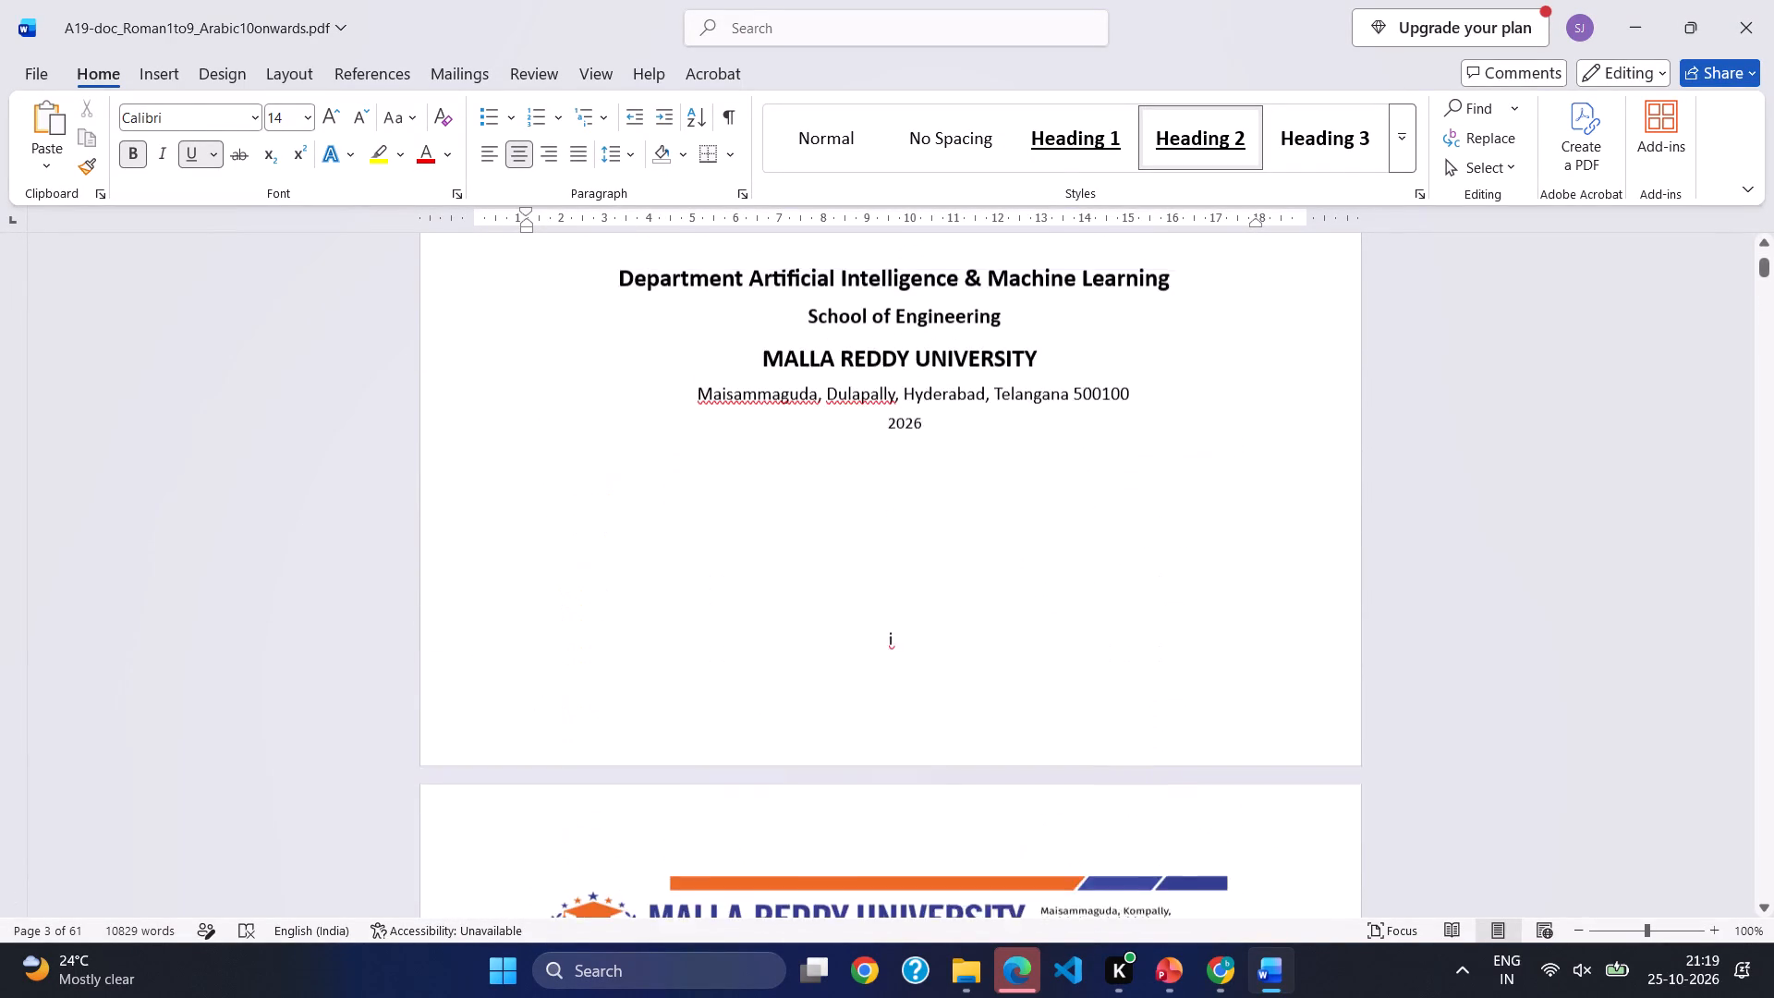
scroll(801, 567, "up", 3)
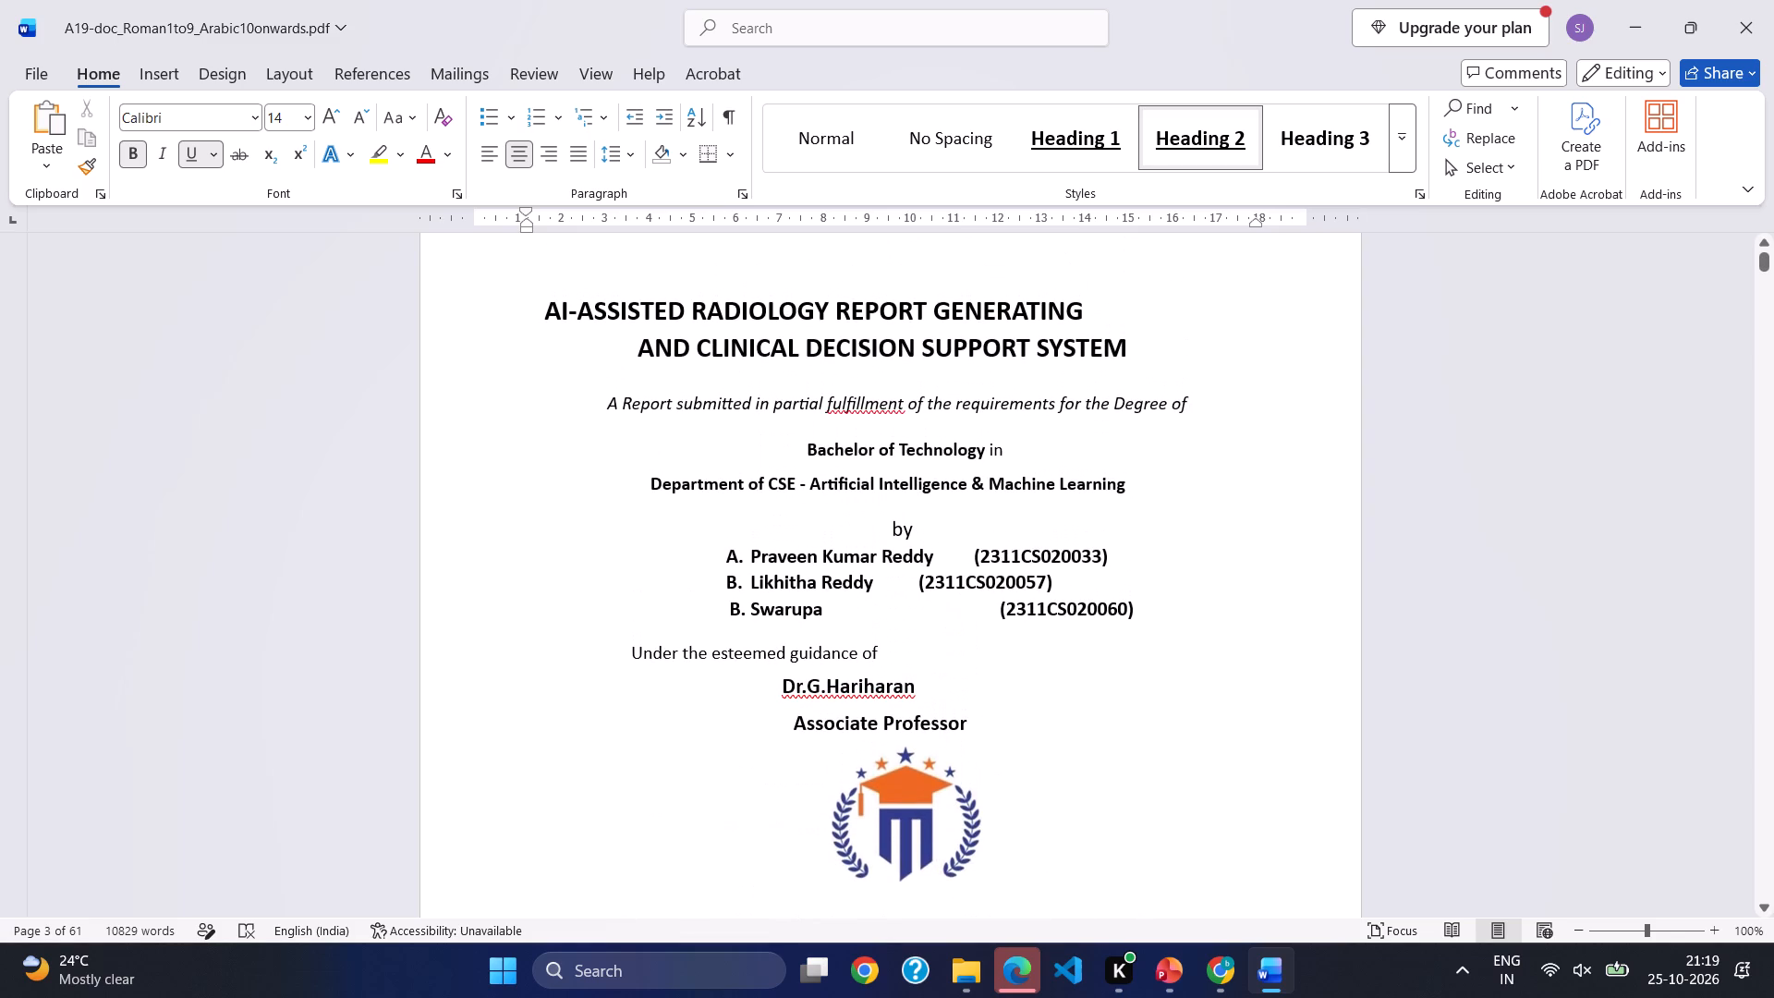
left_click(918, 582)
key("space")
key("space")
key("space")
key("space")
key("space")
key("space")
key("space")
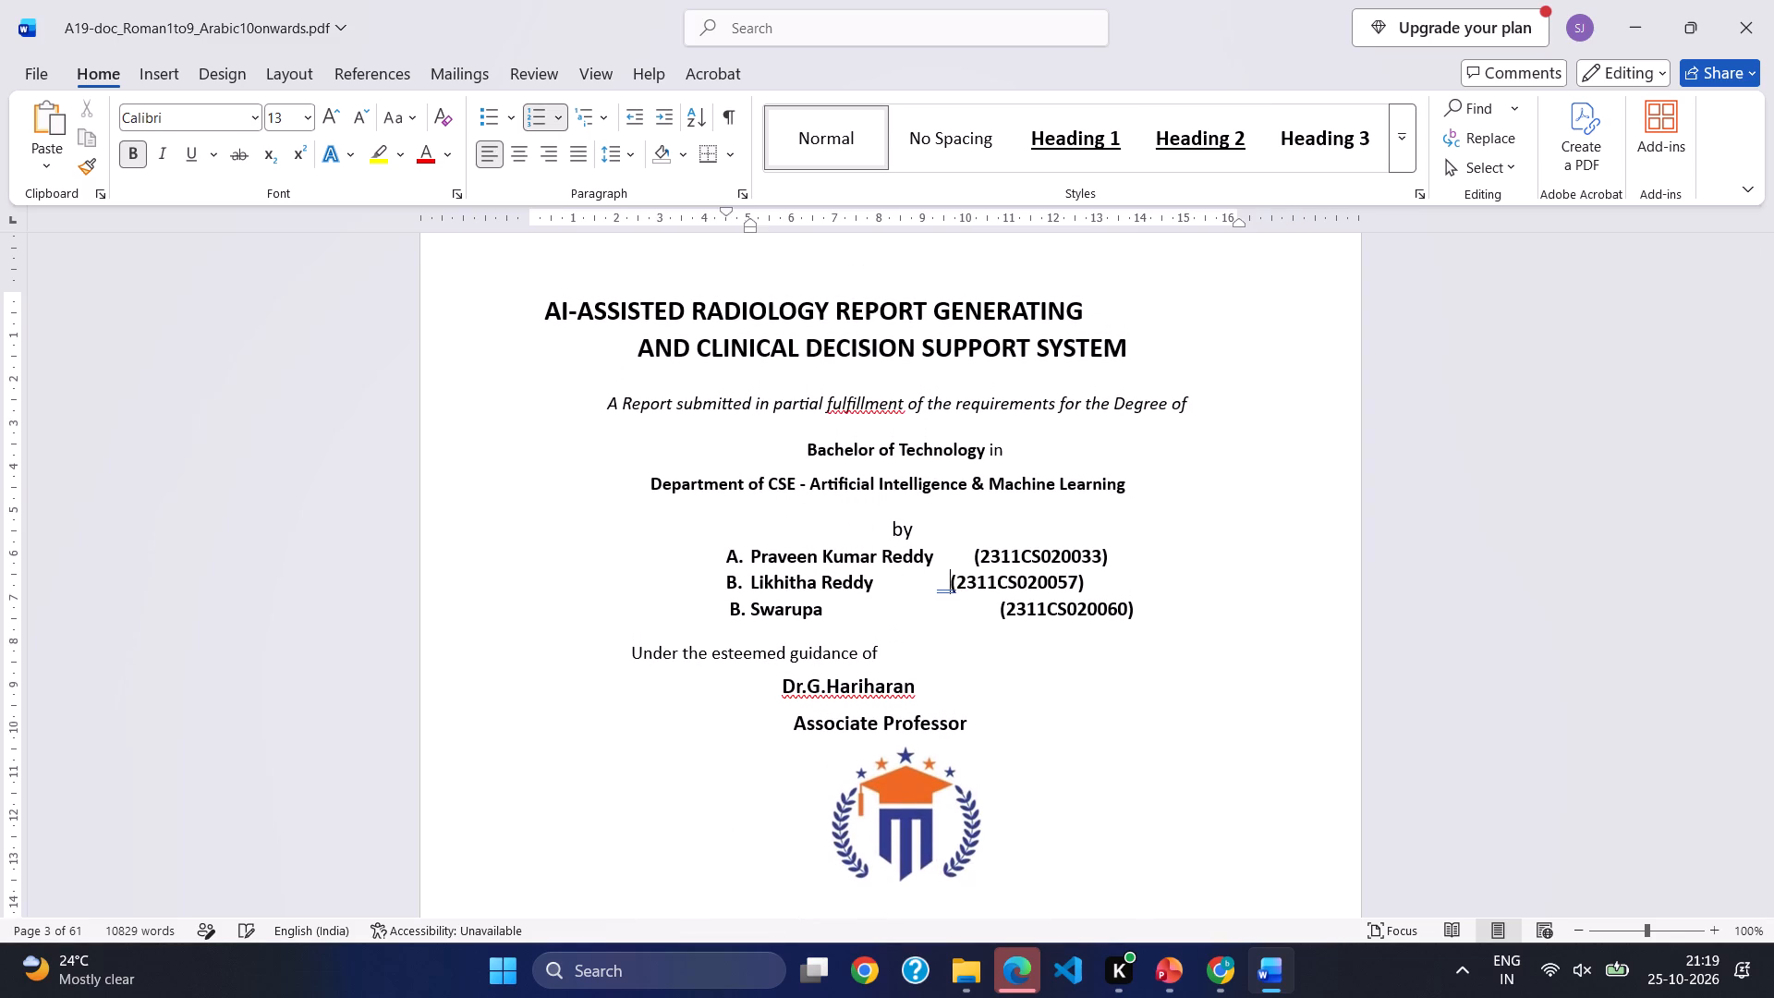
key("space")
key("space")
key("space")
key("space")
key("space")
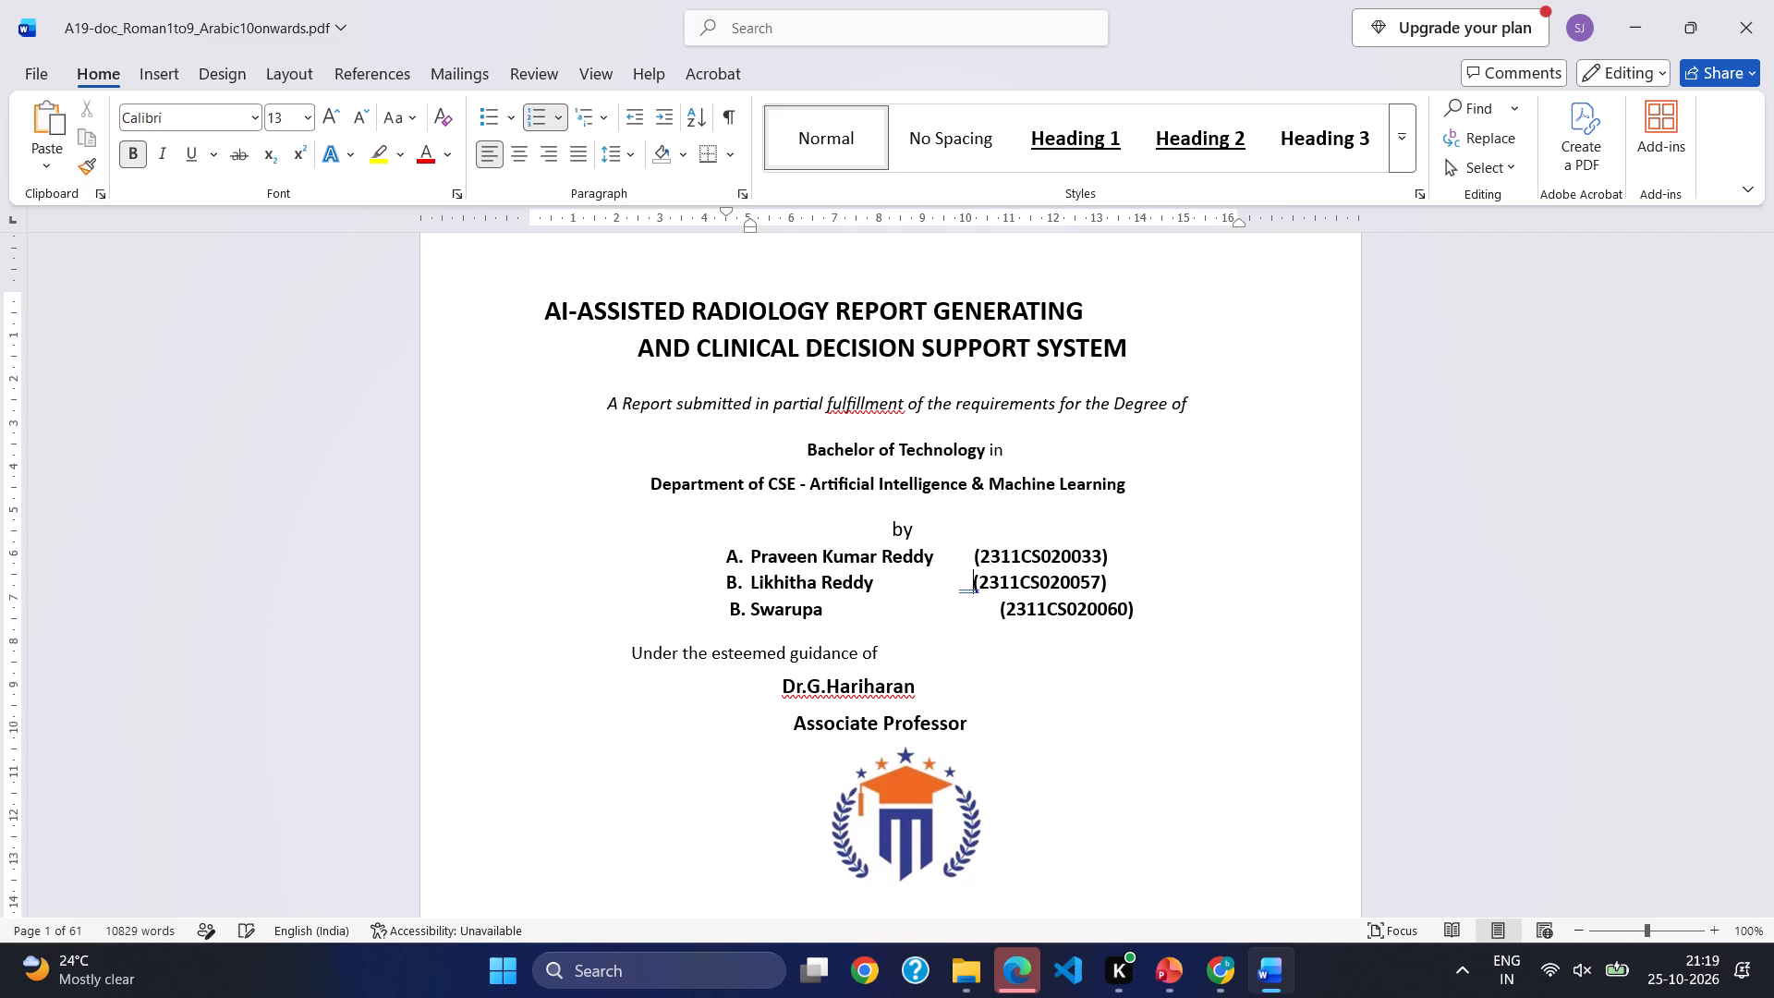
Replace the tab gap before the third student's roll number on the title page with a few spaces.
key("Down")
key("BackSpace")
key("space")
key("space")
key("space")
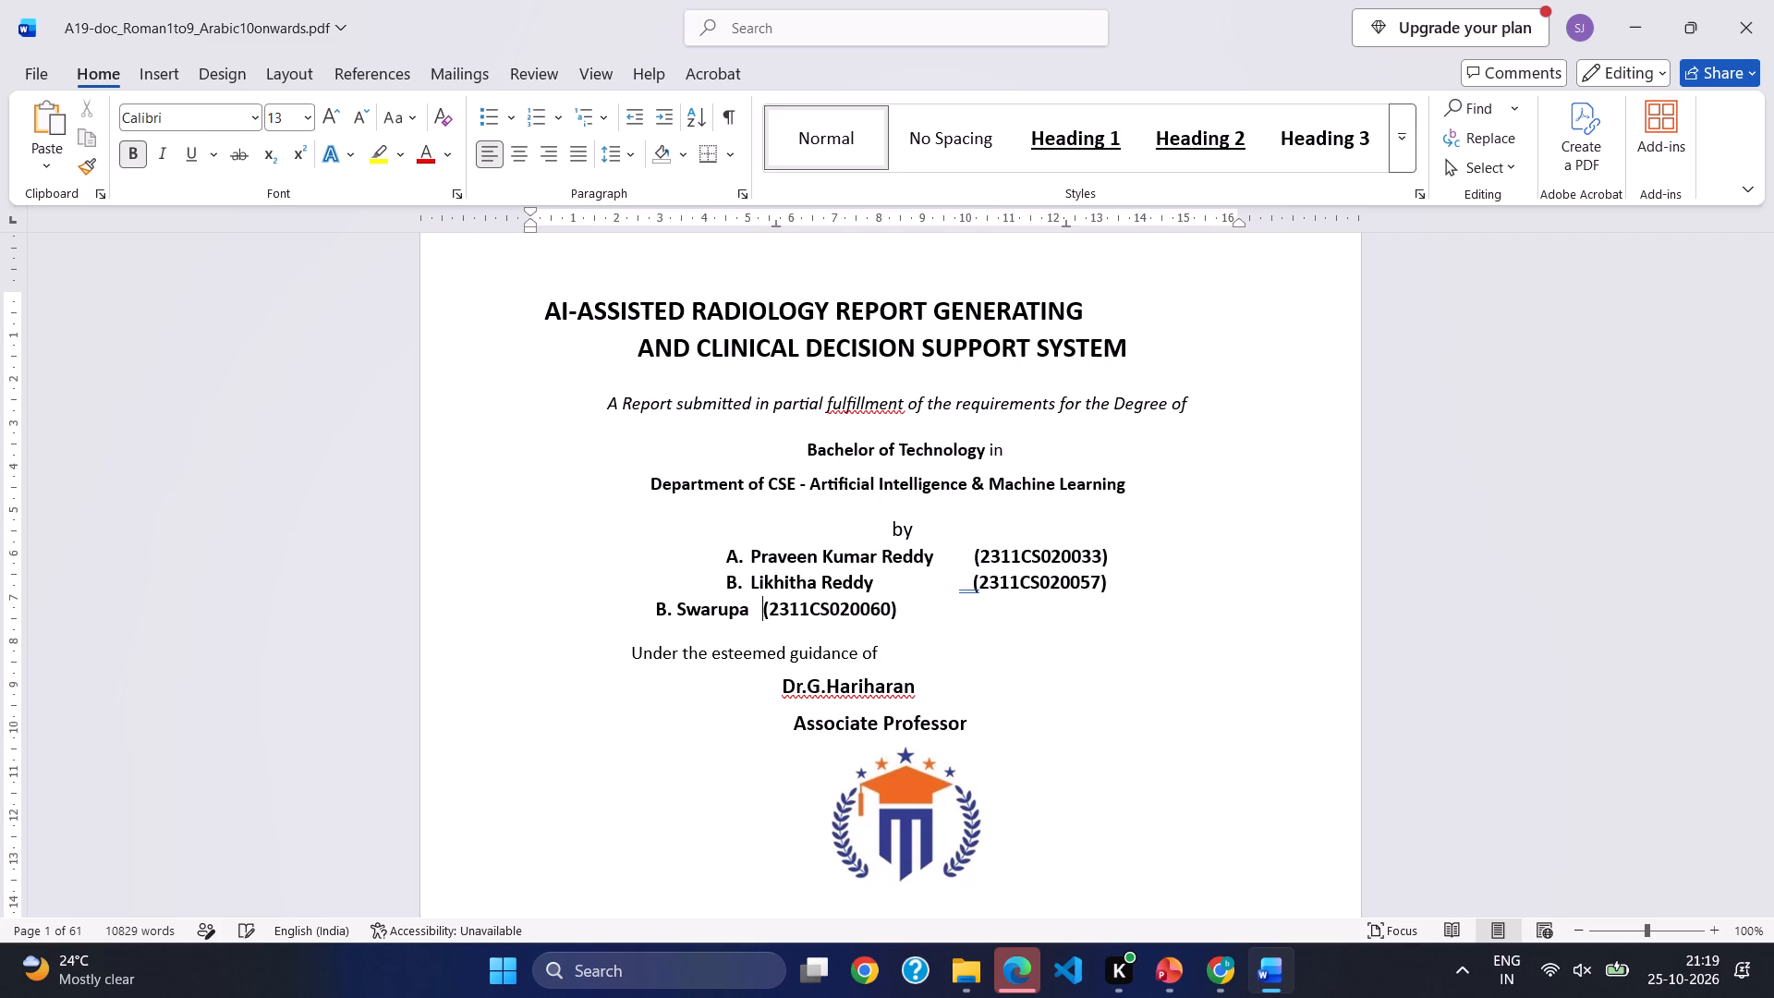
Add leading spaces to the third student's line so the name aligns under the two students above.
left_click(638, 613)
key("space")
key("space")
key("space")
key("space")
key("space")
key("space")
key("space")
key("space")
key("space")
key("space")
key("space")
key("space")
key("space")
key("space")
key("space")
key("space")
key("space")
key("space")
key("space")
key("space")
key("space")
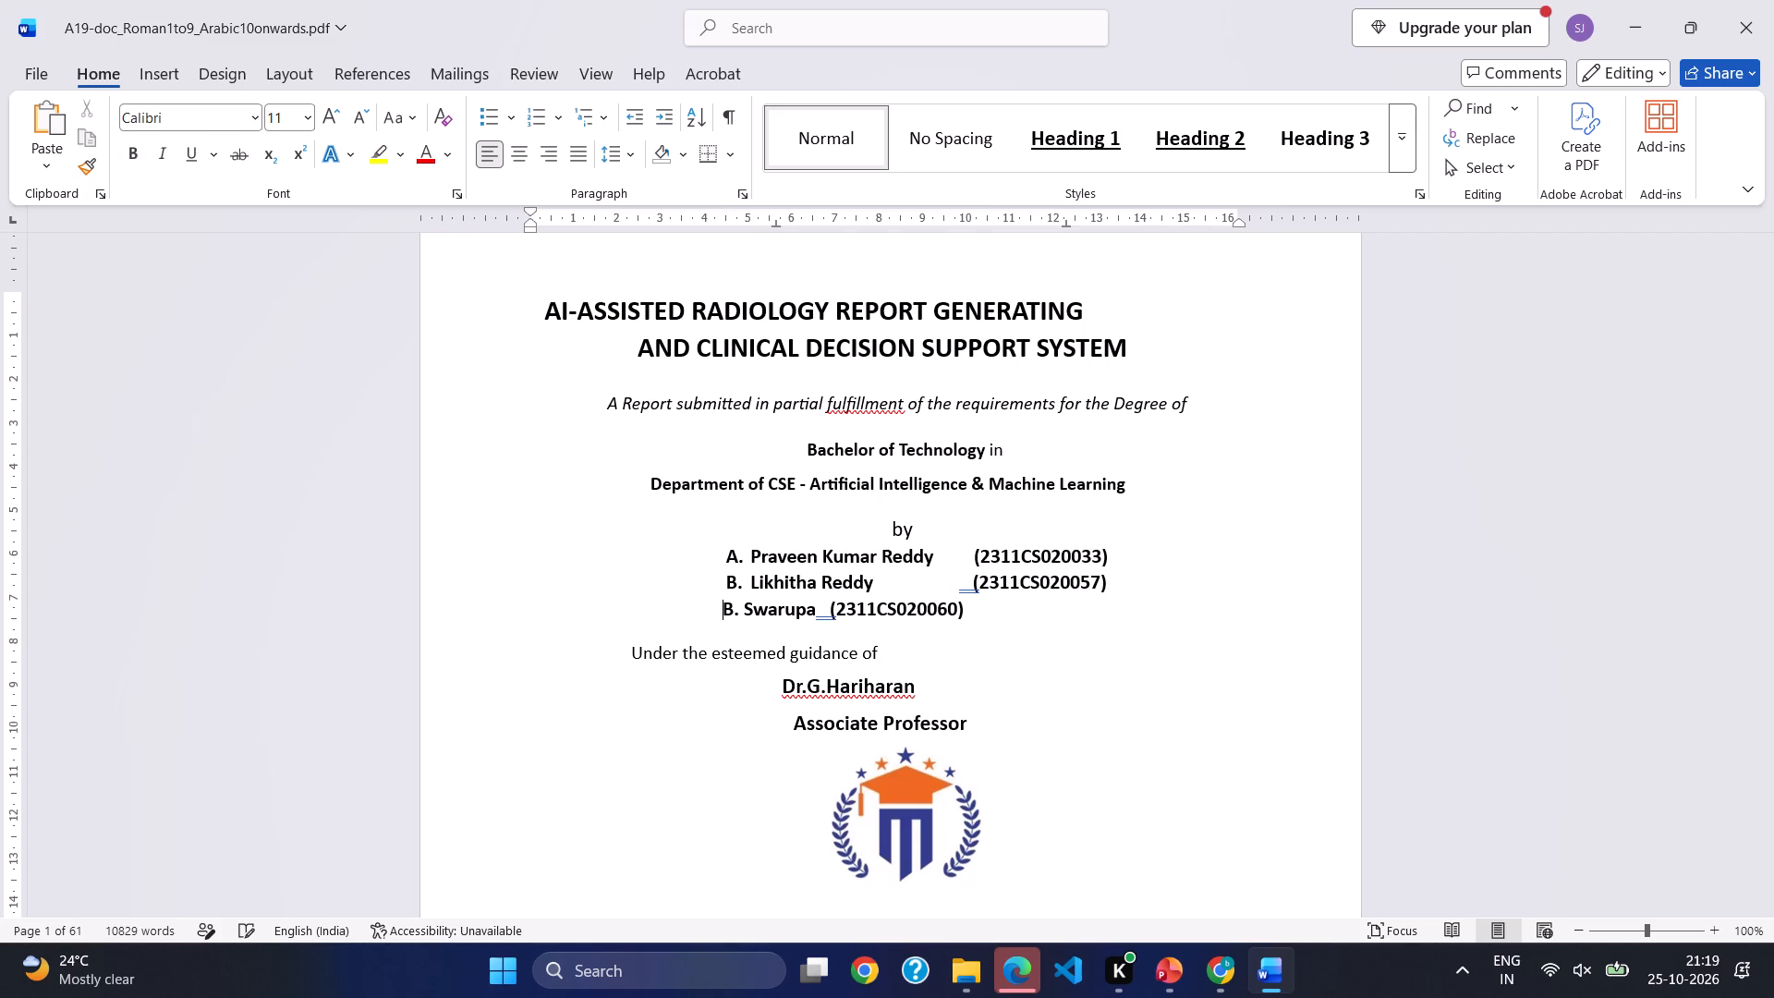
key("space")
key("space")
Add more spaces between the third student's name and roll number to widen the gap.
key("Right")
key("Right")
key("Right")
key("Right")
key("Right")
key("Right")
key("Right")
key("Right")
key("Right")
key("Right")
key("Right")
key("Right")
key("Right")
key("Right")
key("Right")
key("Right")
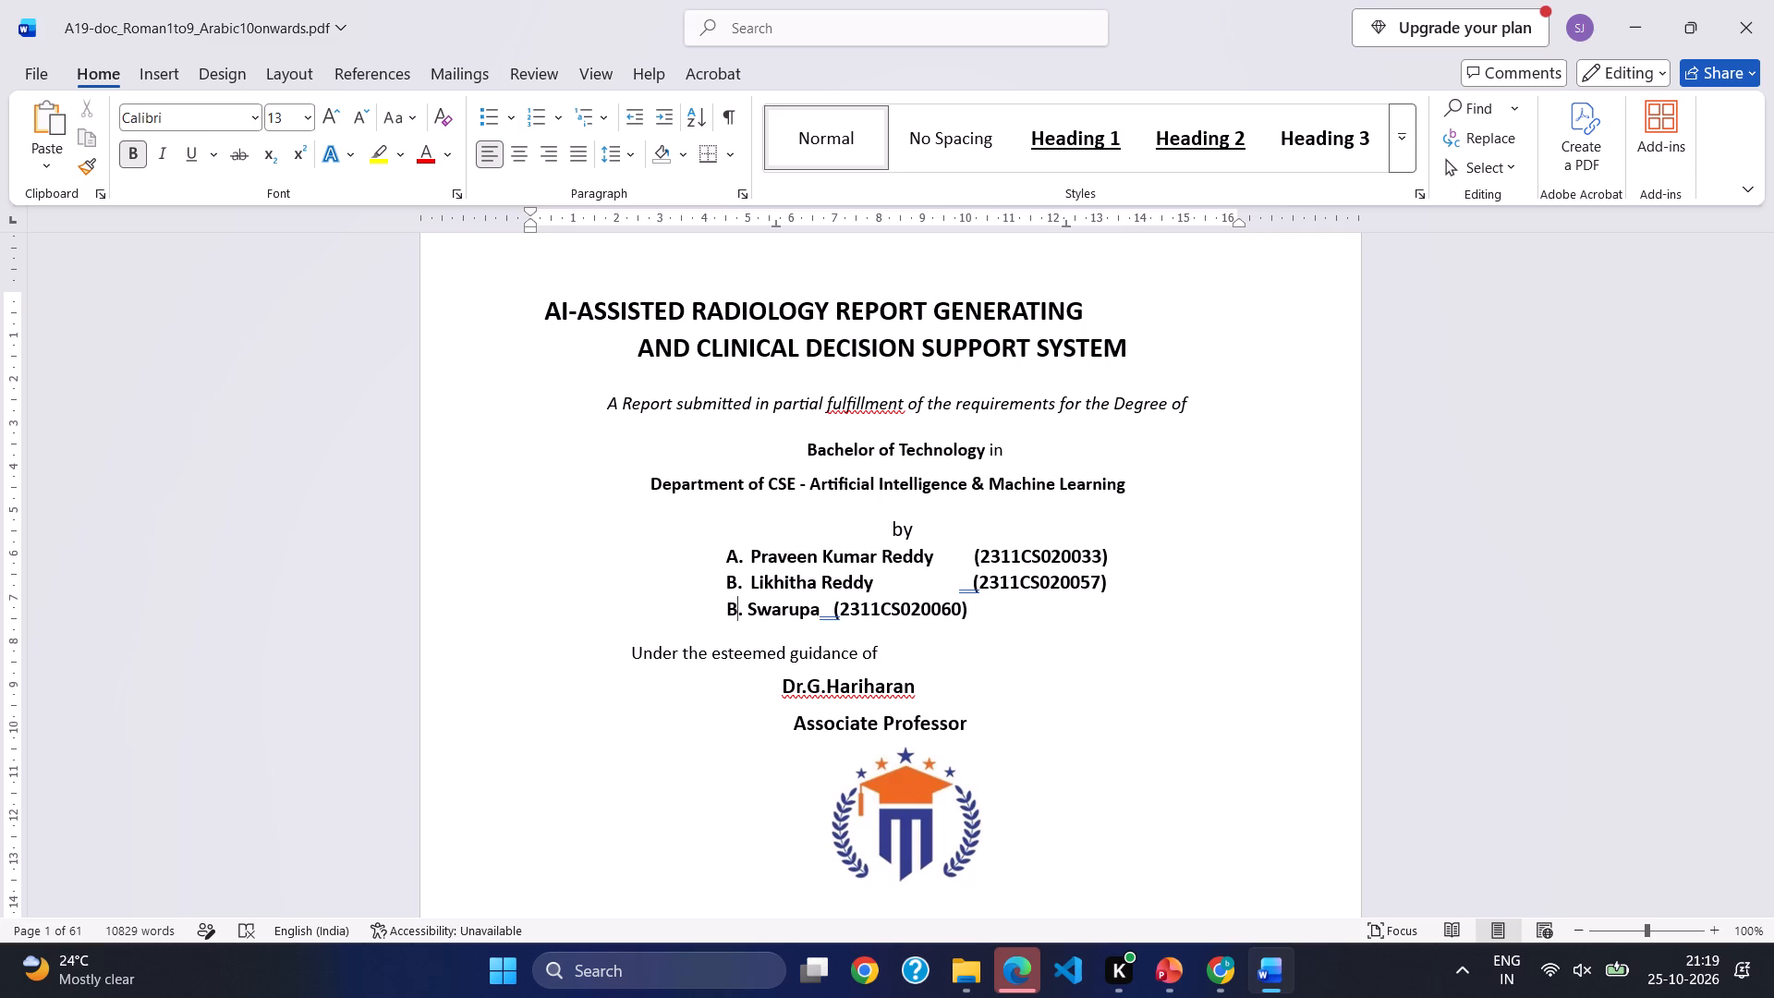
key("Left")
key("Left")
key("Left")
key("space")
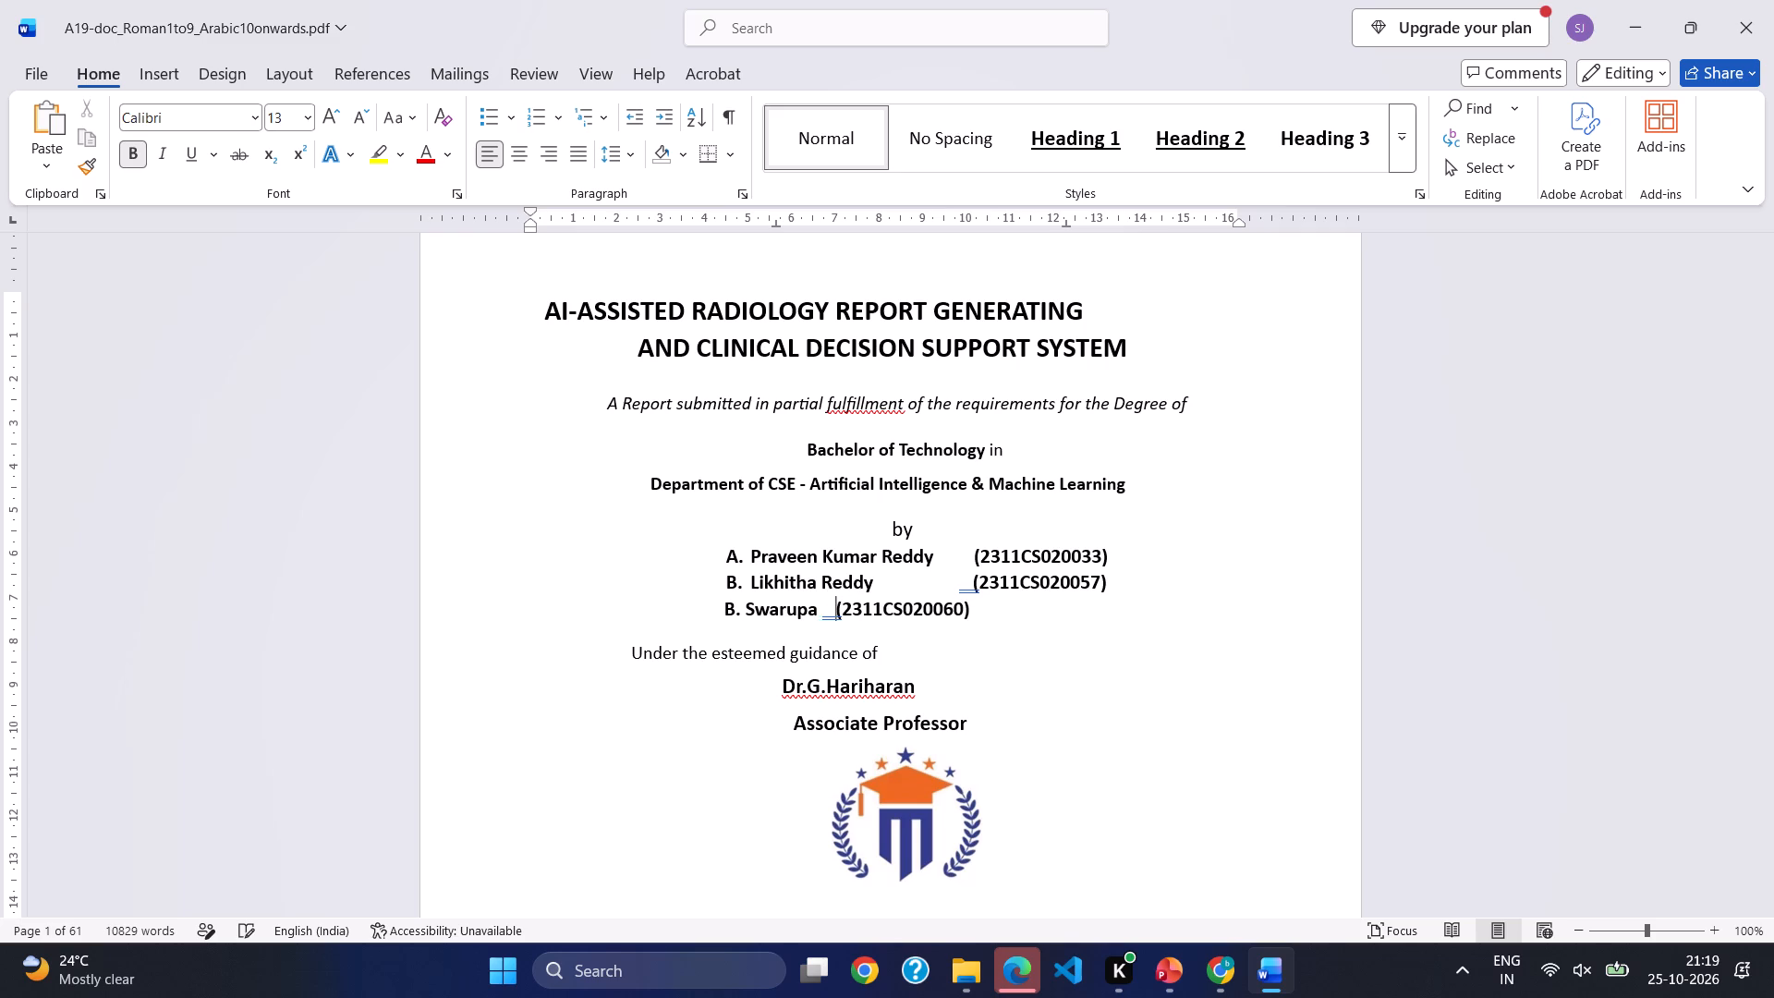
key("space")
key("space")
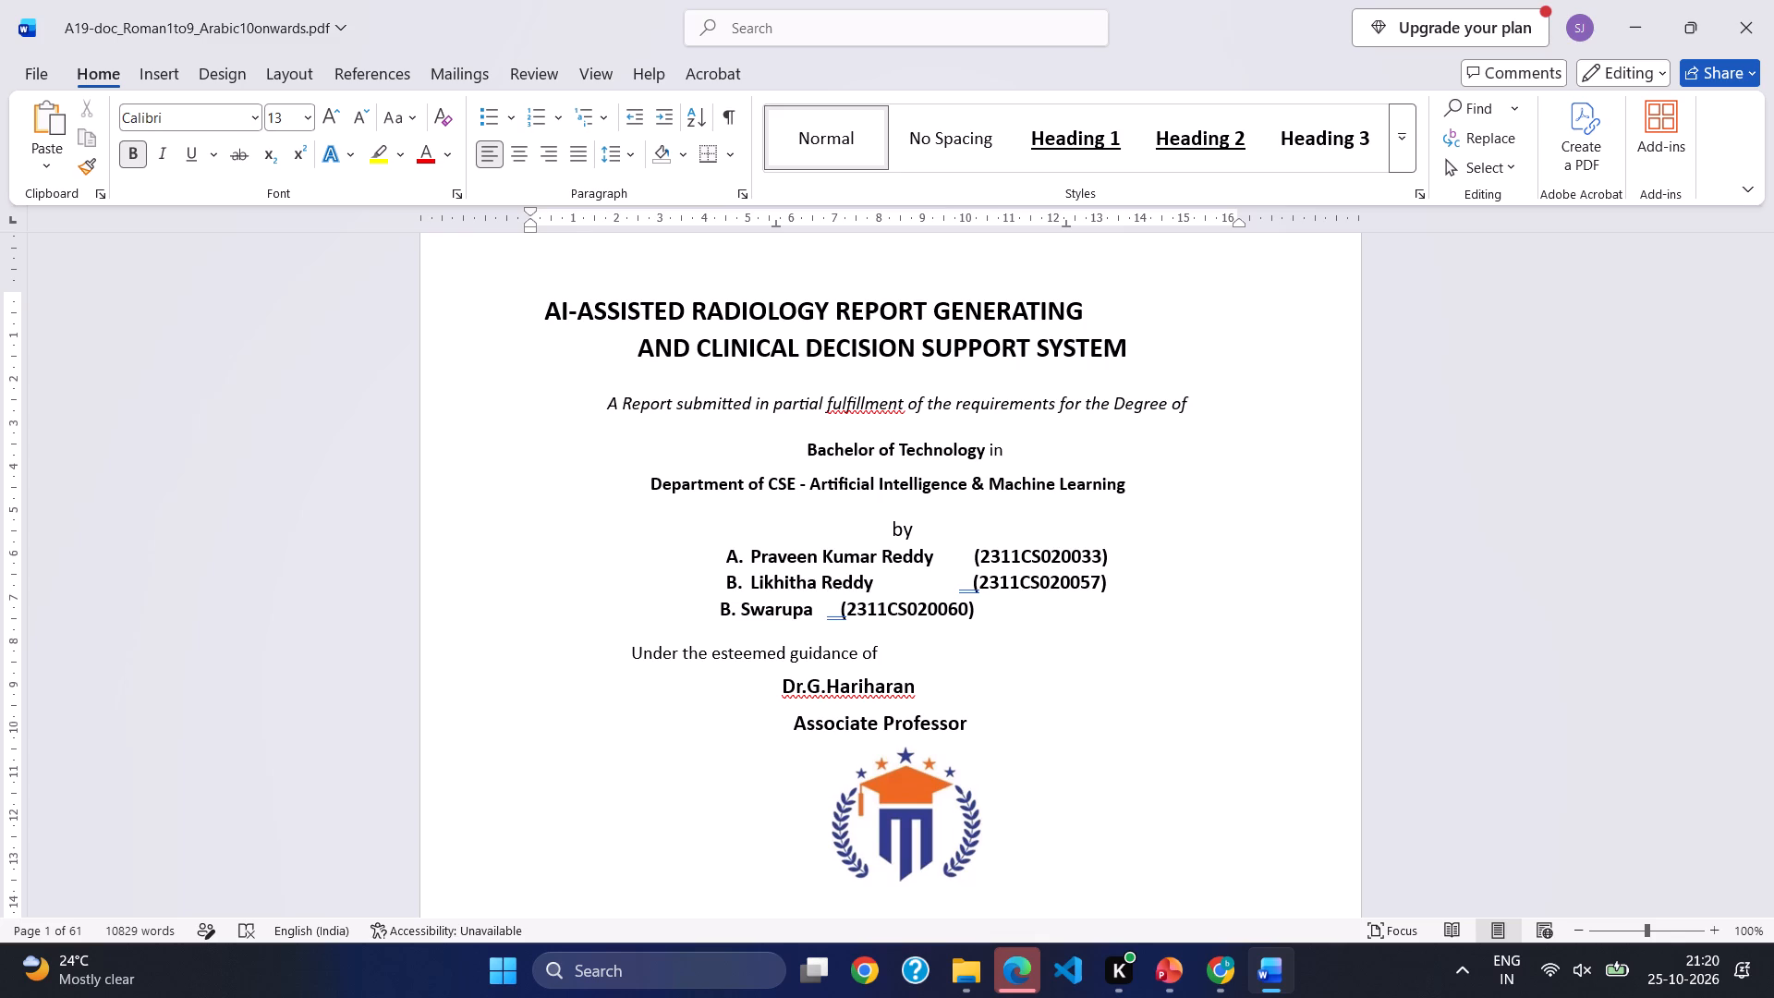
Close the converted PDF document without saving and open A19-doc final.docx from the recent files.
left_click(1773, 0)
left_click(1004, 646)
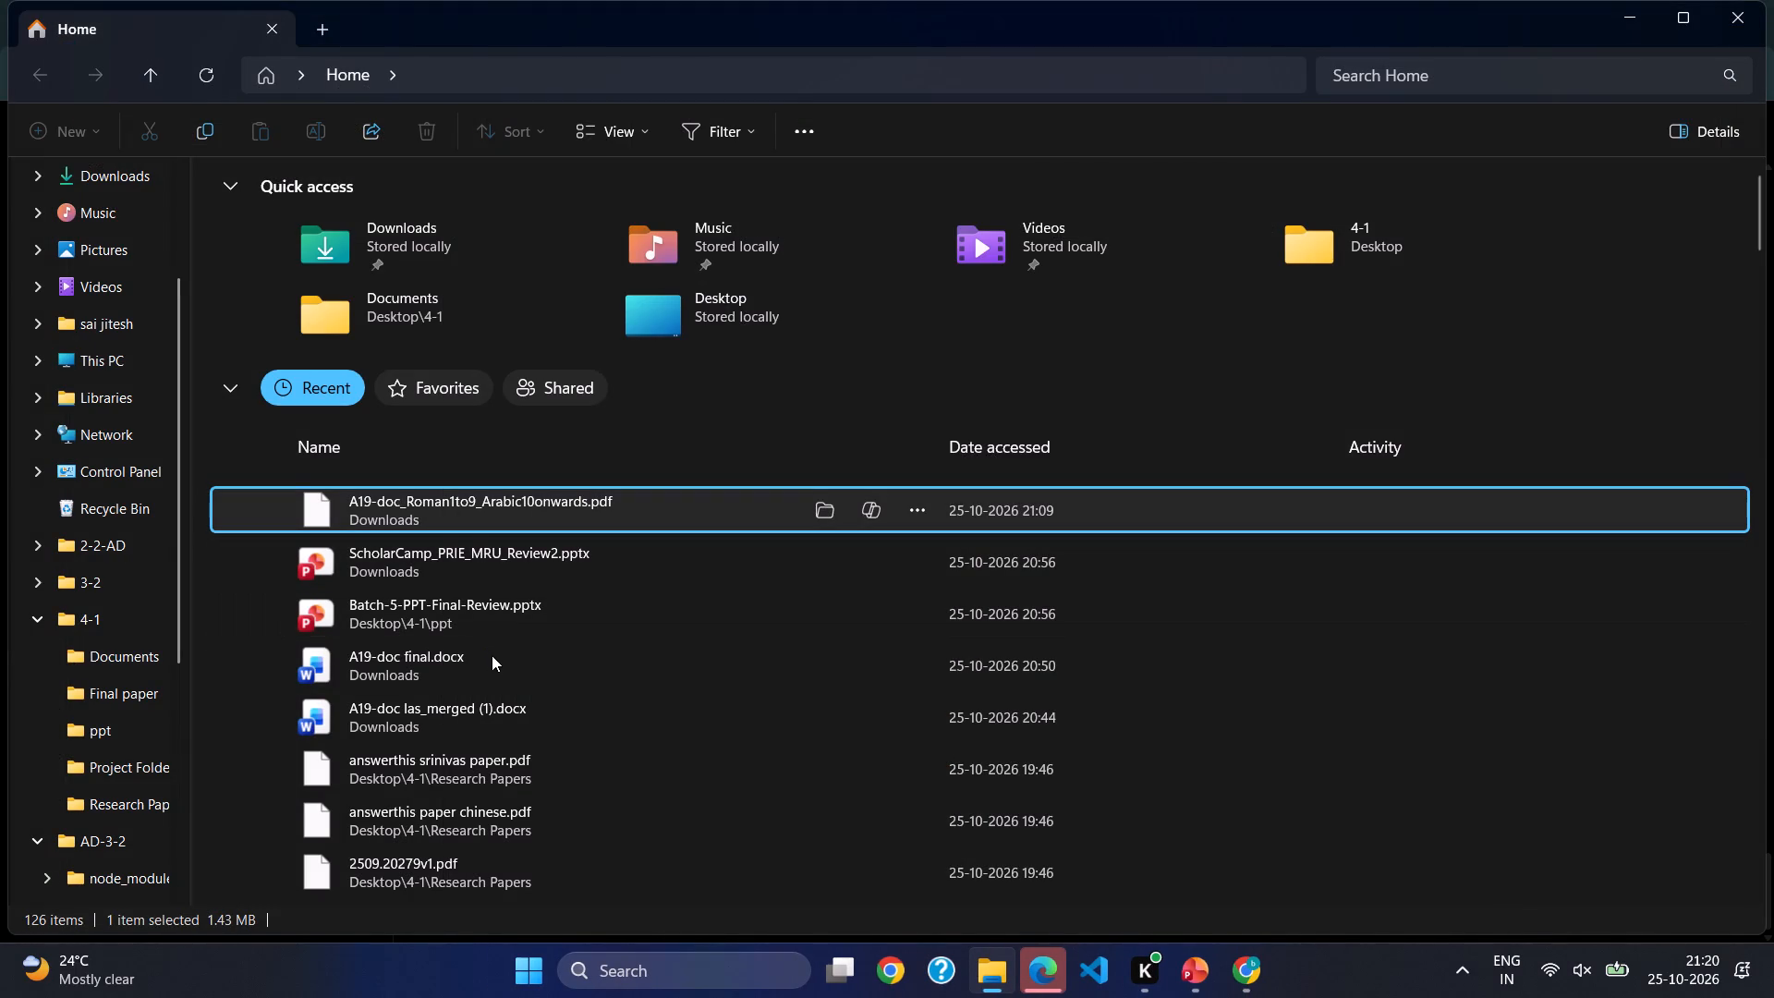
double_click(492, 655)
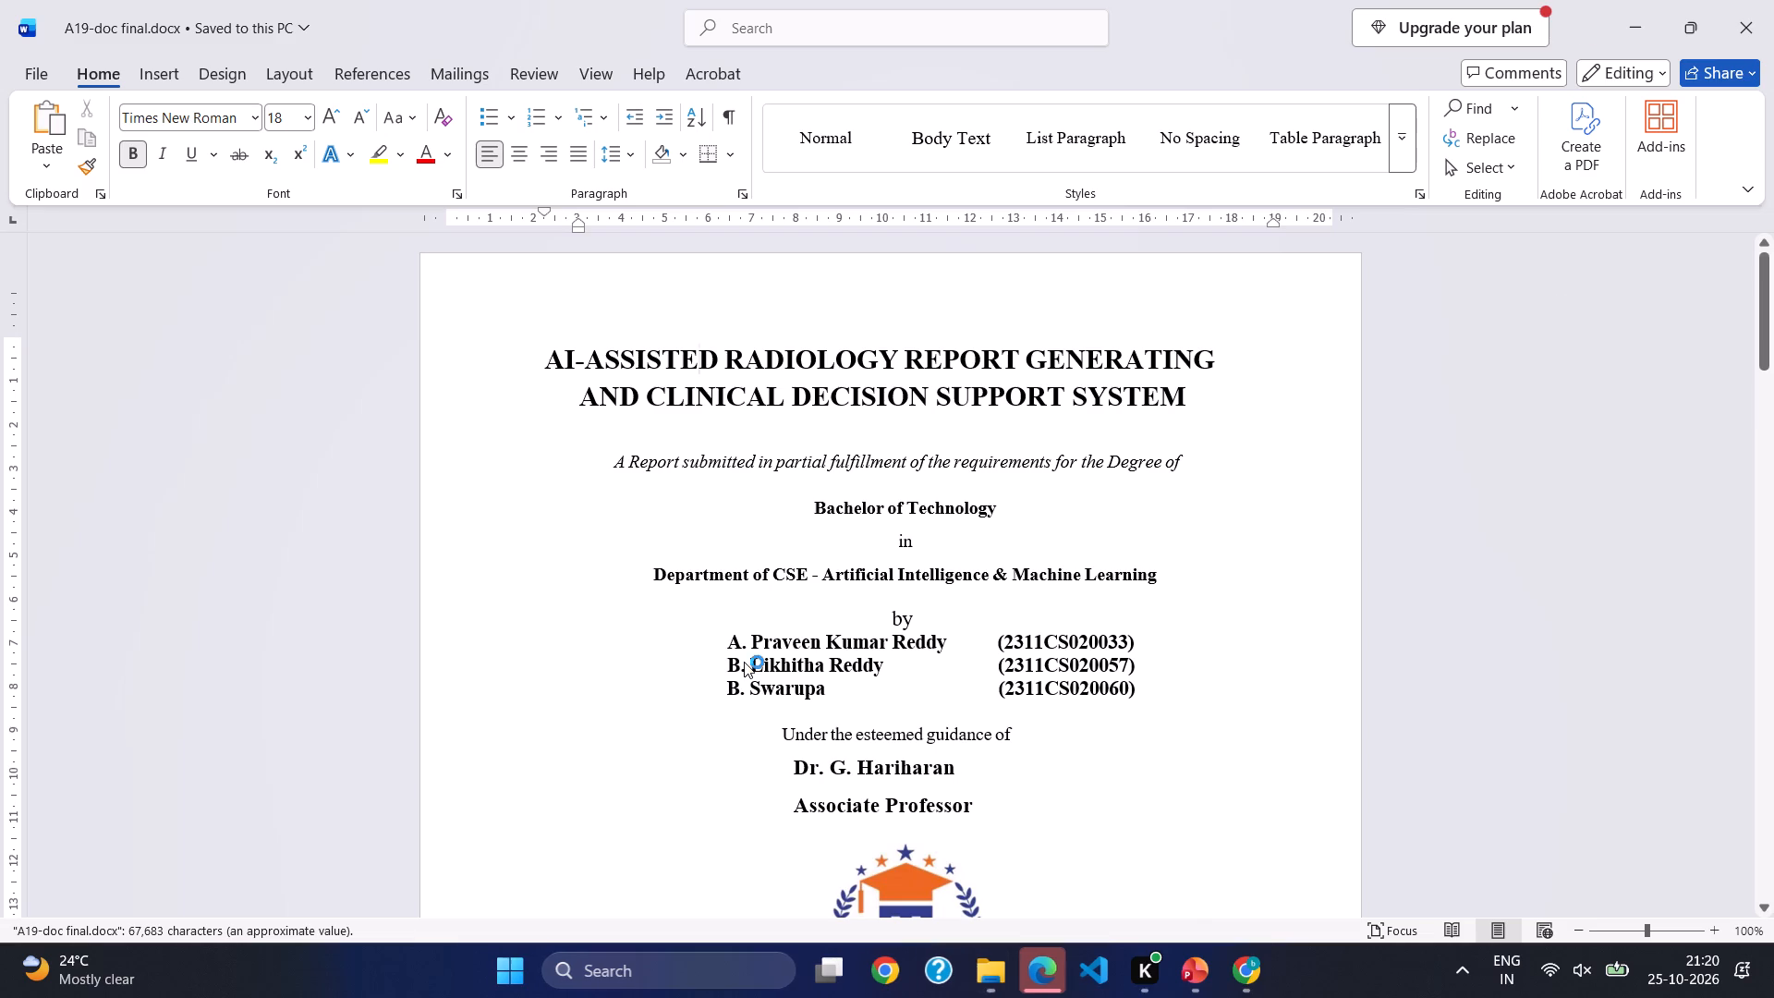
Look through the report from the title page to Chapter 3, checking page layout and page numbers.
scroll(744, 662, "down", 6)
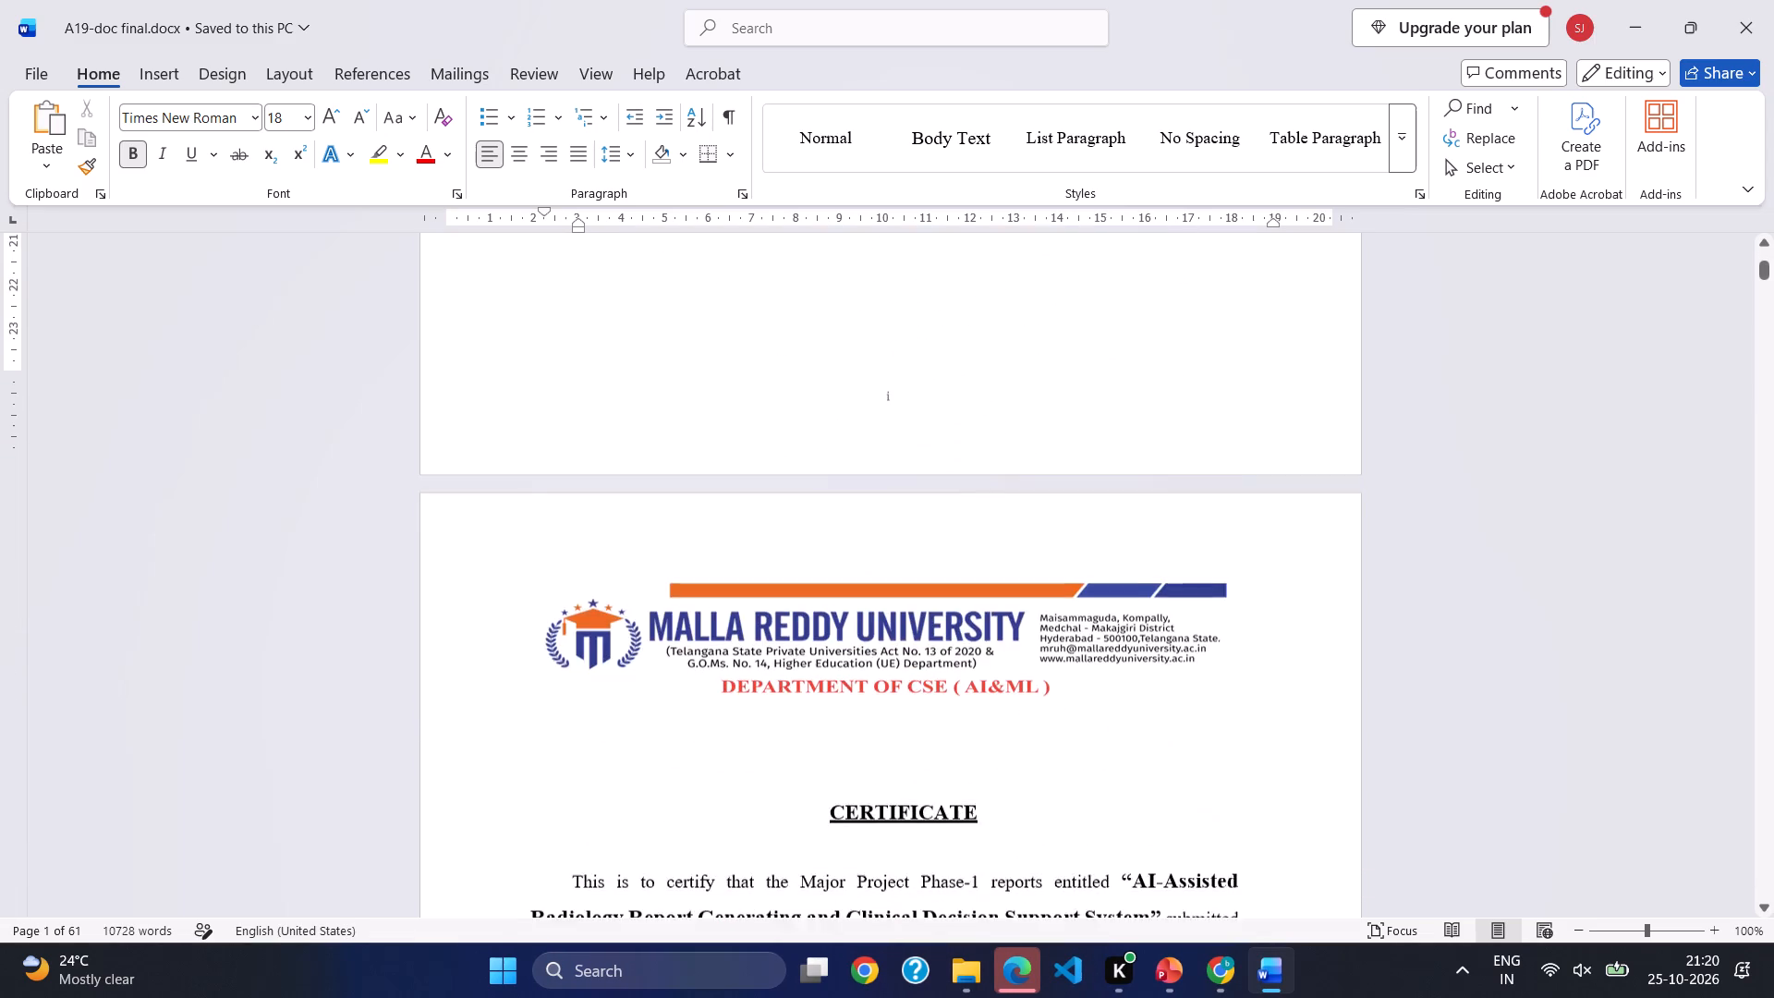
scroll(744, 662, "down", 13)
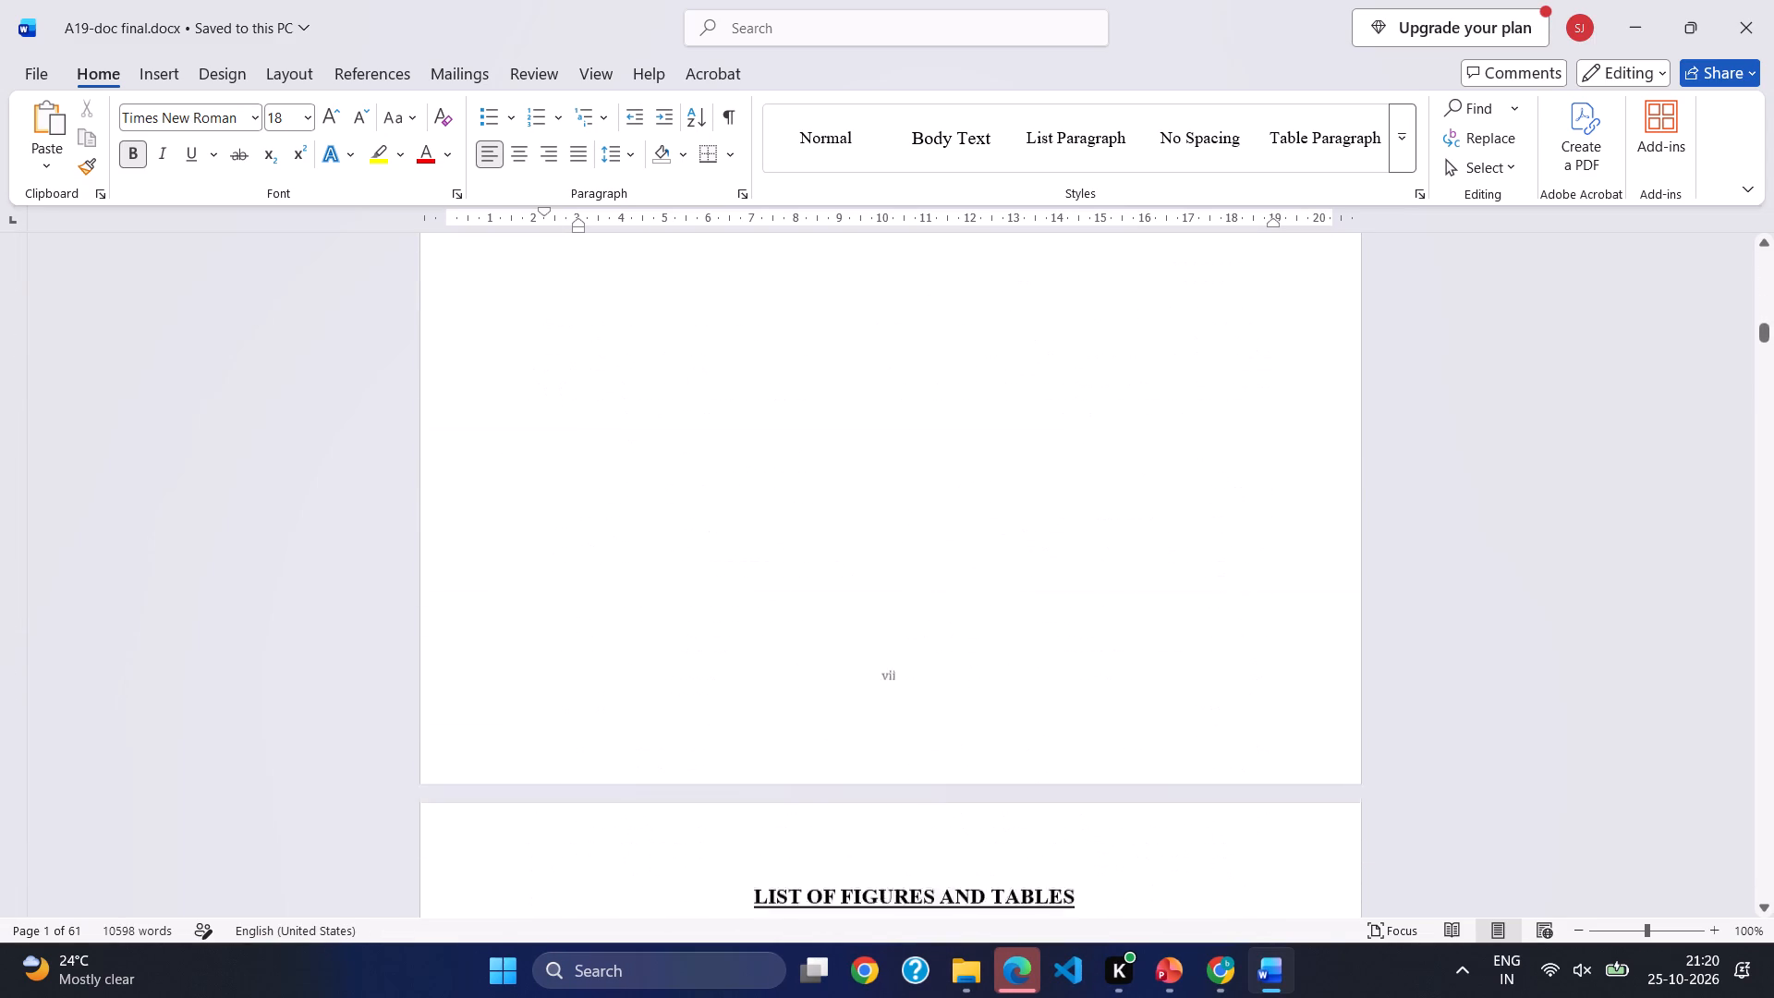
scroll(744, 662, "up", 2)
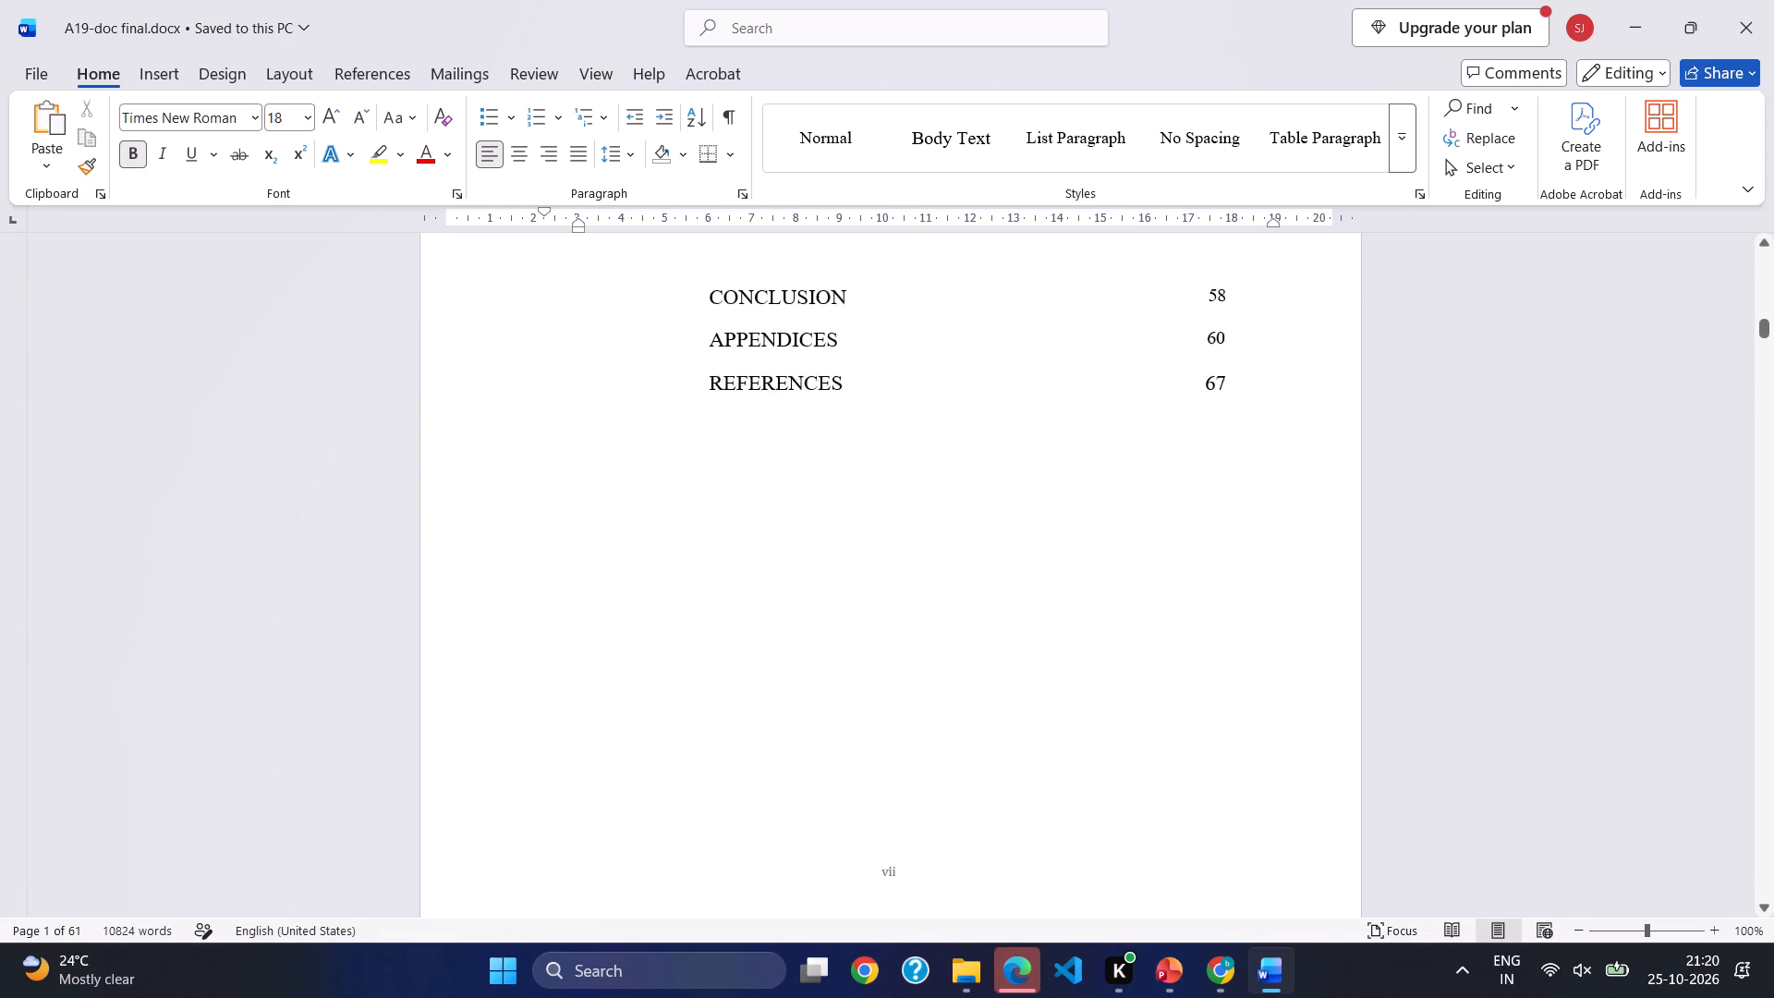
scroll(744, 662, "up", 4)
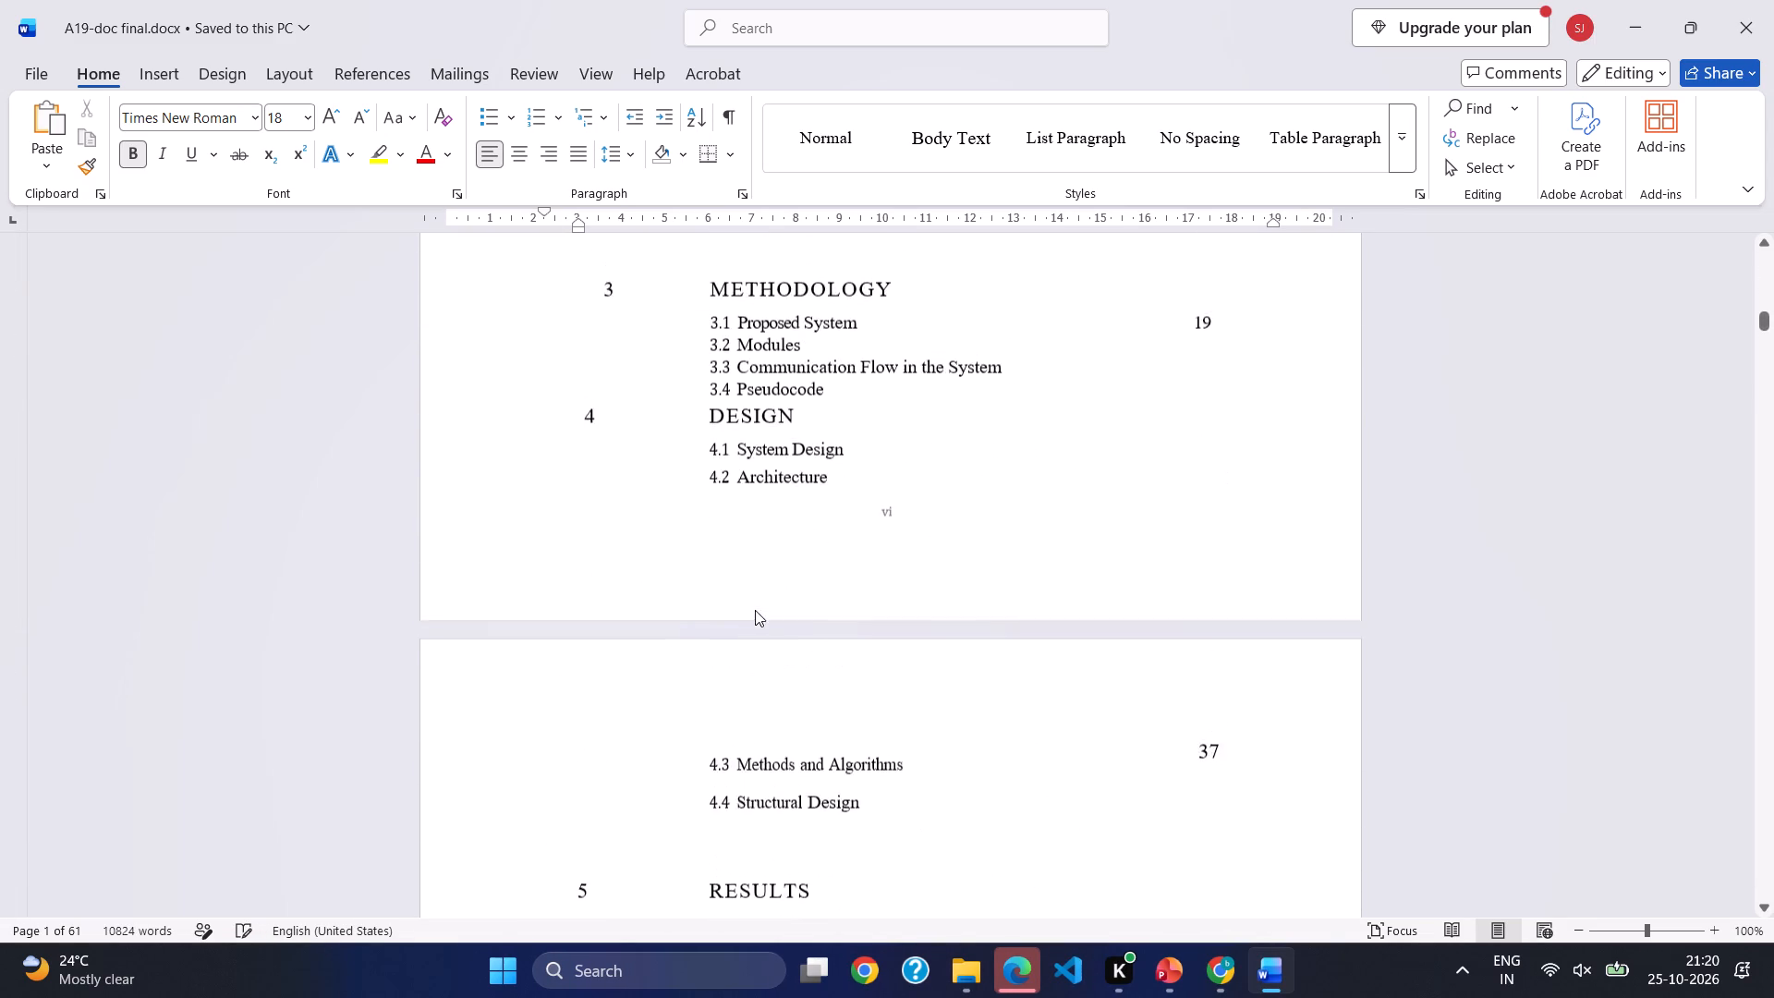
scroll(755, 610, "up", 3)
scroll(767, 552, "down", 8)
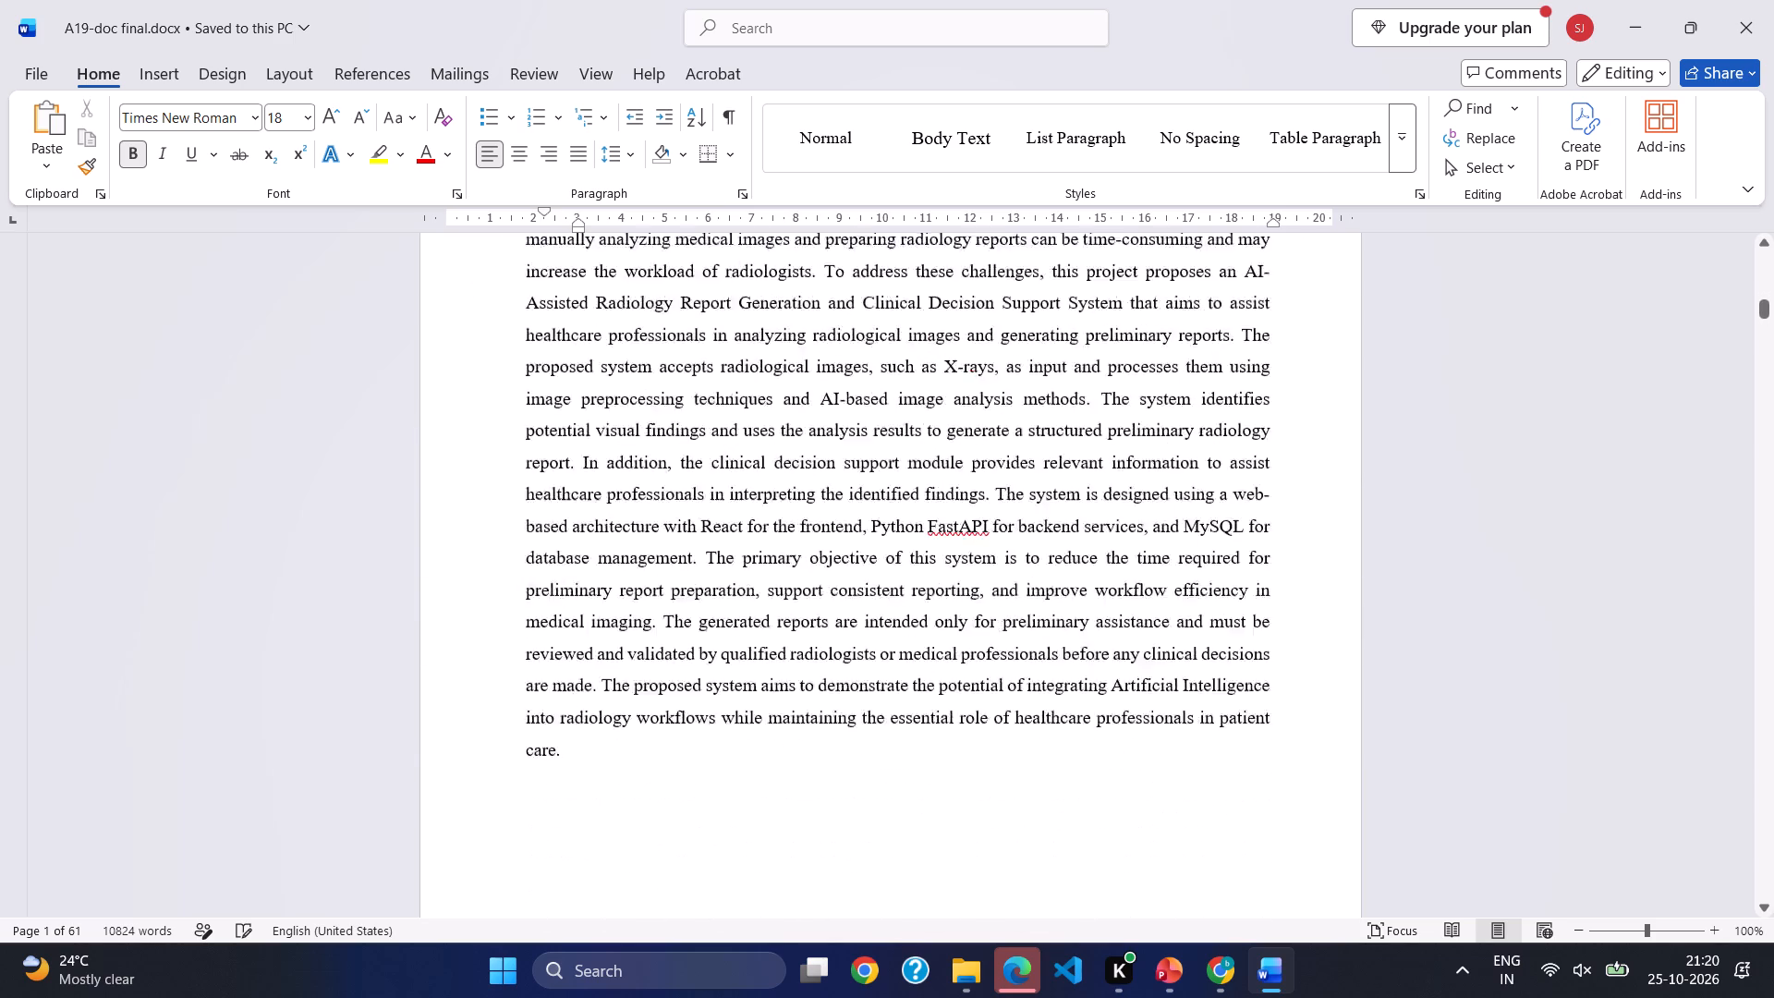
scroll(767, 552, "down", 16)
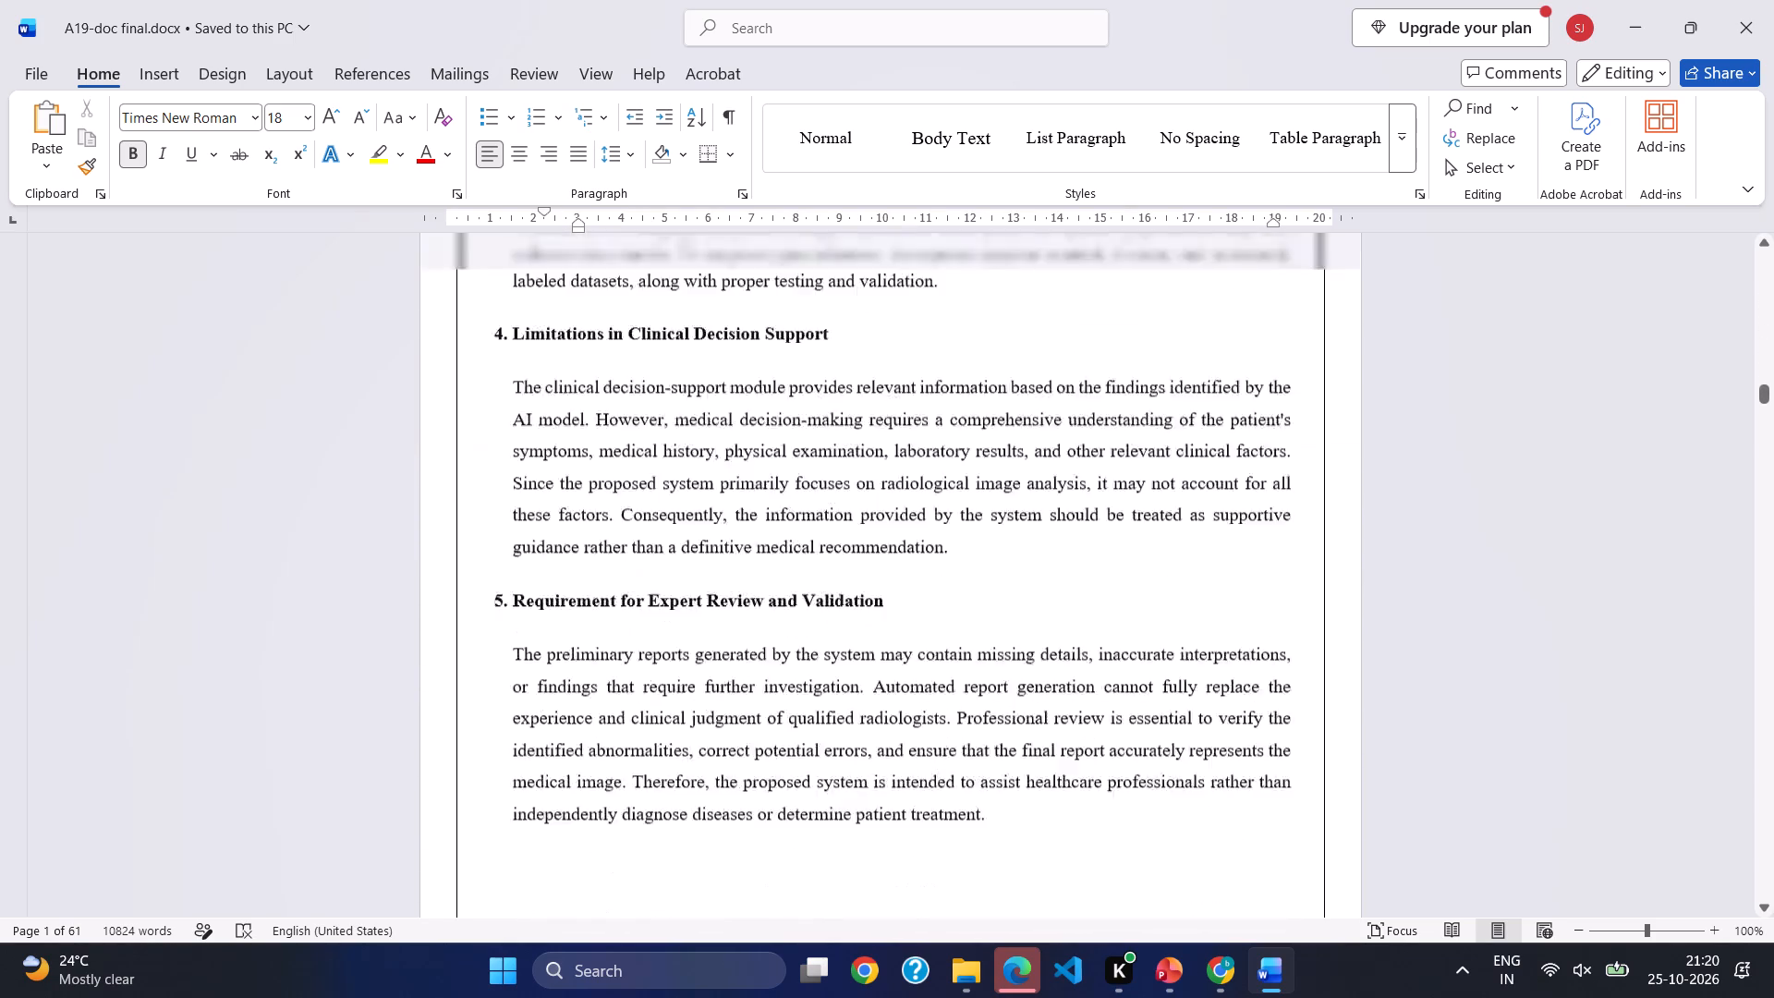
scroll(767, 552, "down", 6)
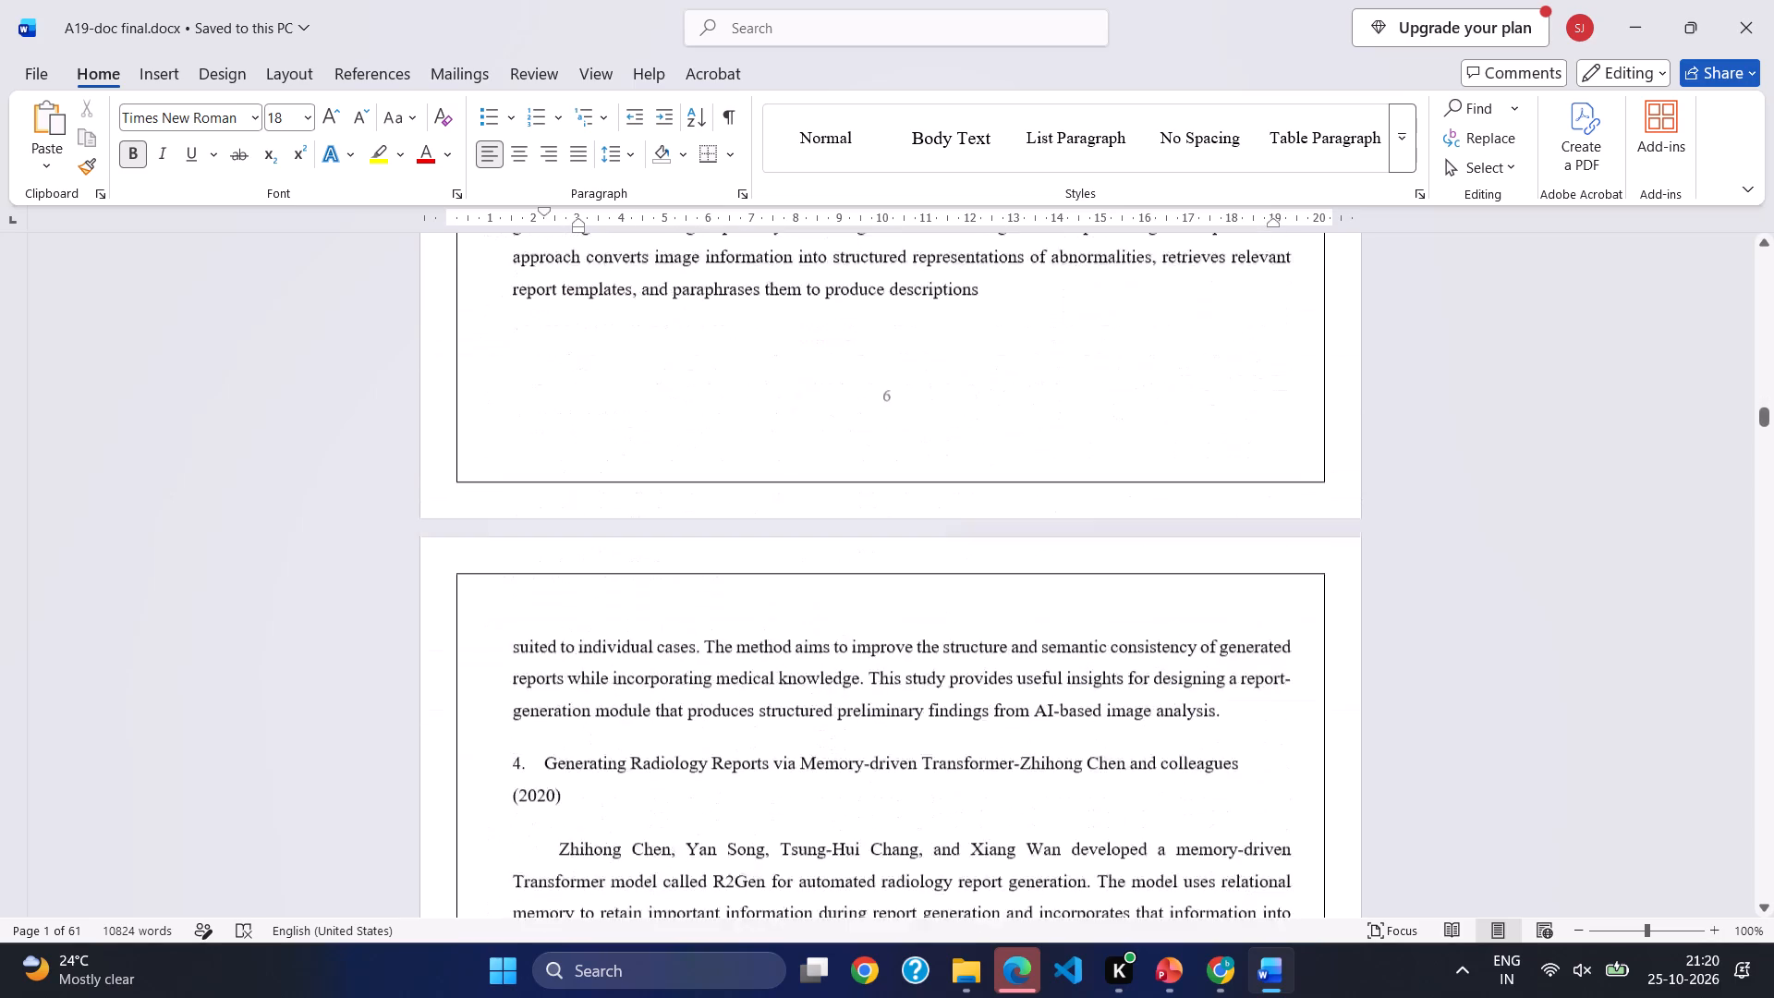
scroll(767, 552, "down", 4)
Delete the manually typed page number 19 below the Automated Radiology Report Generation Systems section, before Chapter 3.
scroll(767, 552, "up", 1)
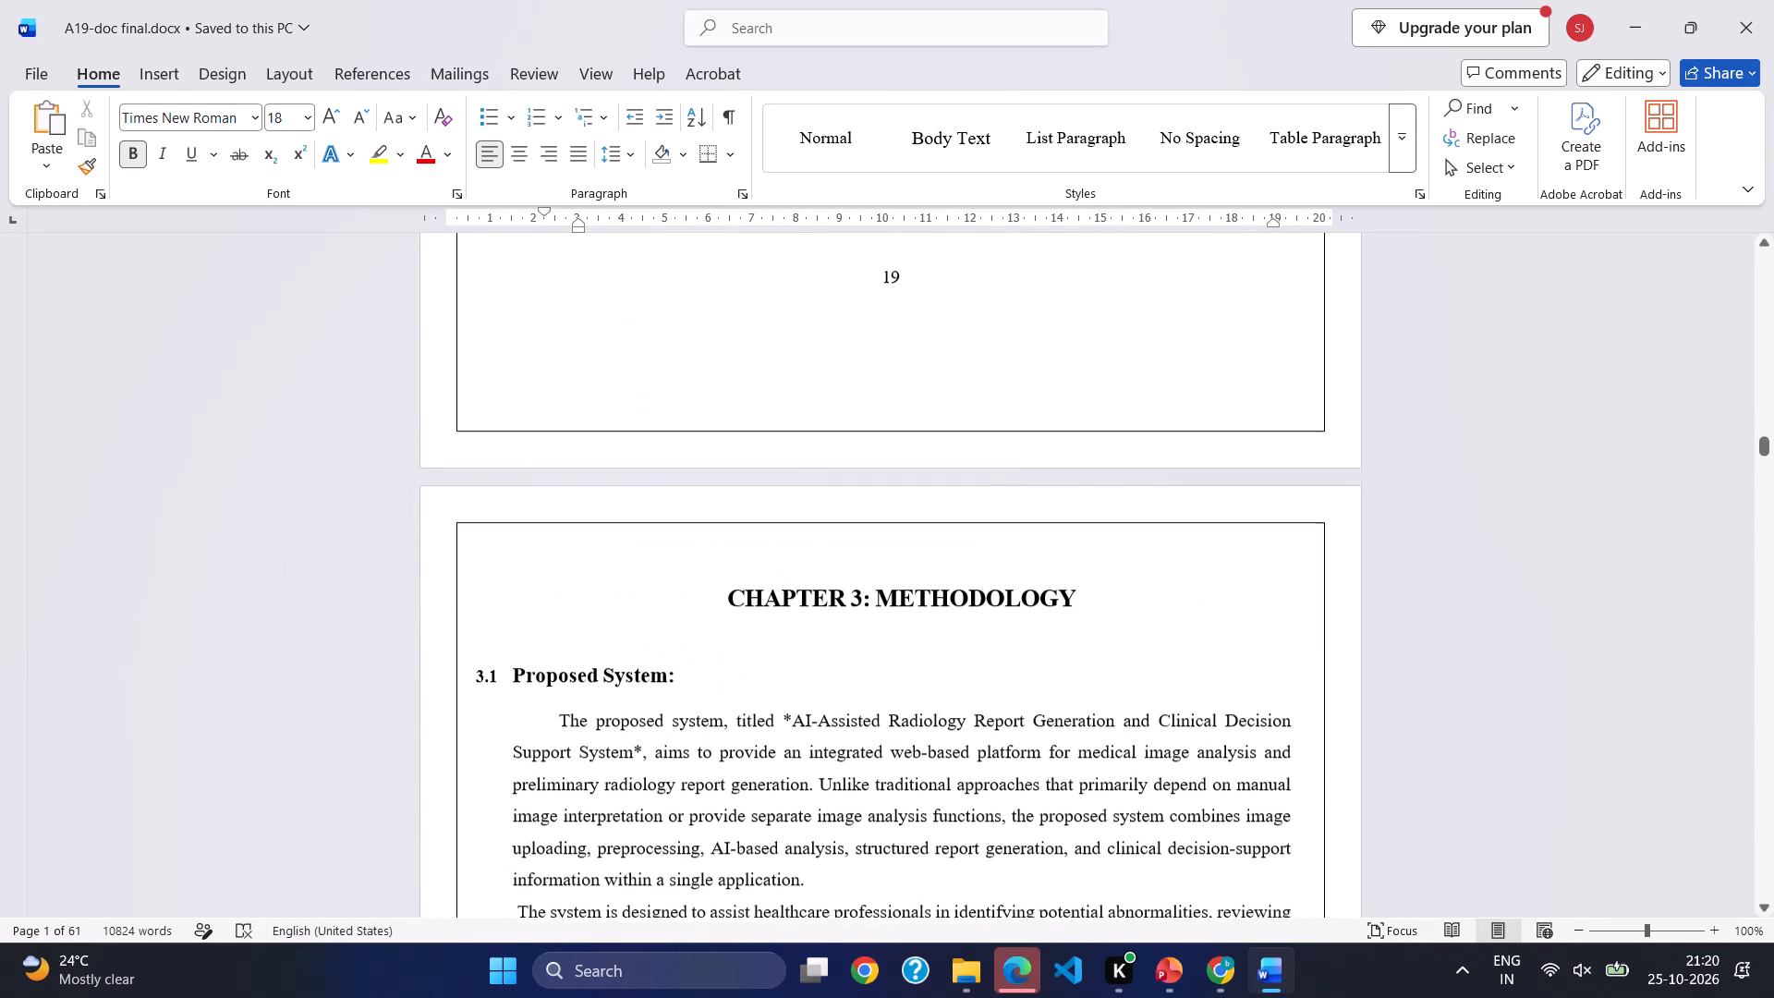
scroll(767, 552, "up", 2)
left_click(906, 628)
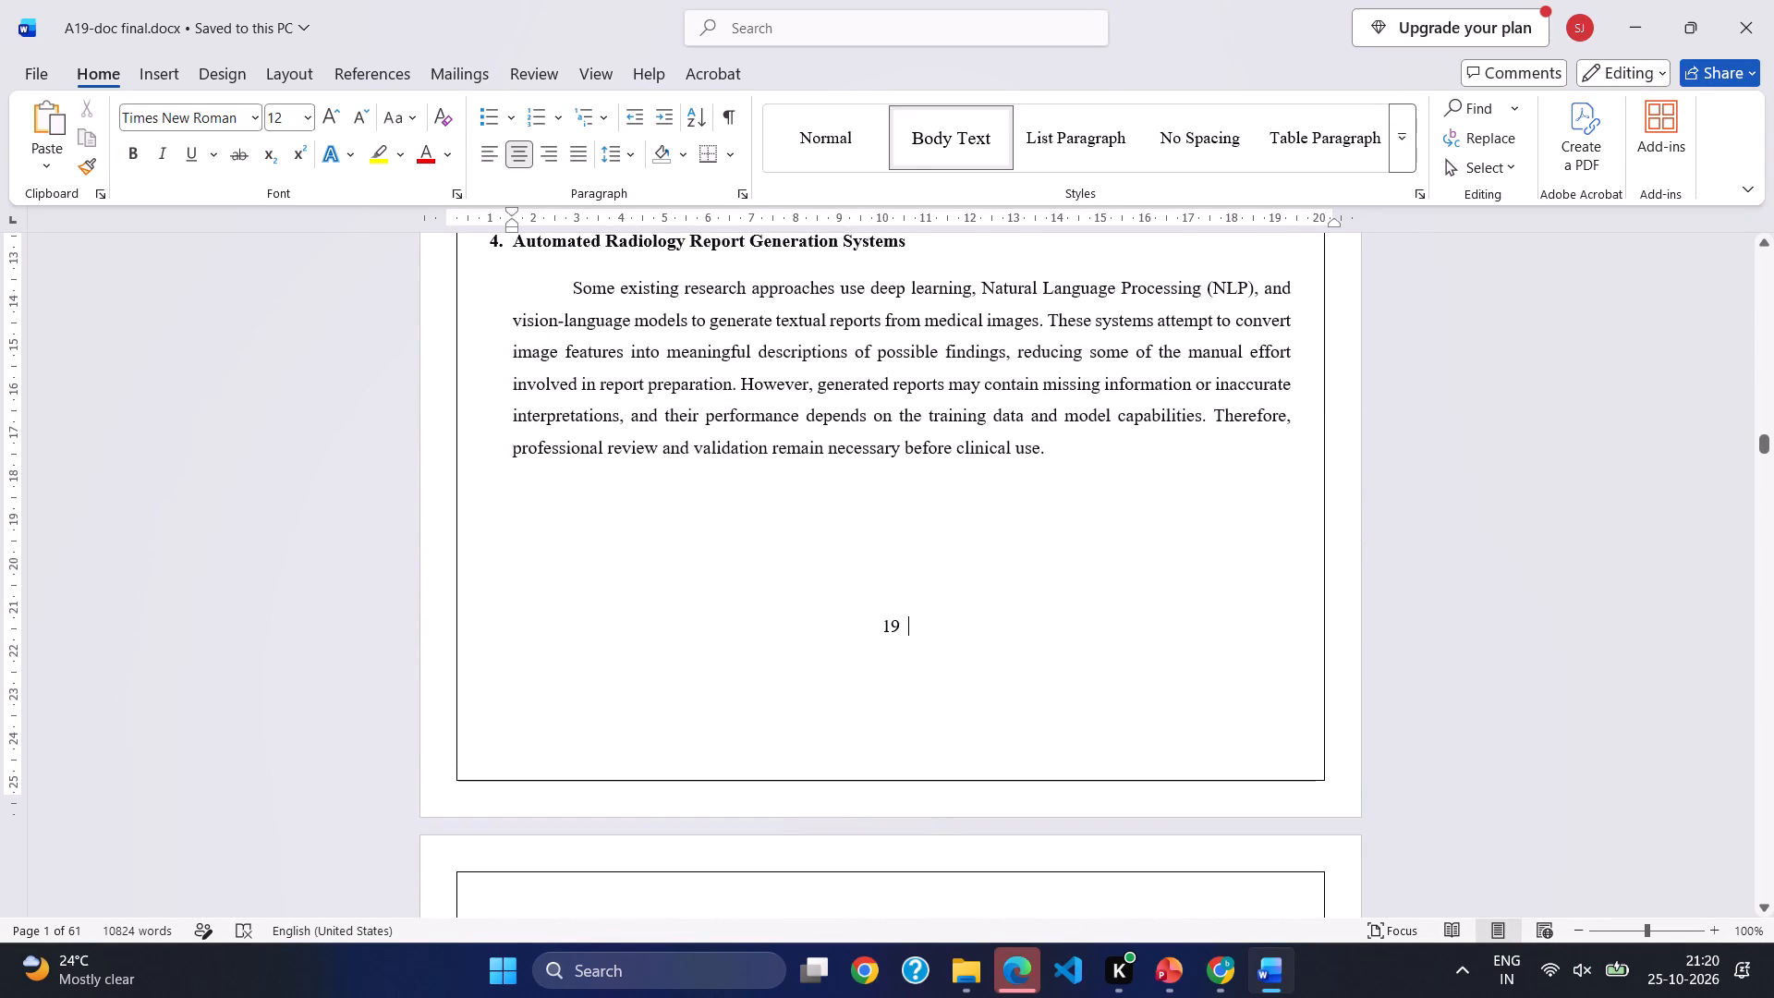
key("BackSpace")
key("BackSpace")
key("BackSpace")
key("BackSpace")
key("BackSpace")
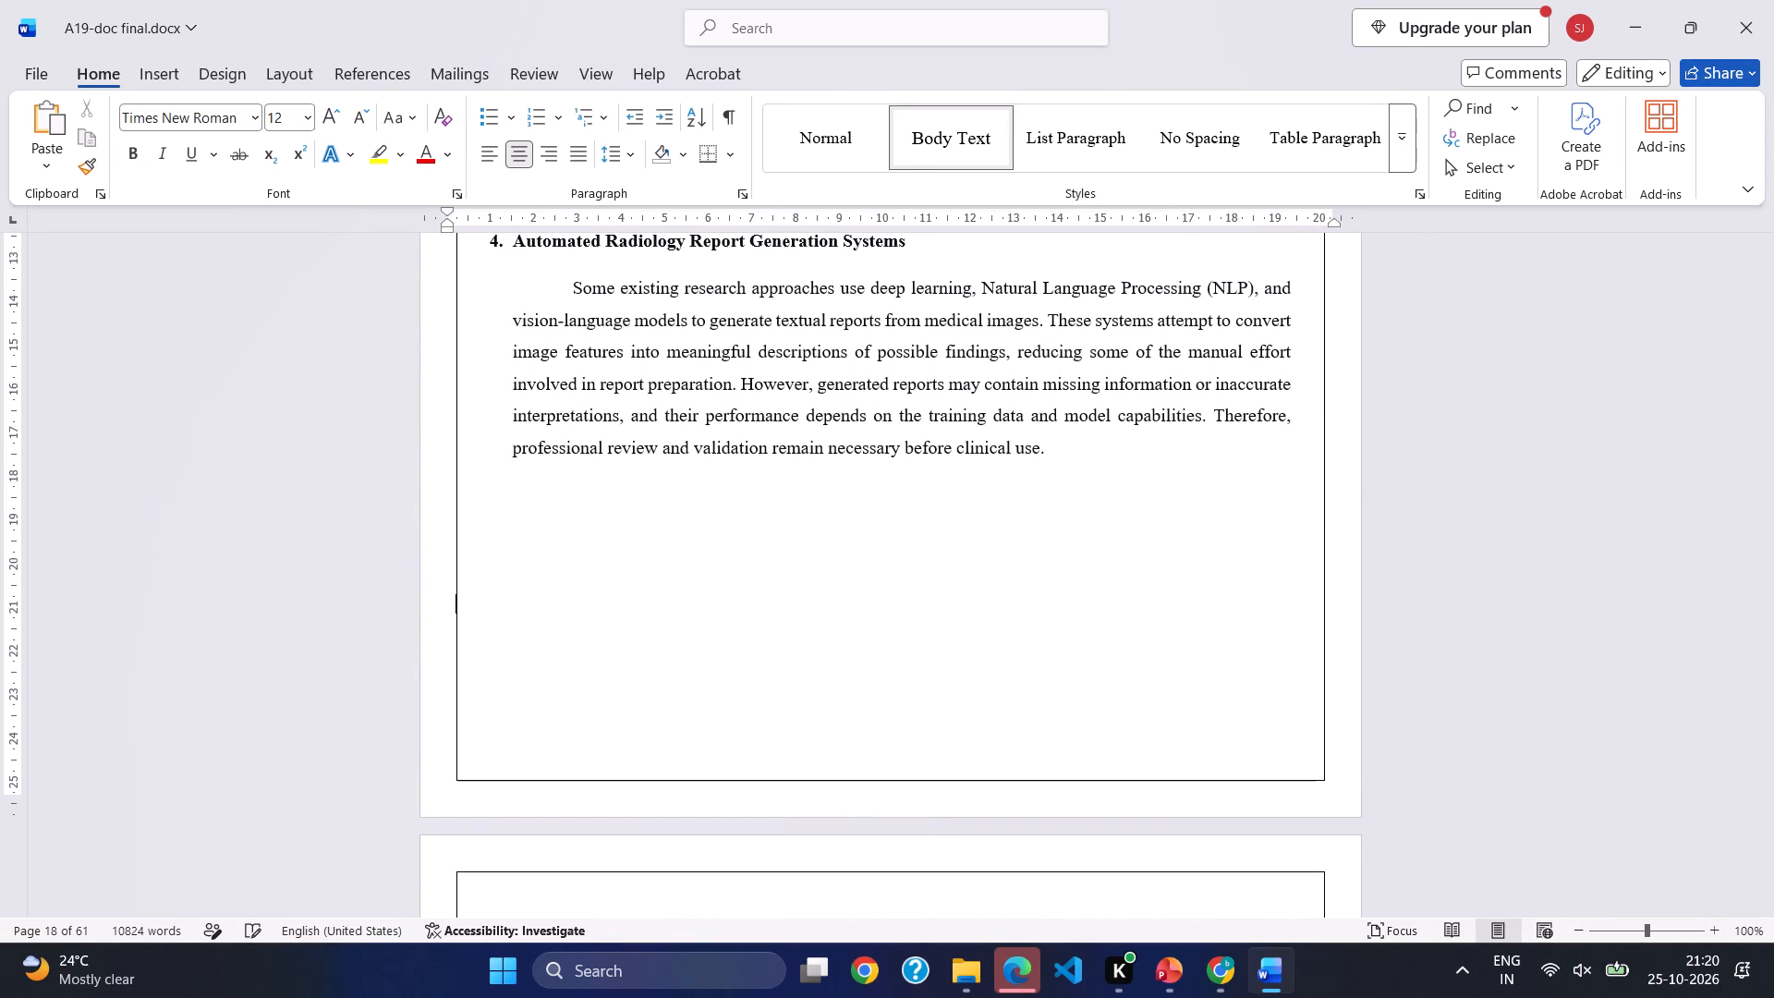
Delete the manually typed page number 18 below the Manual Radiology Image Analysis section.
scroll(906, 628, "up", 5)
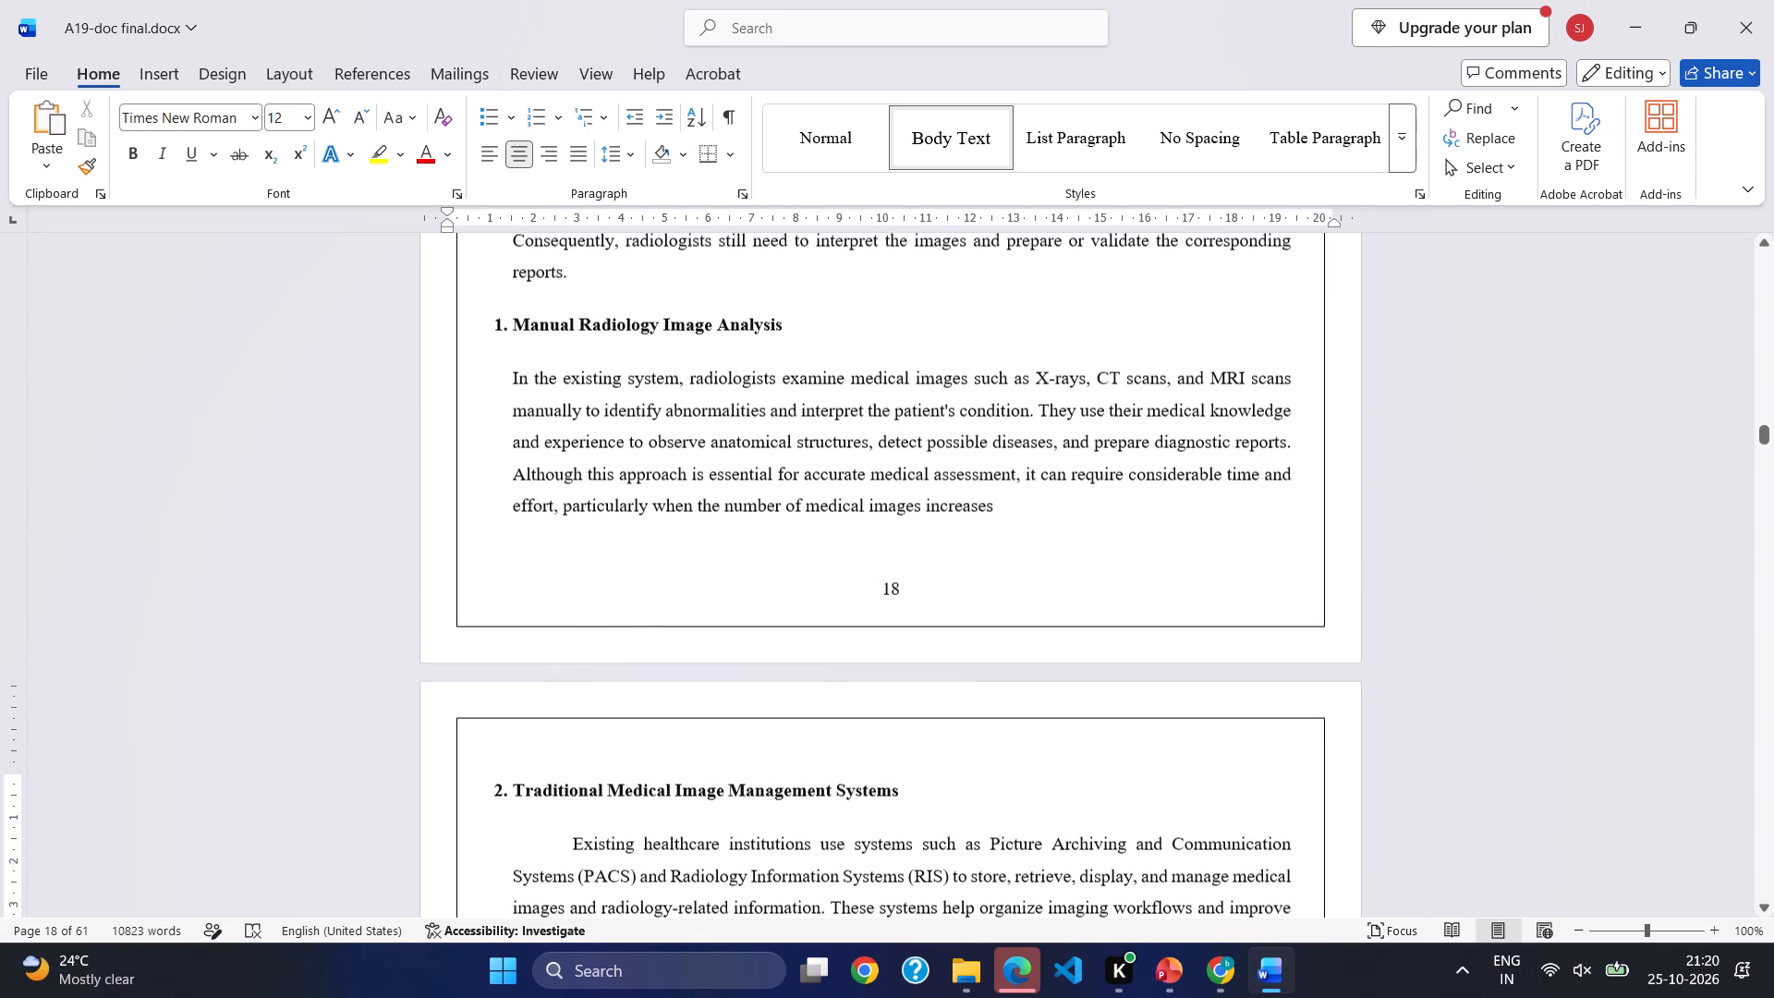
left_click(948, 596)
key("BackSpace")
key("BackSpace")
key("BackSpace")
key("BackSpace")
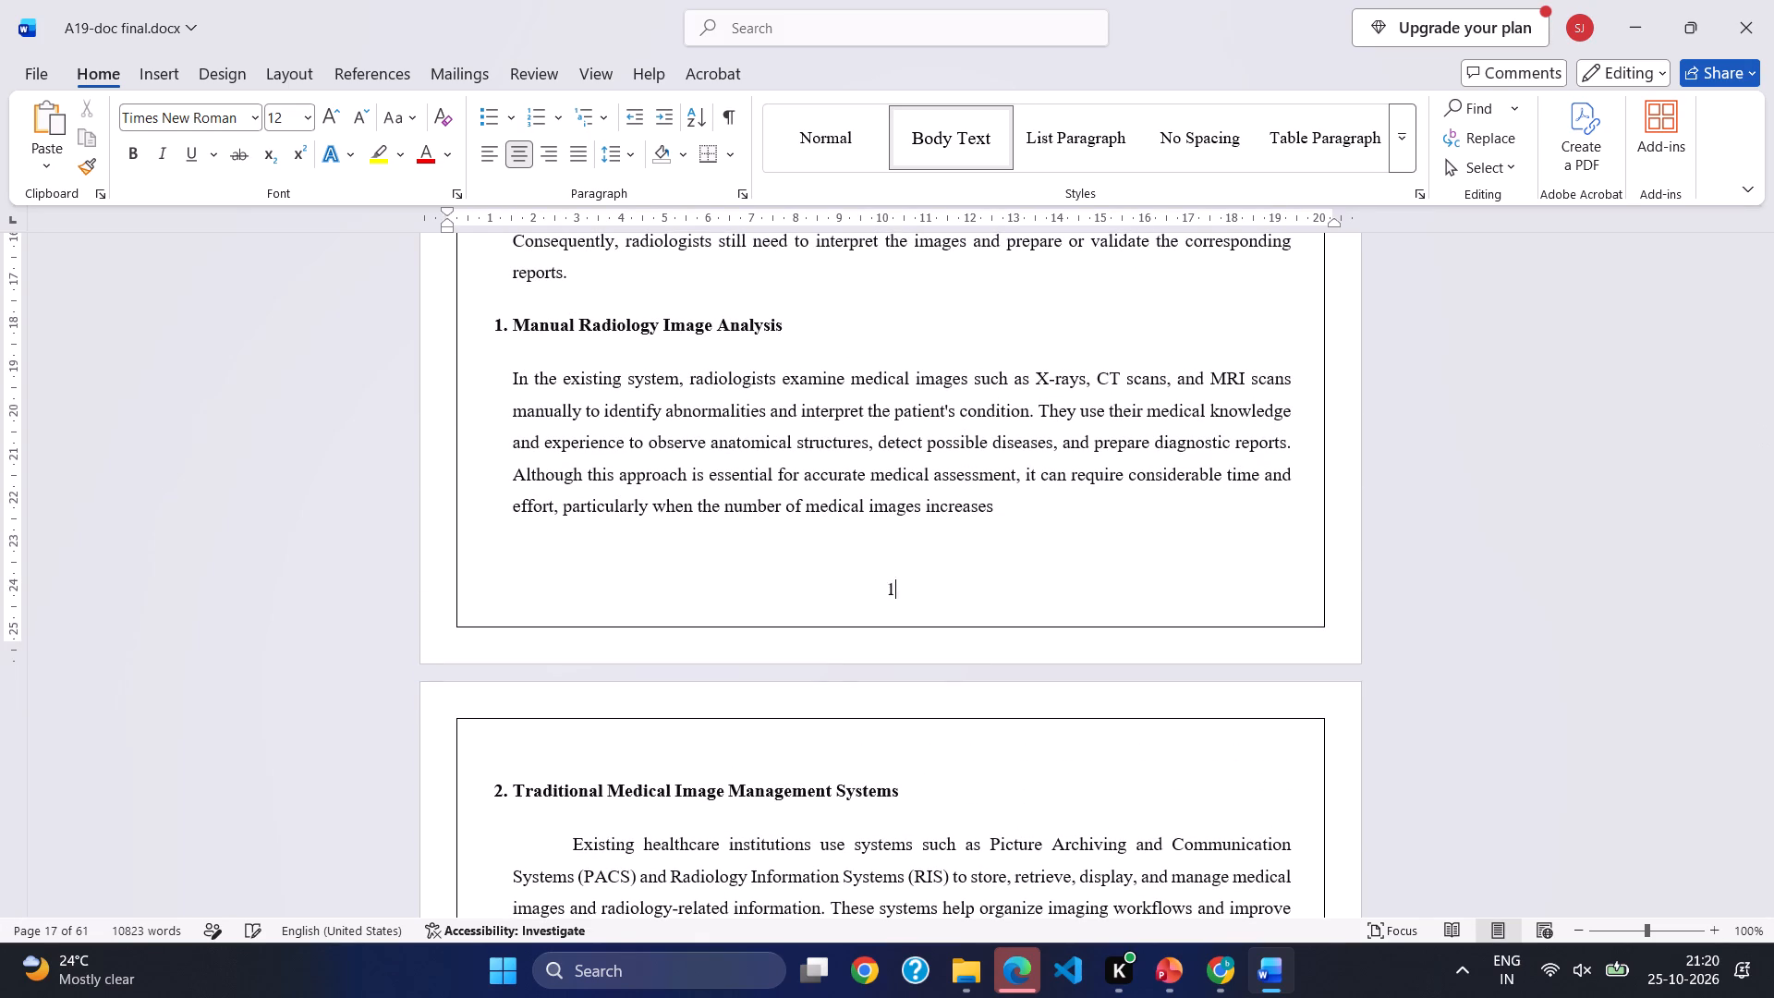
key("BackSpace")
Delete the manually typed page number 20 below the Automated Preliminary Radiology Report Generation paragraph.
scroll(948, 596, "up", 5)
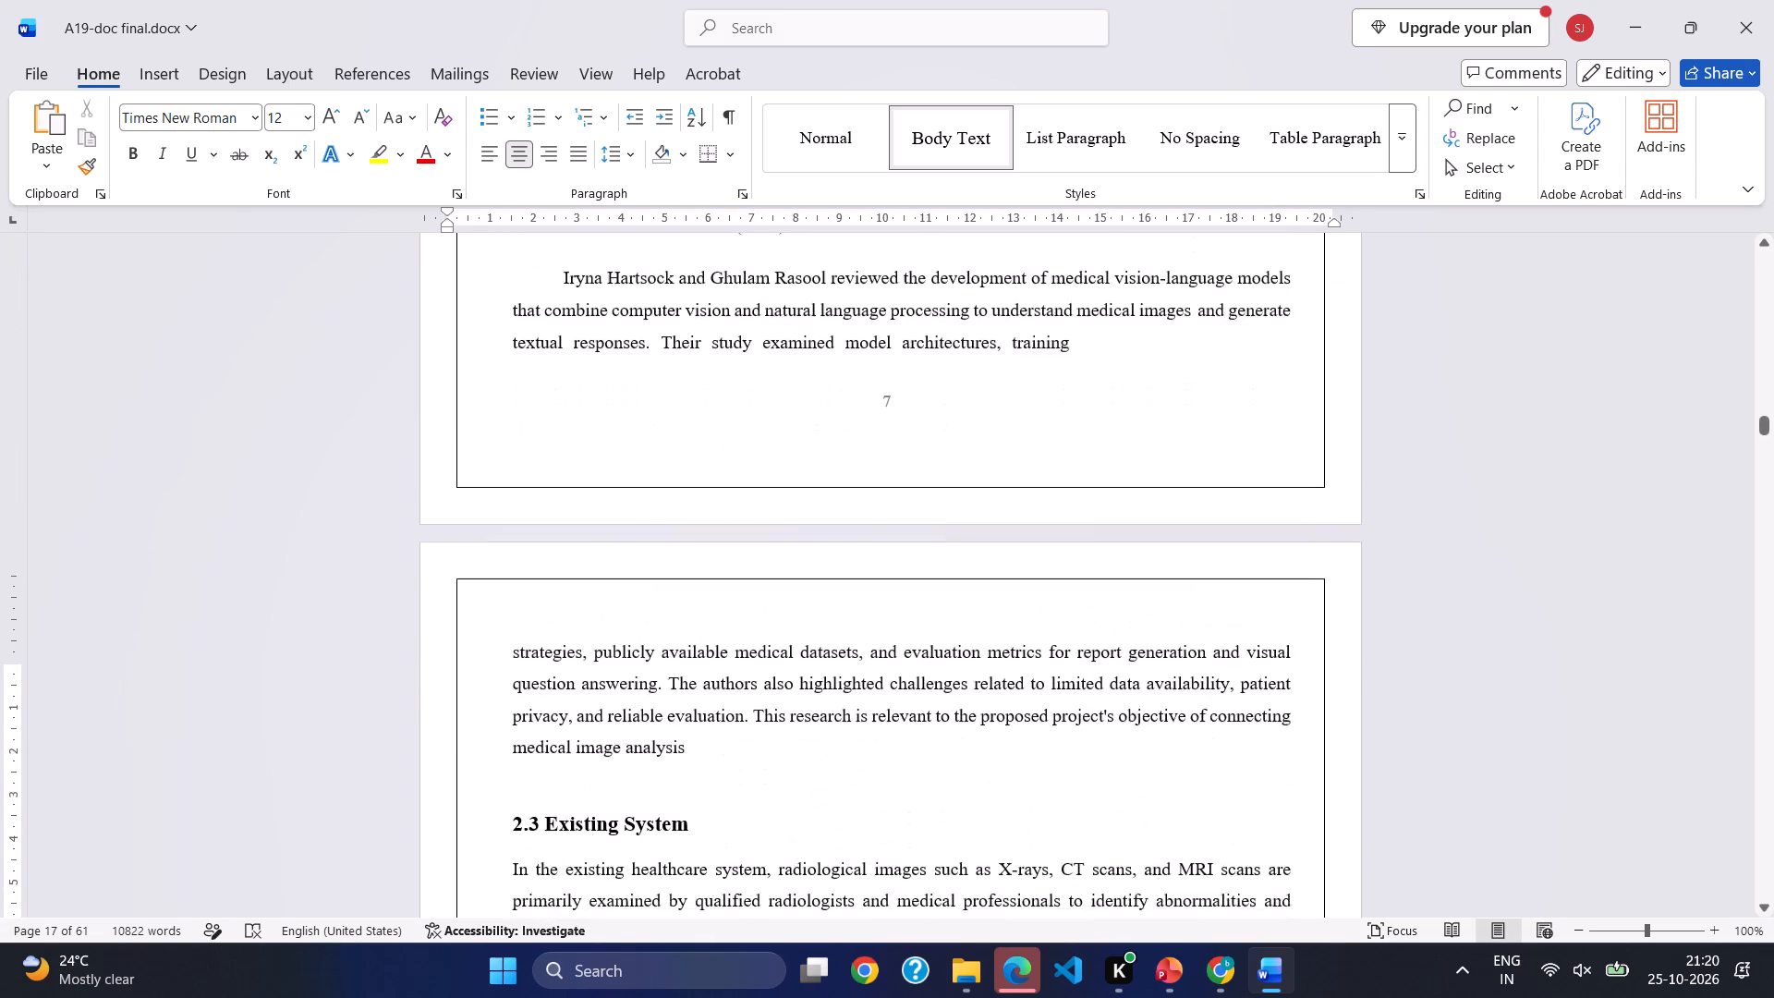
scroll(1005, 375, "down", 6)
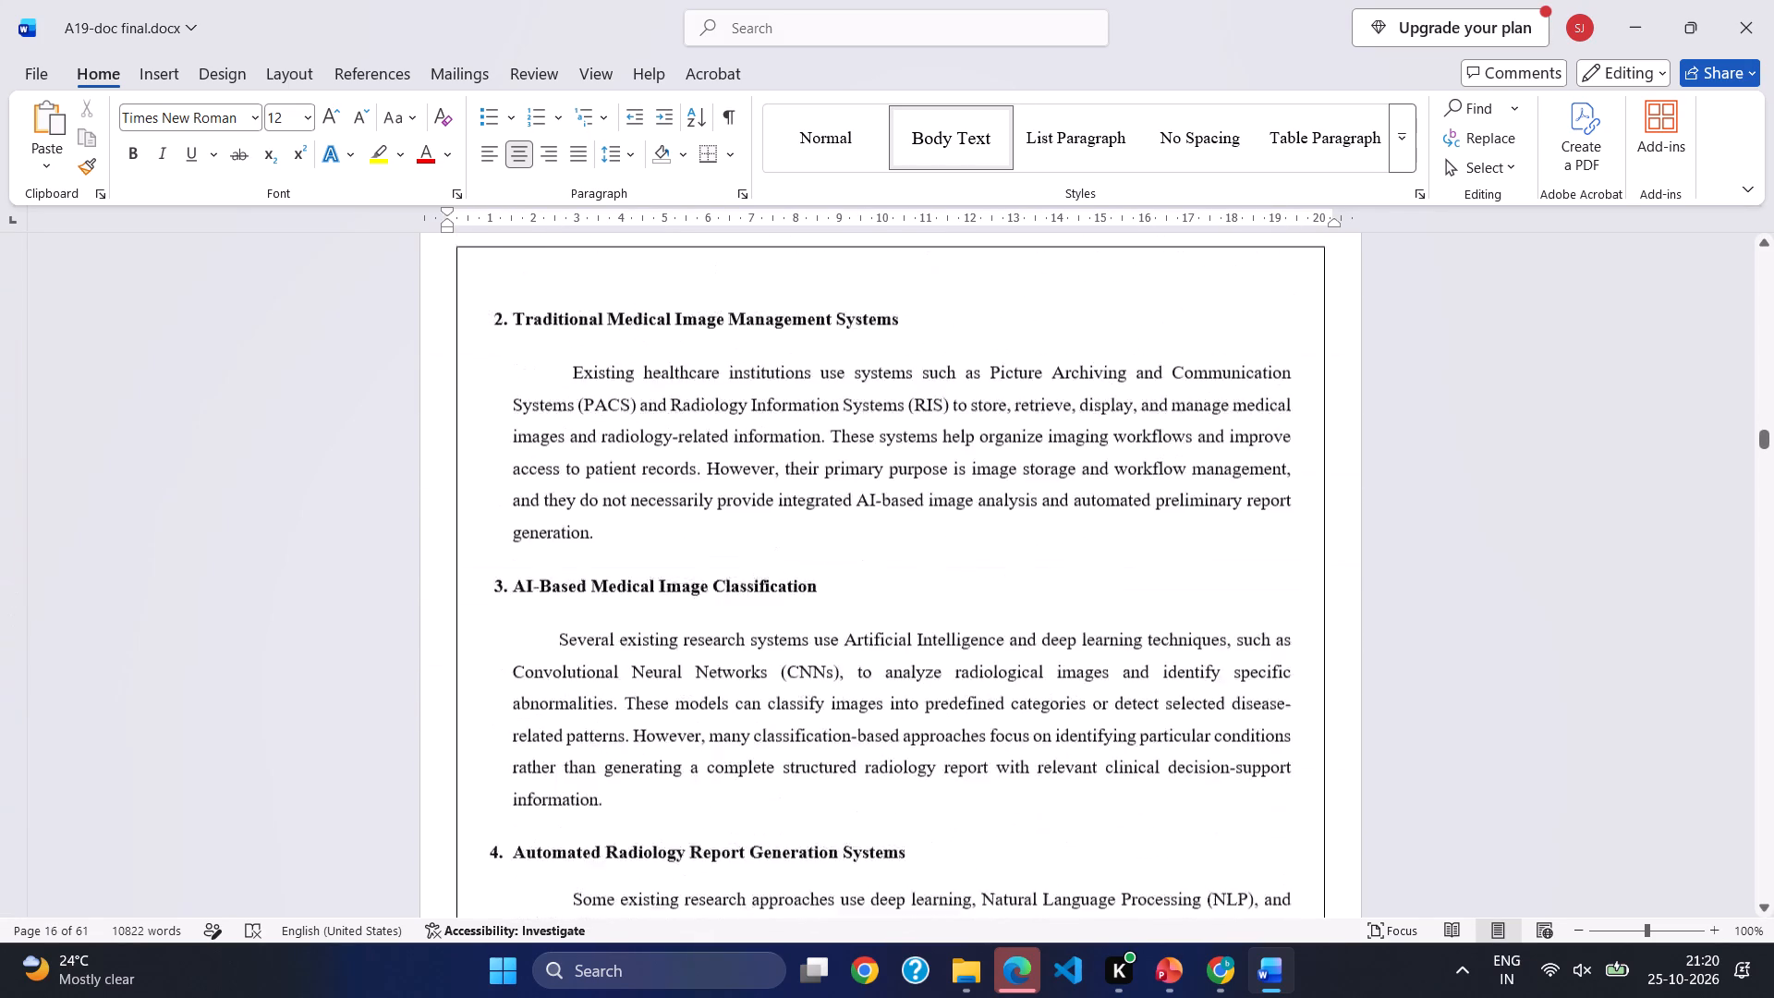
scroll(1005, 375, "down", 2)
scroll(1005, 375, "up", 1)
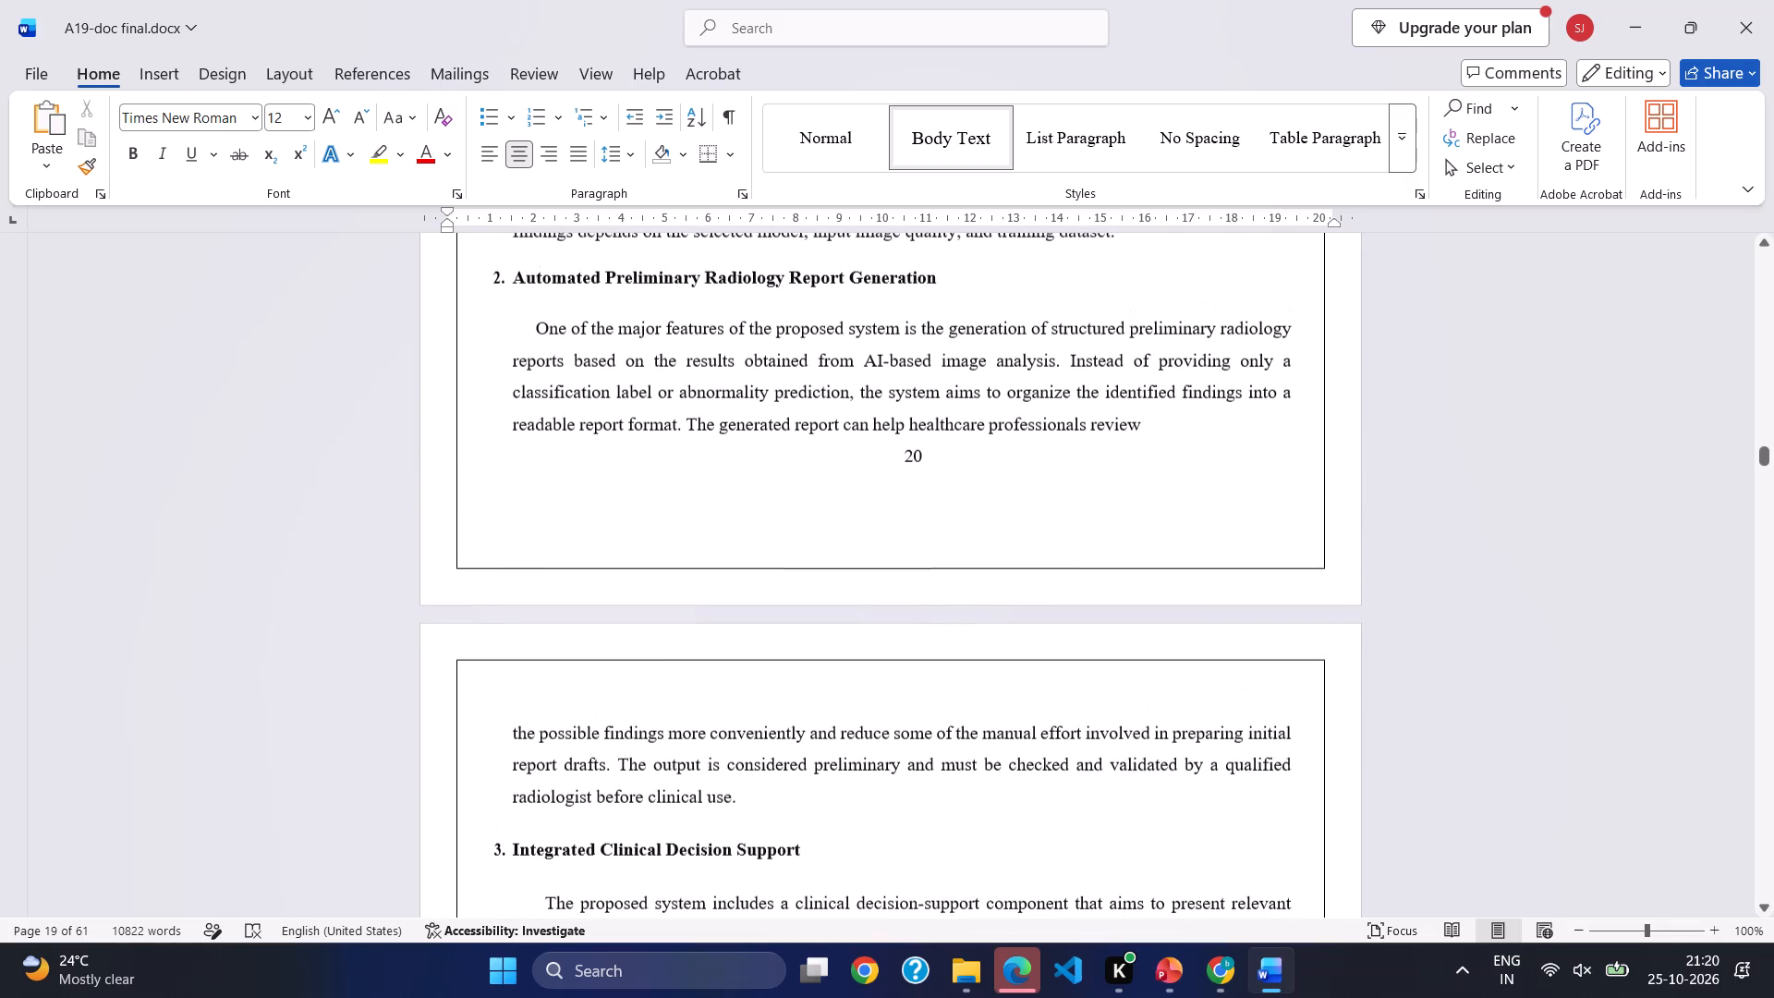
left_click(943, 451)
key("BackSpace")
key("BackSpace")
key("BackSpace")
key("BackSpace")
key("BackSpace")
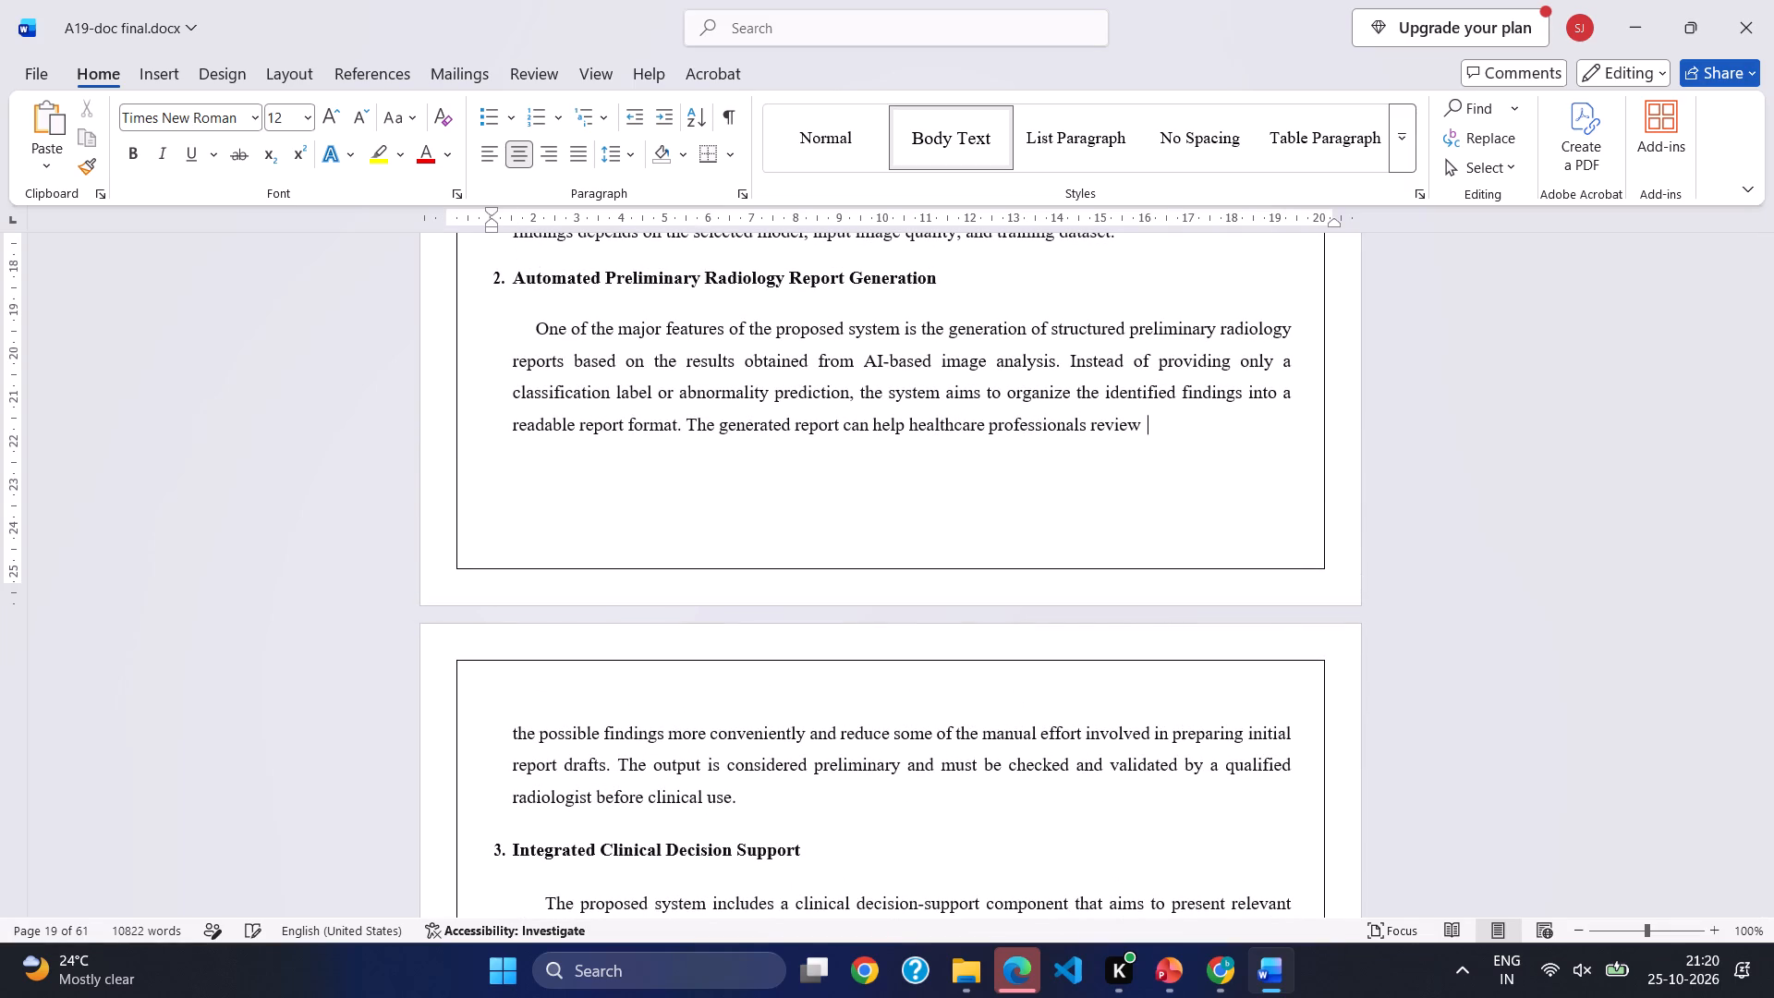
Check the page numbers on the pages between the Proposed System section and 3.2 Modules.
scroll(943, 451, "up", 3)
scroll(943, 451, "down", 2)
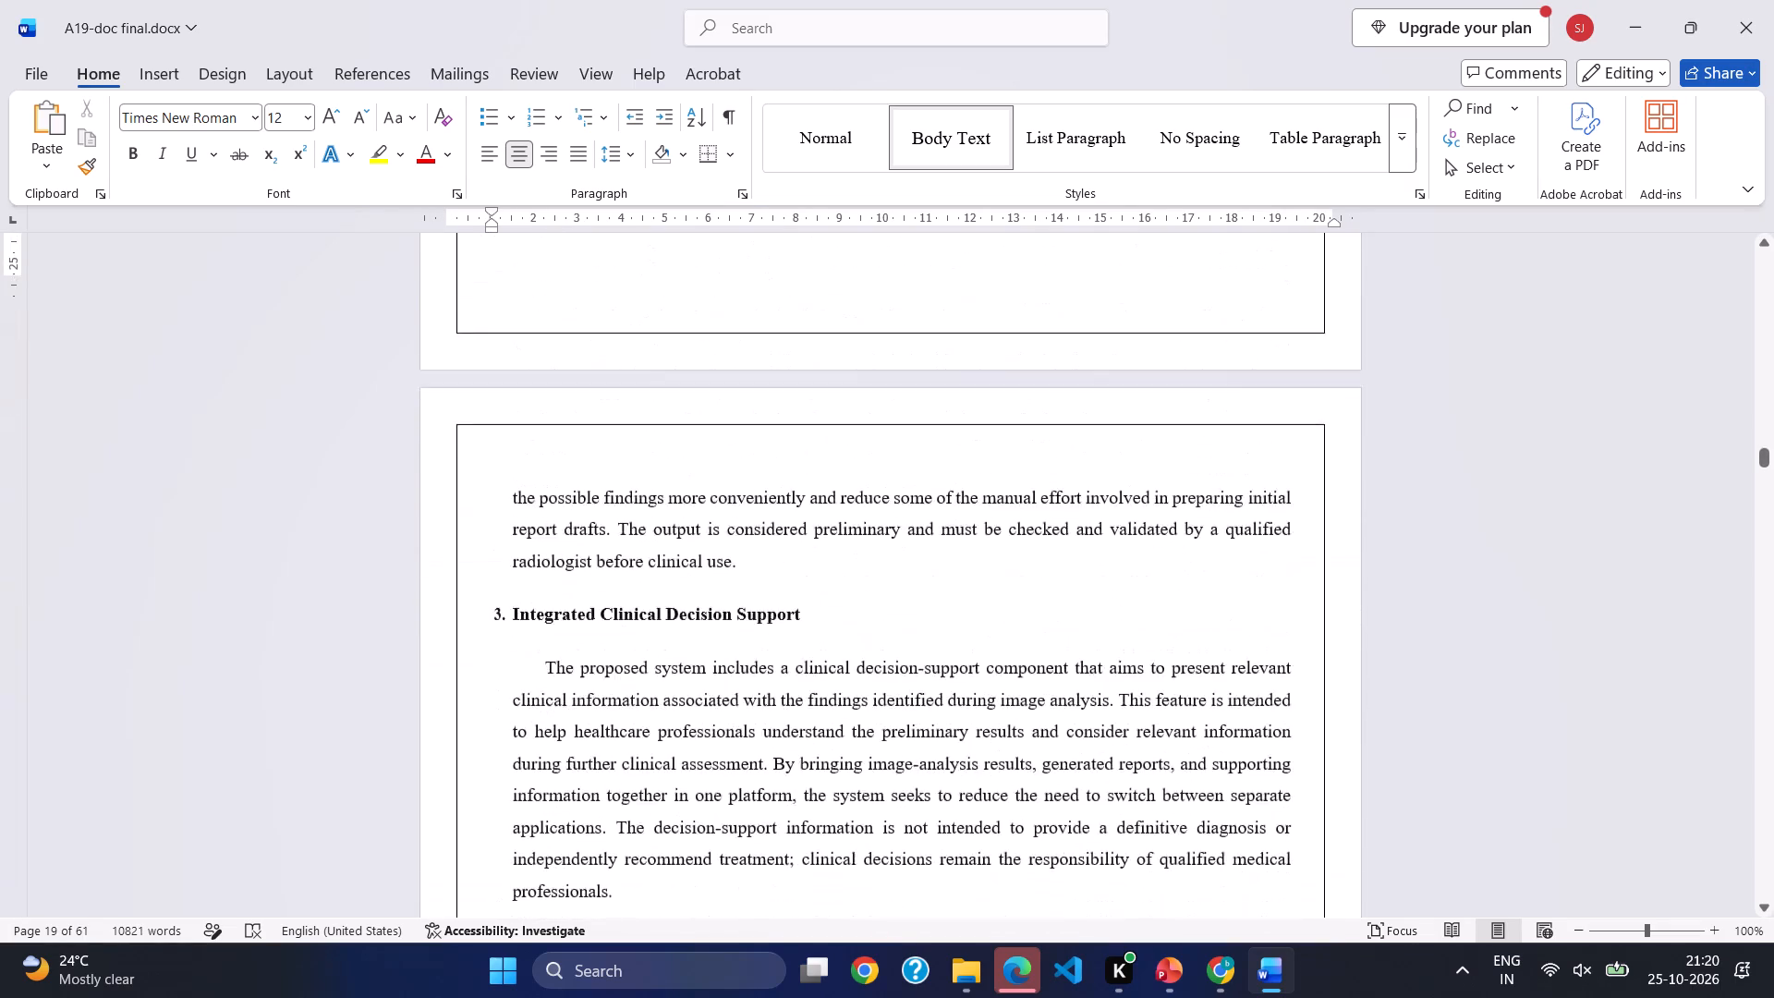
scroll(943, 451, "down", 2)
scroll(943, 451, "up", 4)
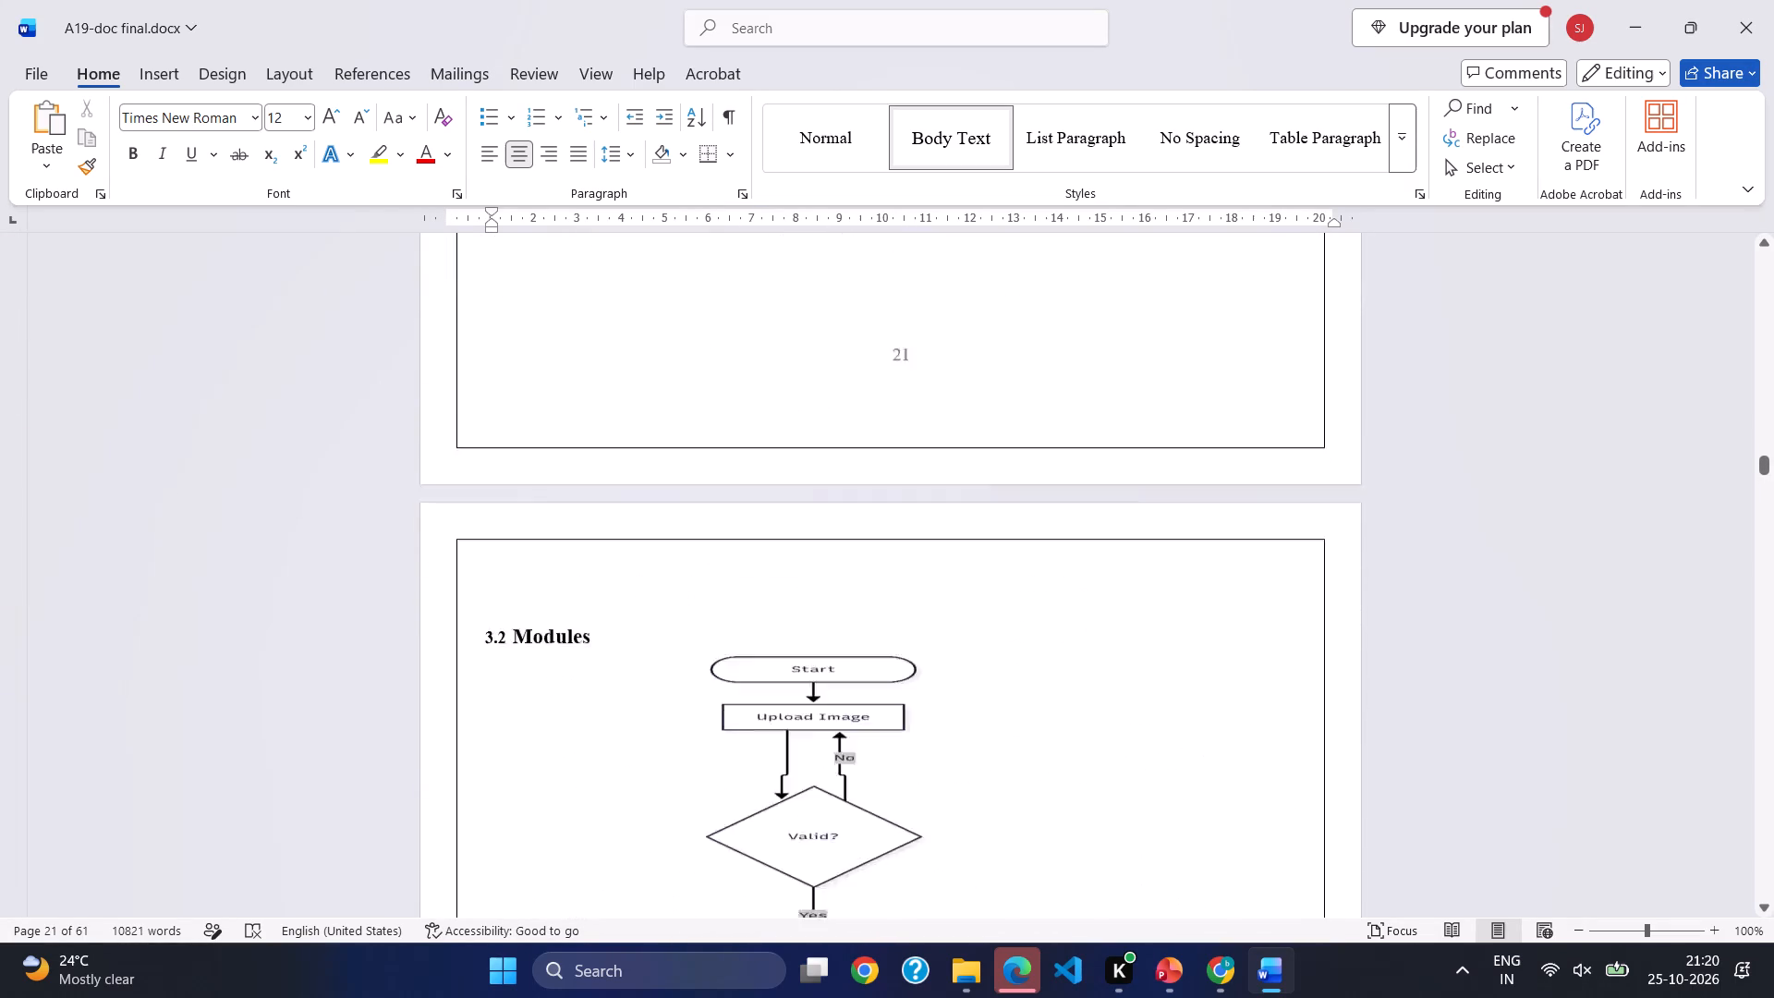
scroll(943, 451, "up", 1)
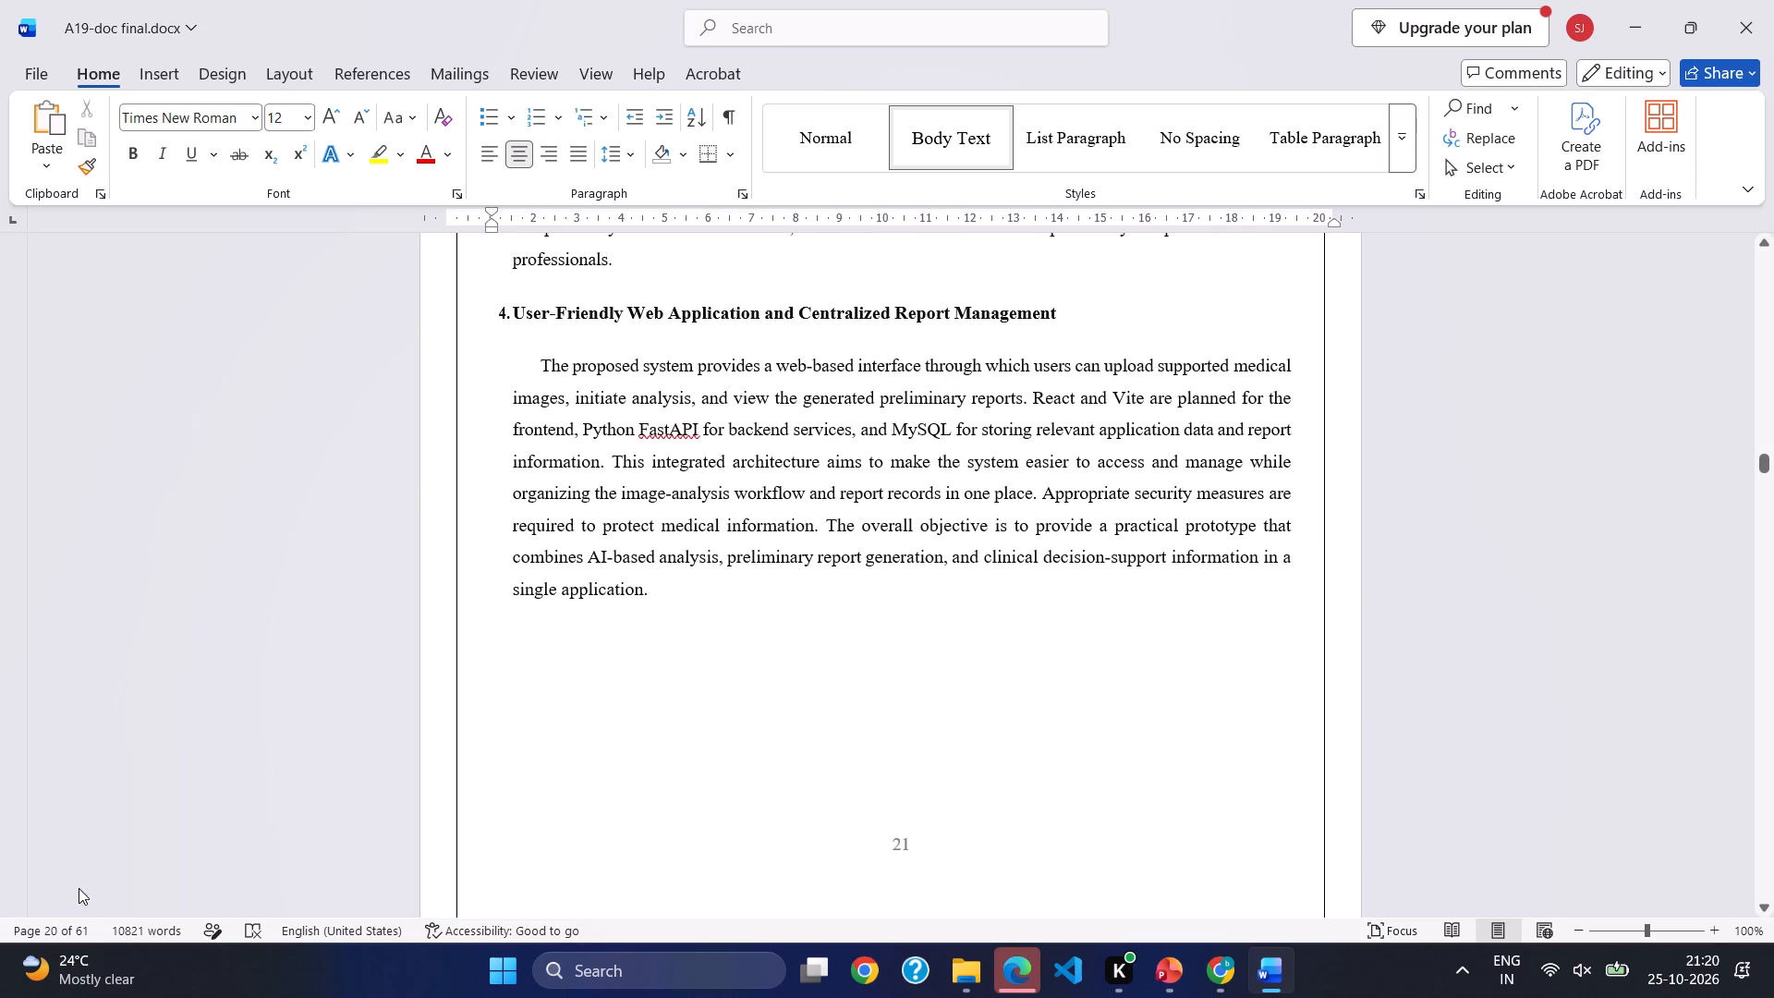
scroll(825, 712, "up", 1)
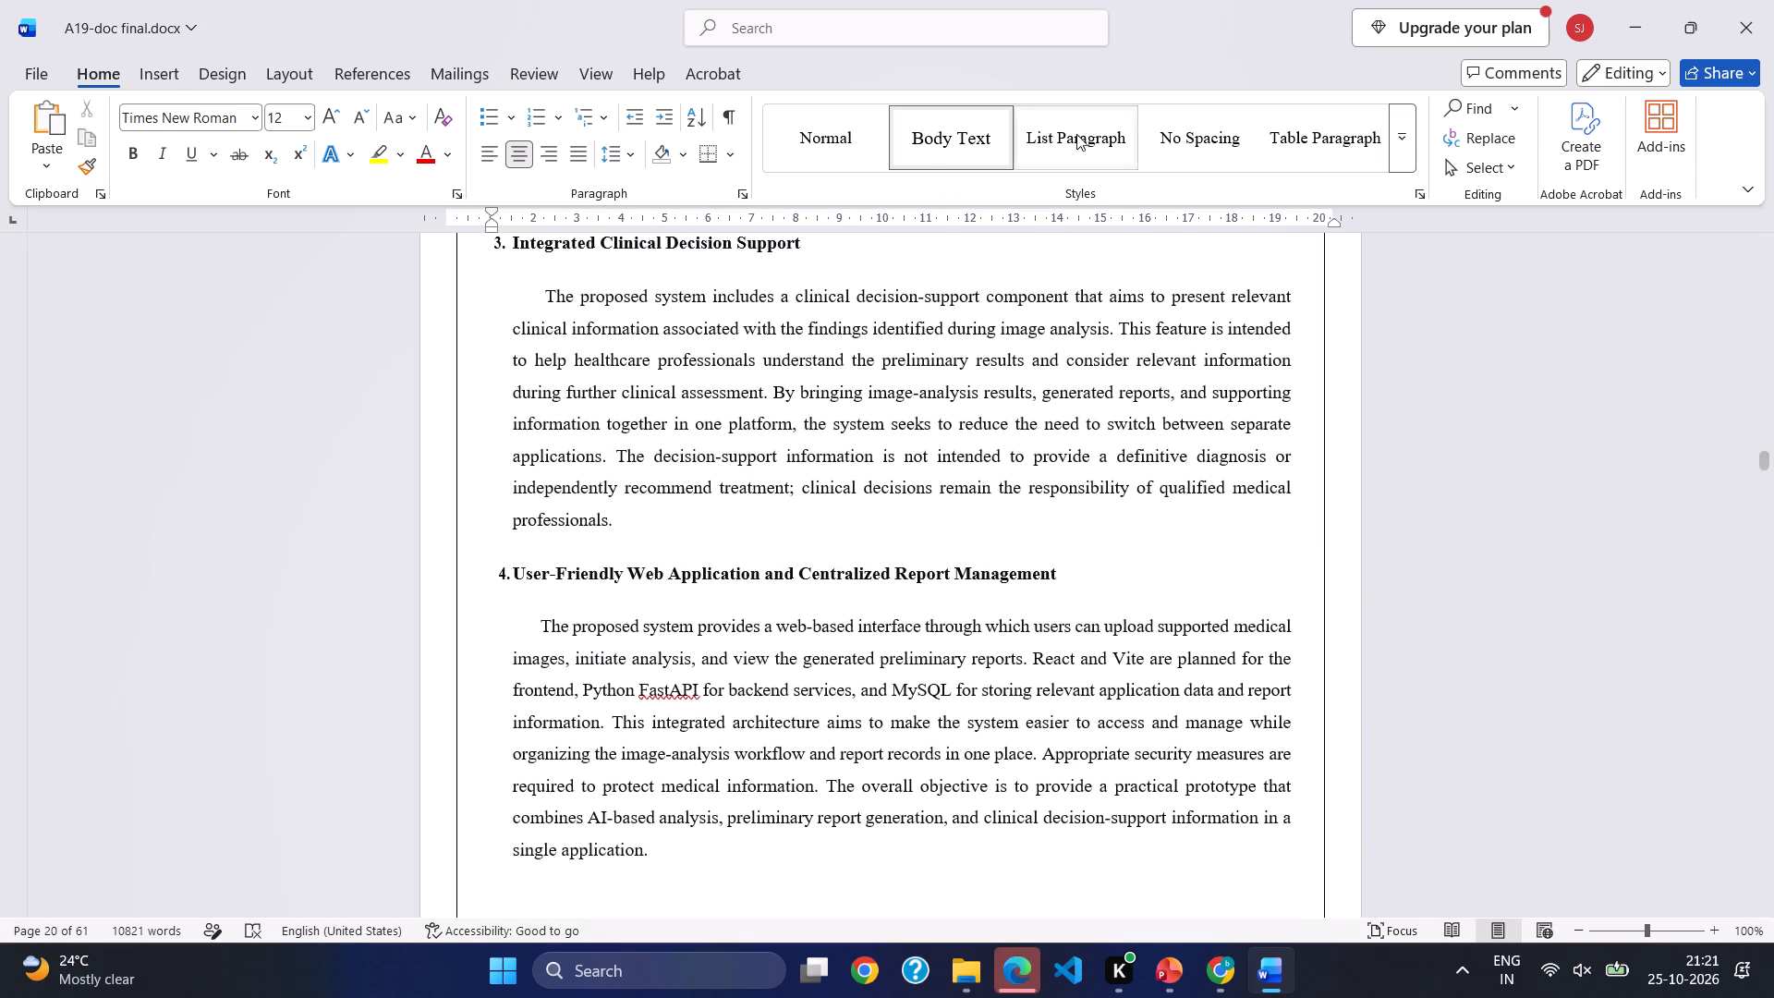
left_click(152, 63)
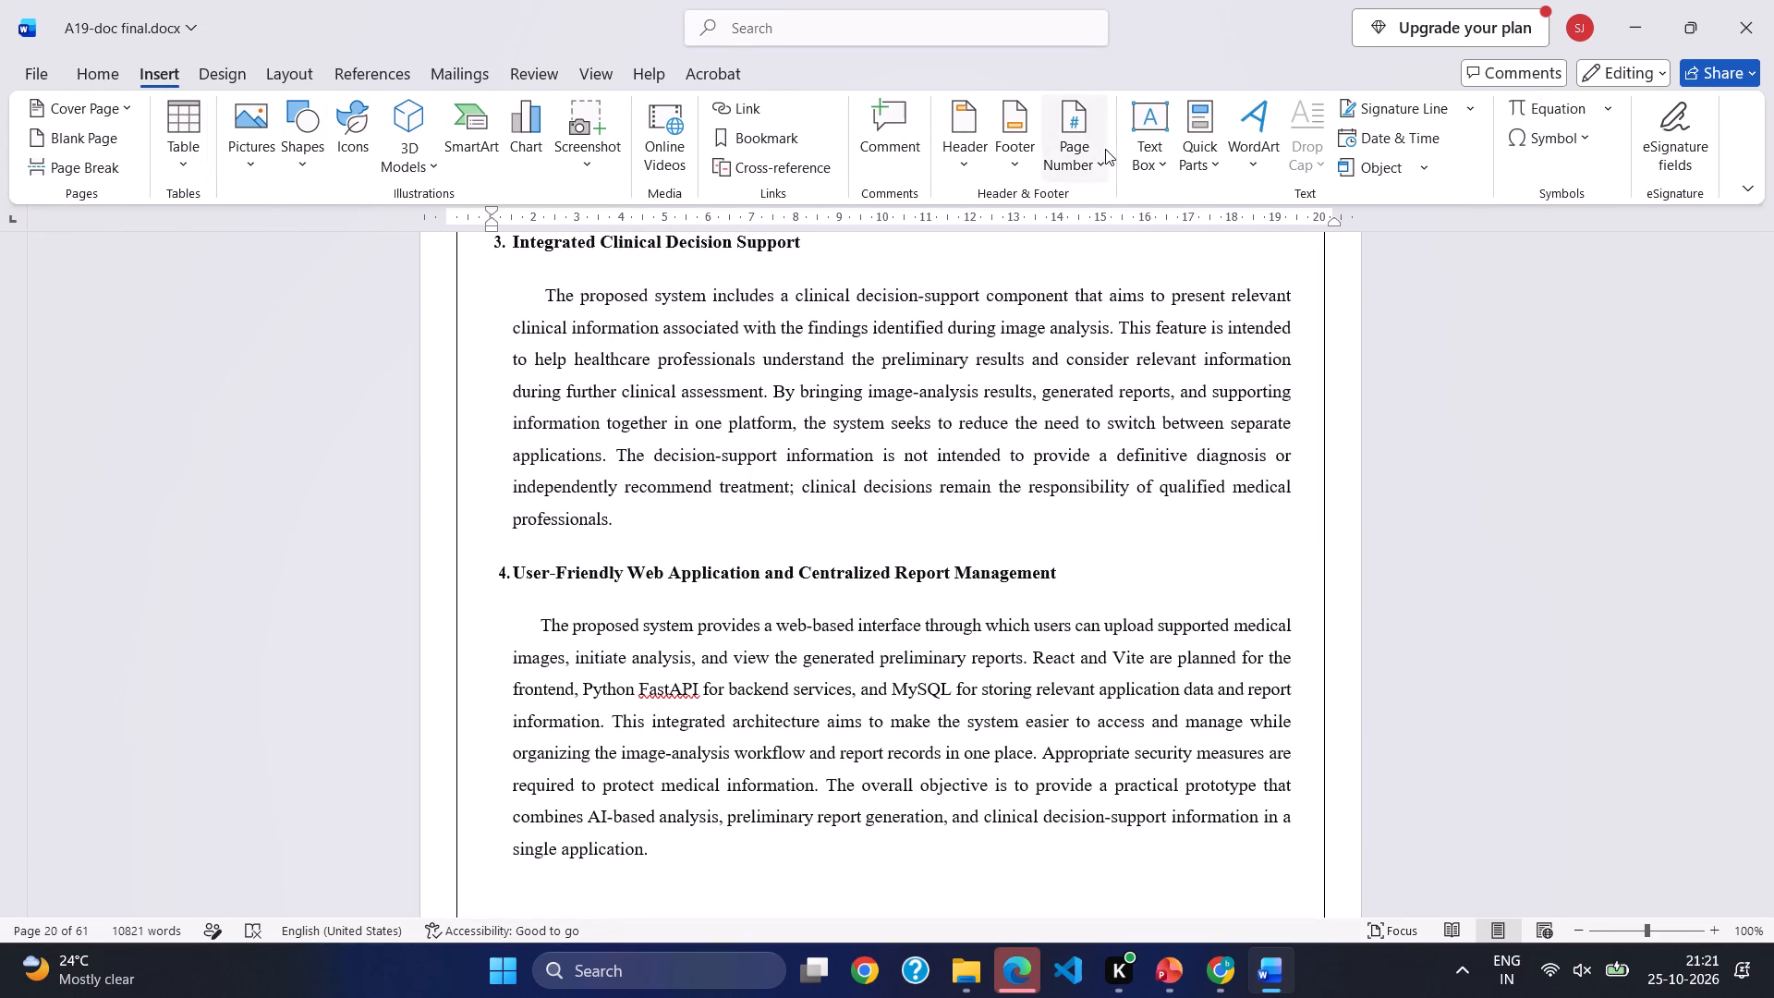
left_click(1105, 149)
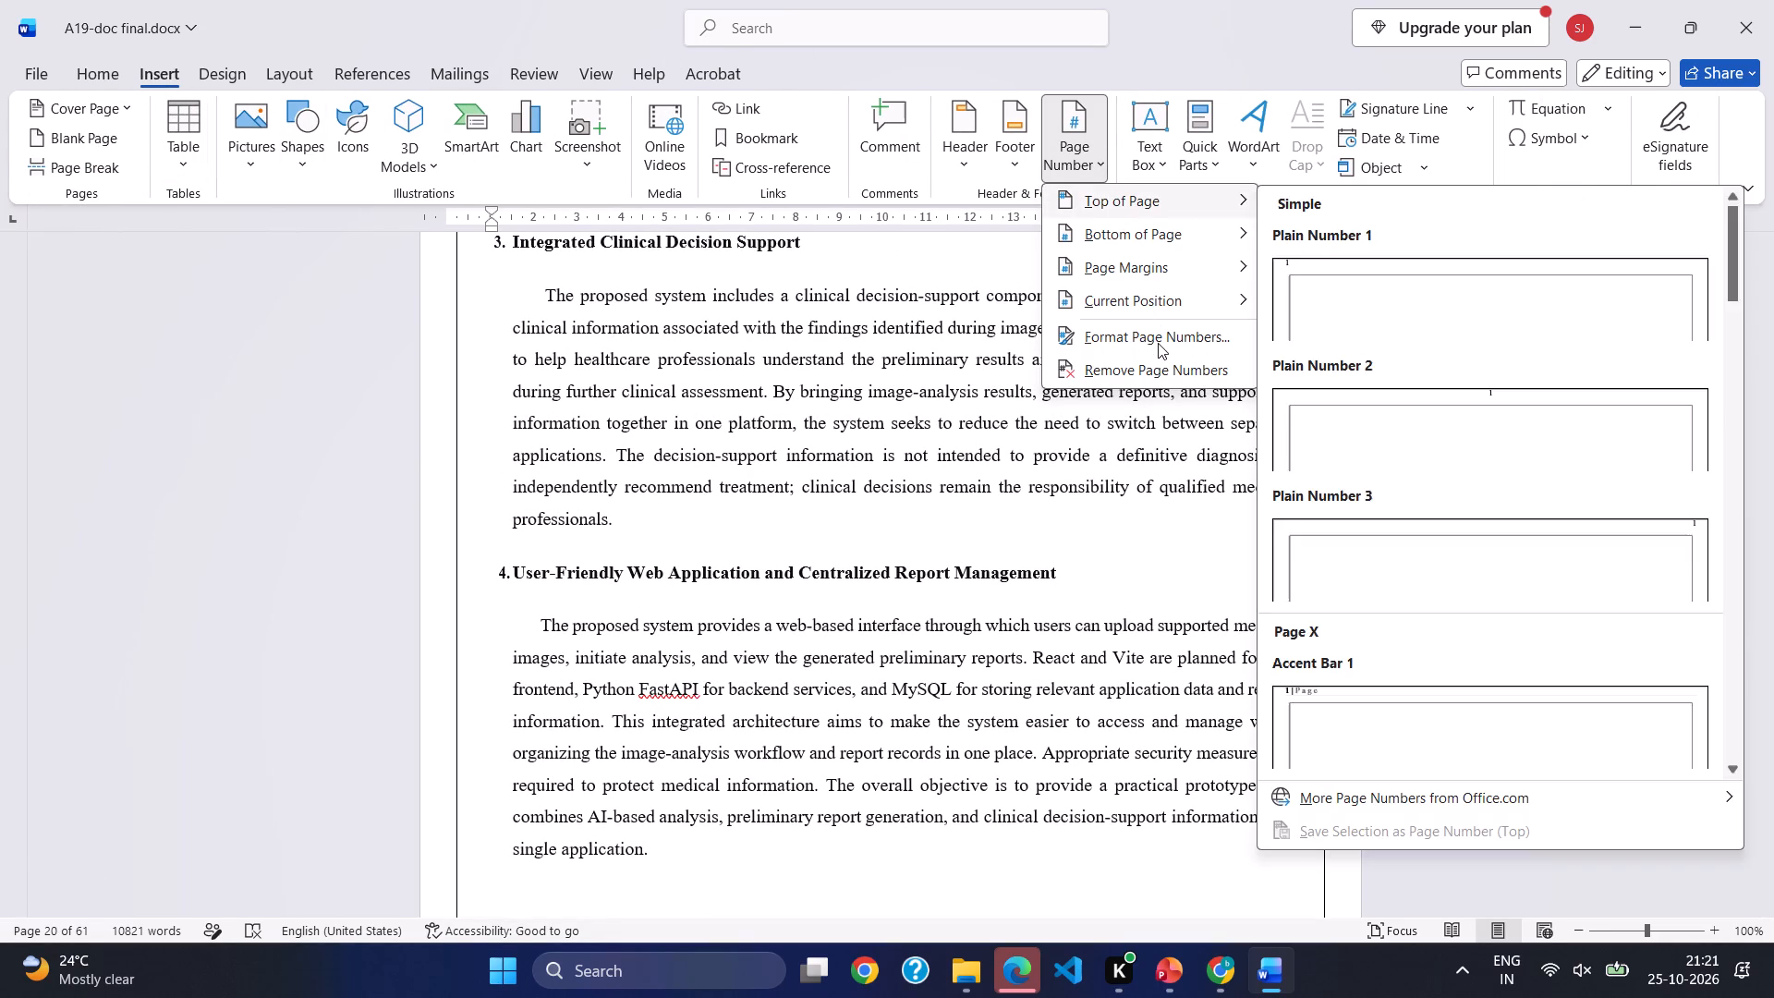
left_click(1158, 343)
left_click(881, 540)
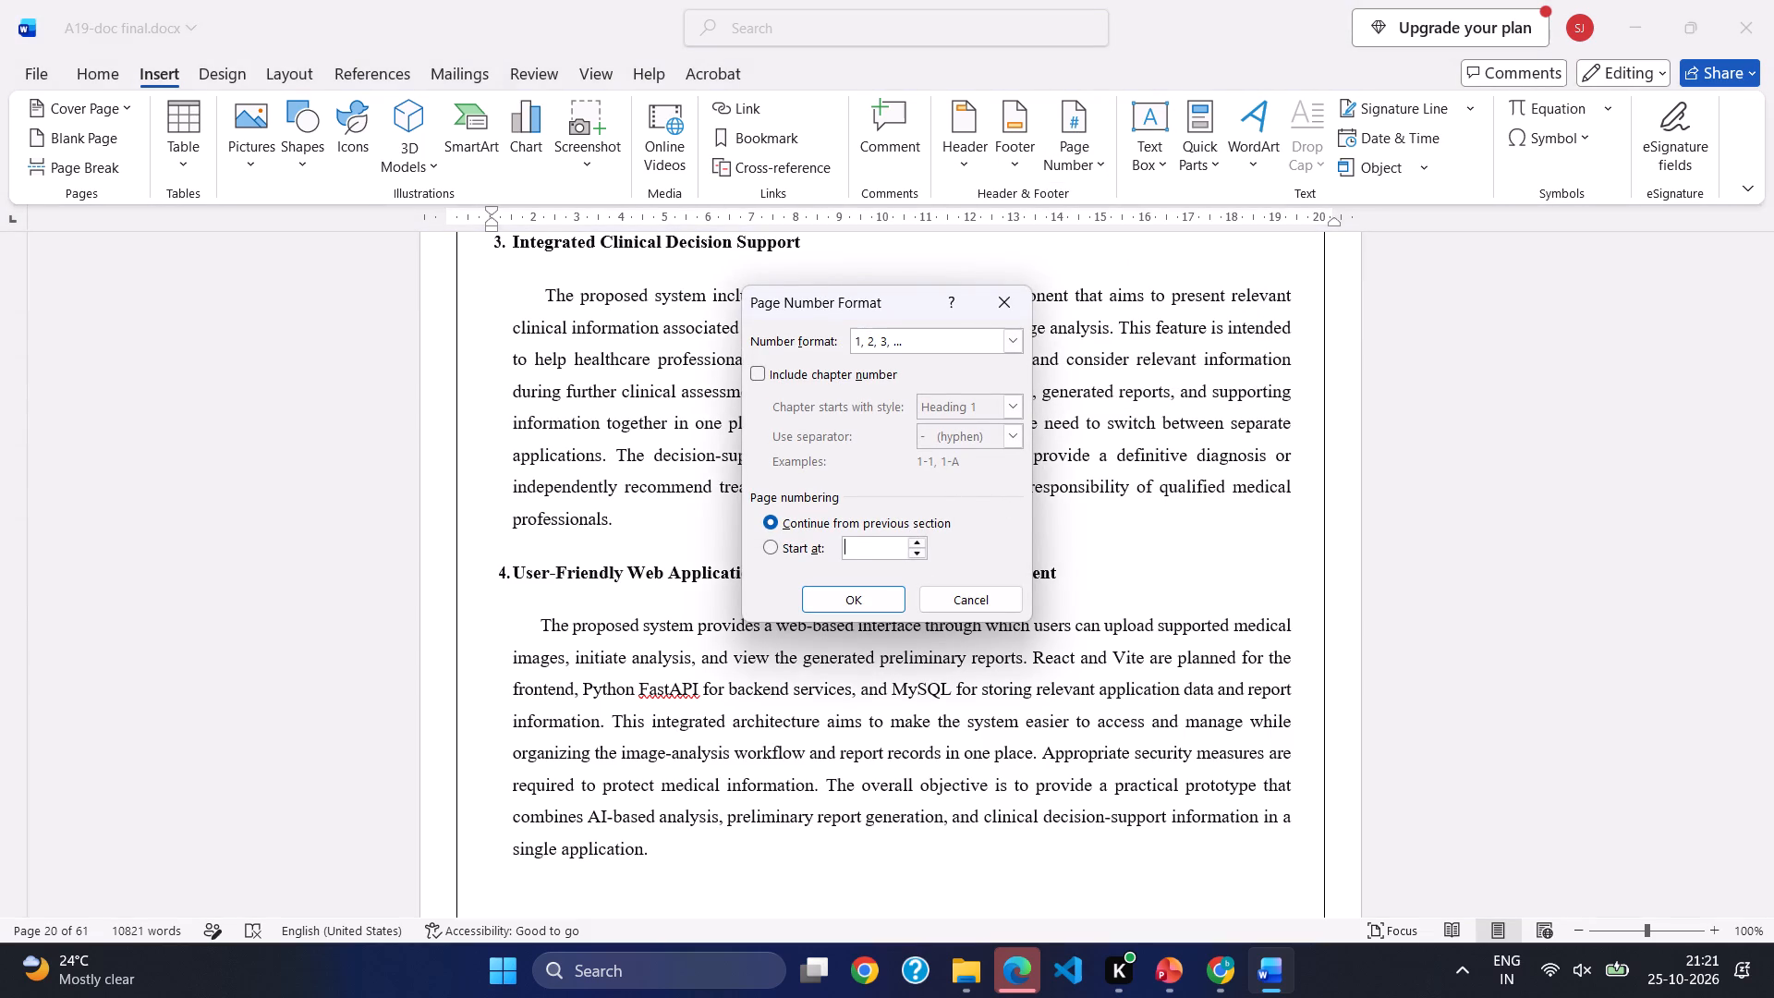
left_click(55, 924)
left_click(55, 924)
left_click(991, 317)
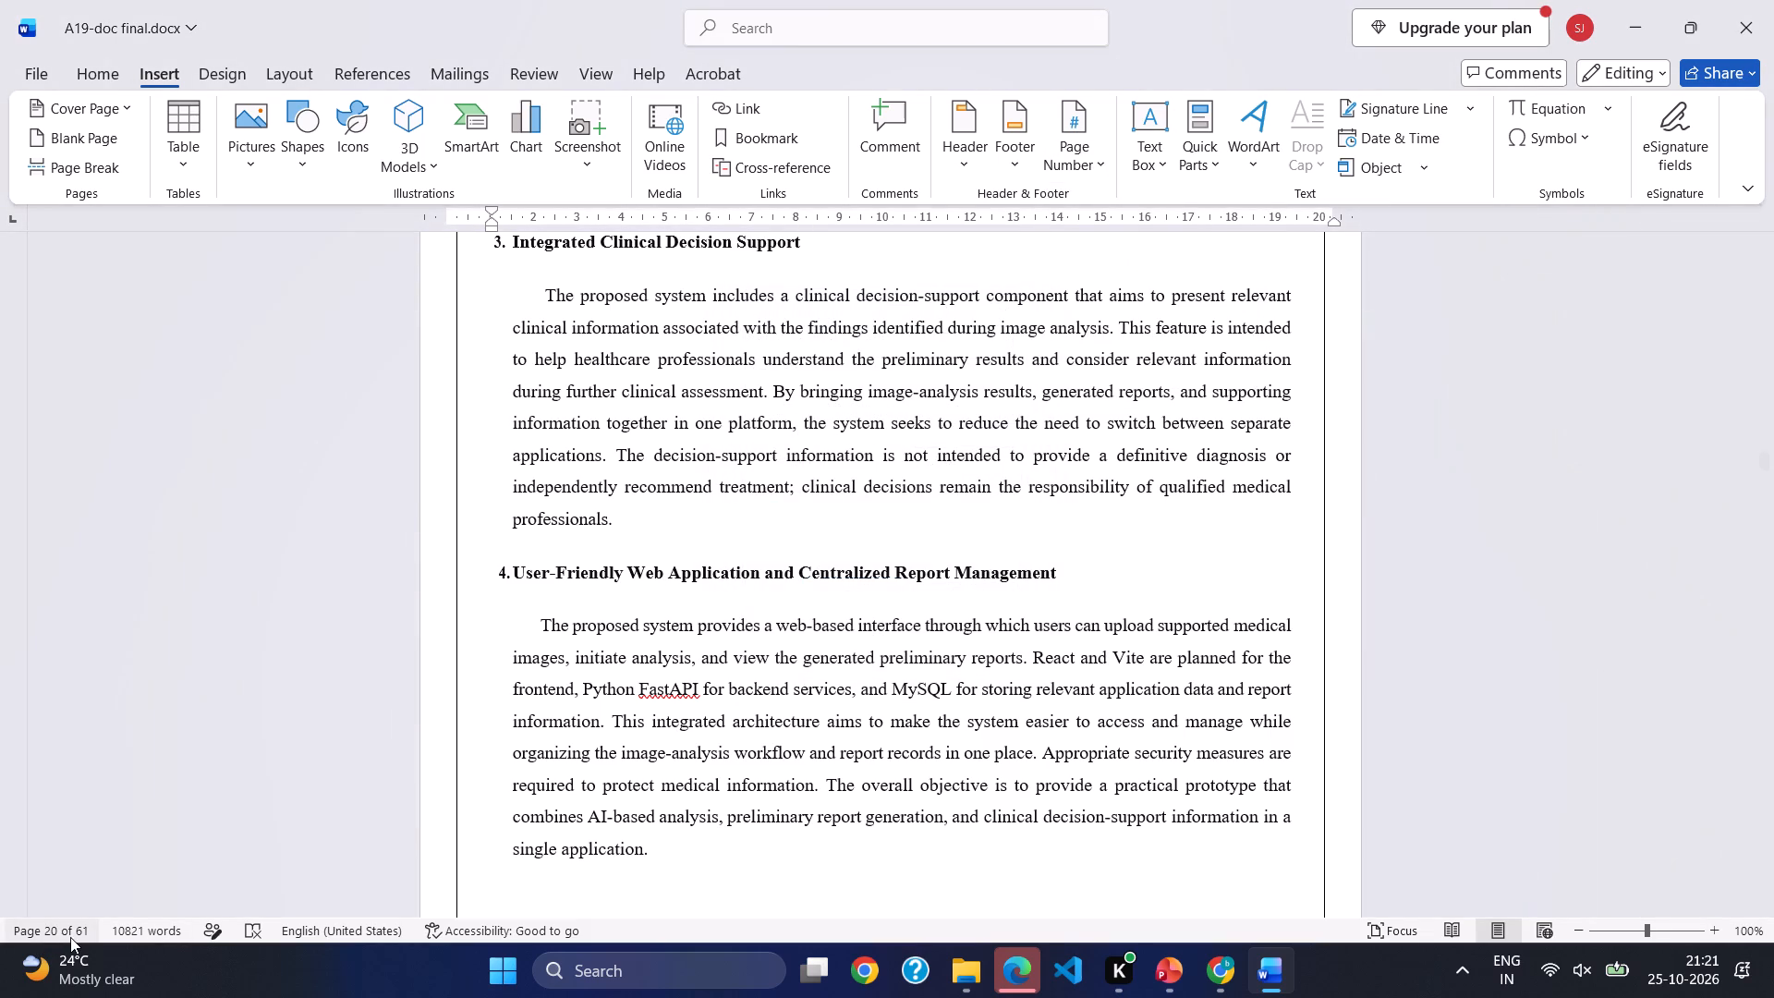
Show the page thumbnails and go to the first page of Chapter 1.
left_click(65, 936)
scroll(219, 552, "up", 1)
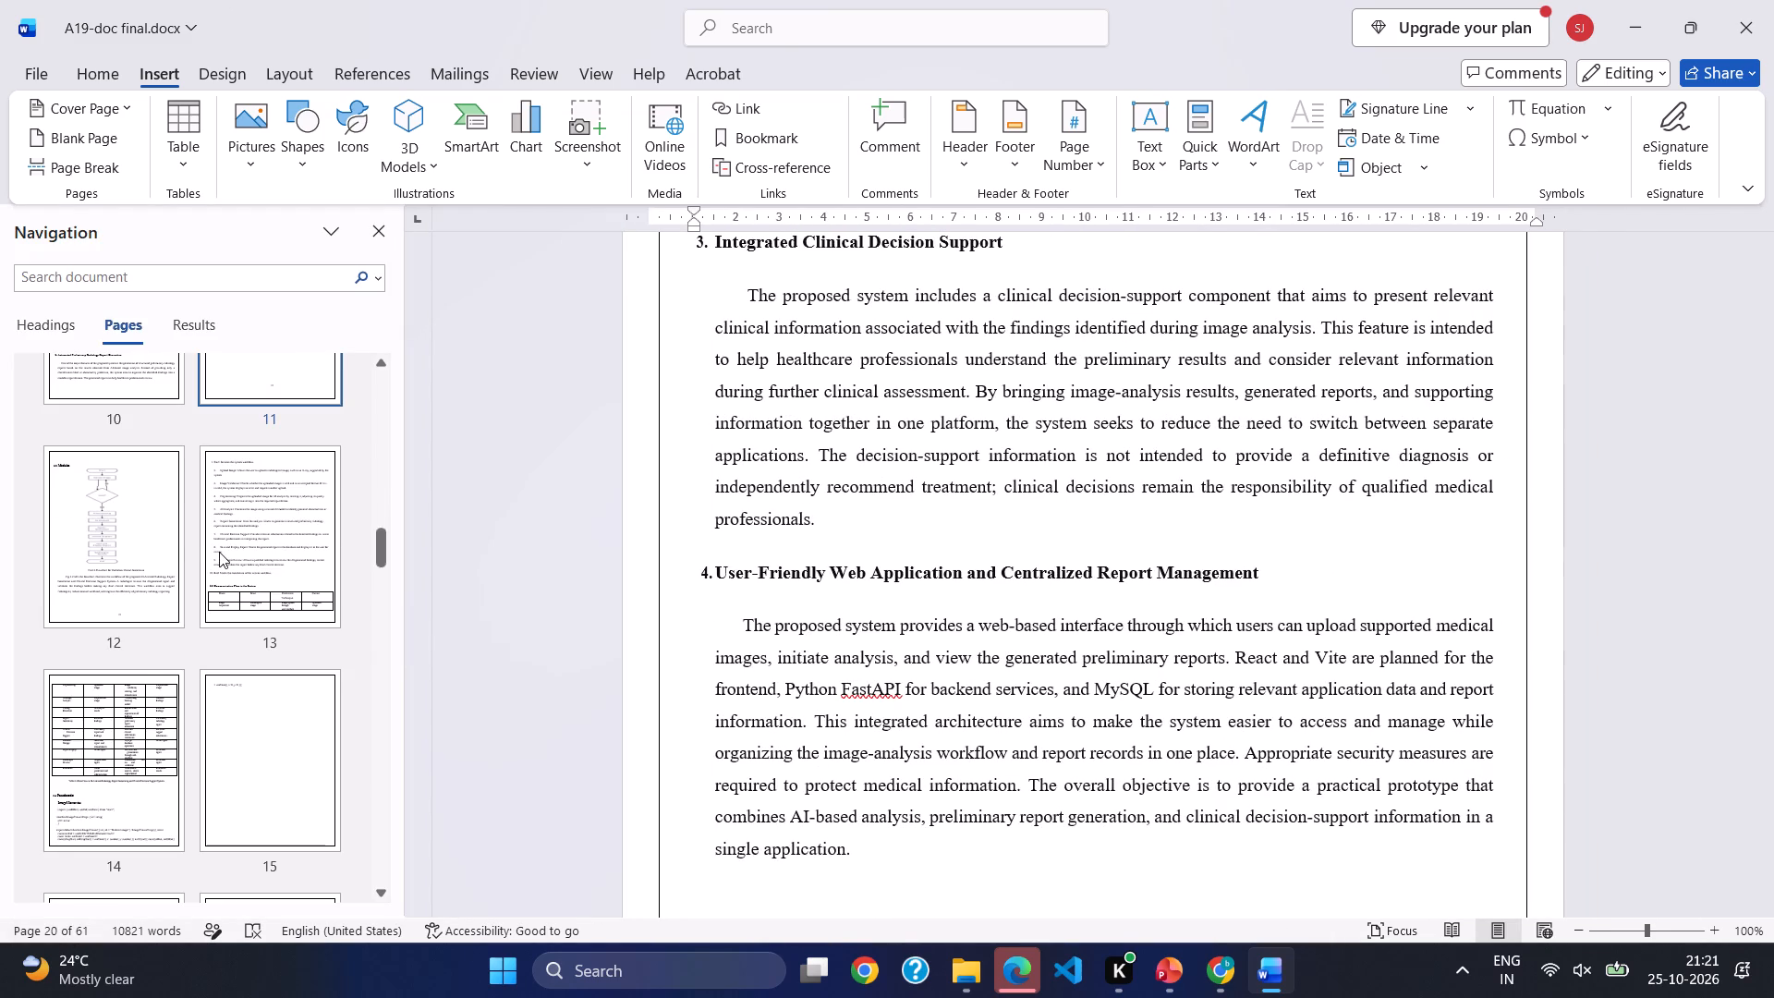
scroll(219, 552, "up", 1)
left_click(266, 645)
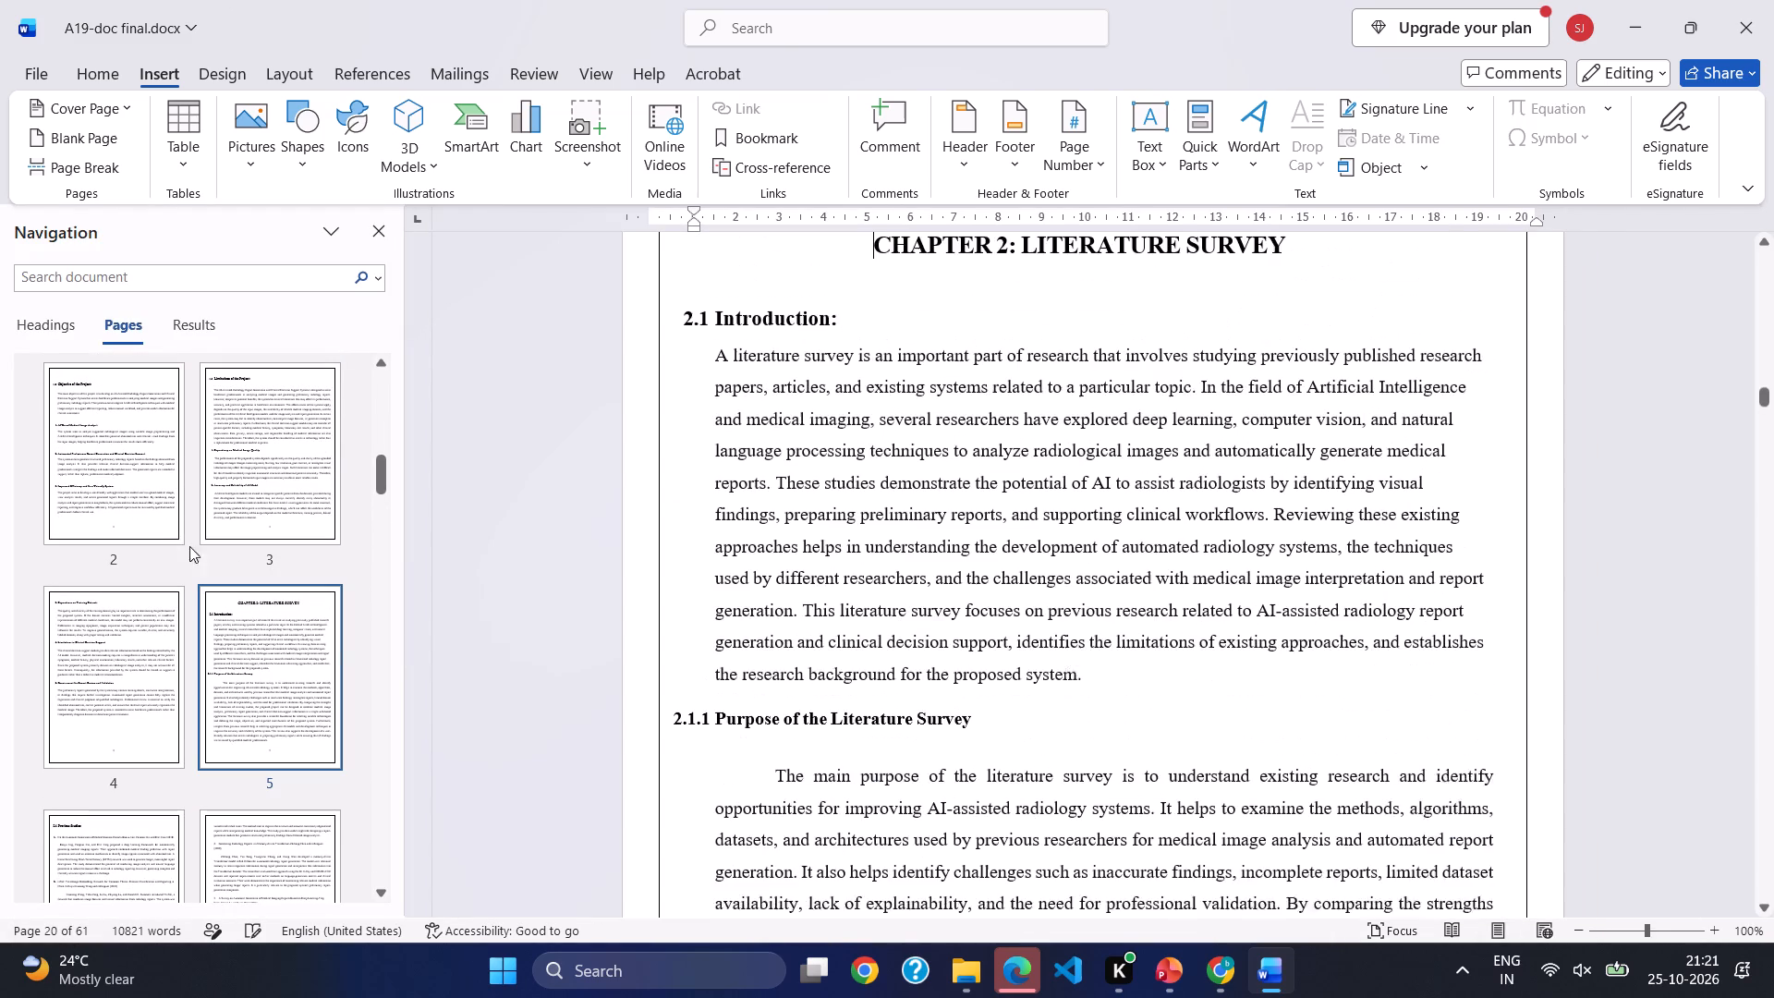
left_click(162, 532)
left_click(244, 442)
scroll(244, 442, "up", 1)
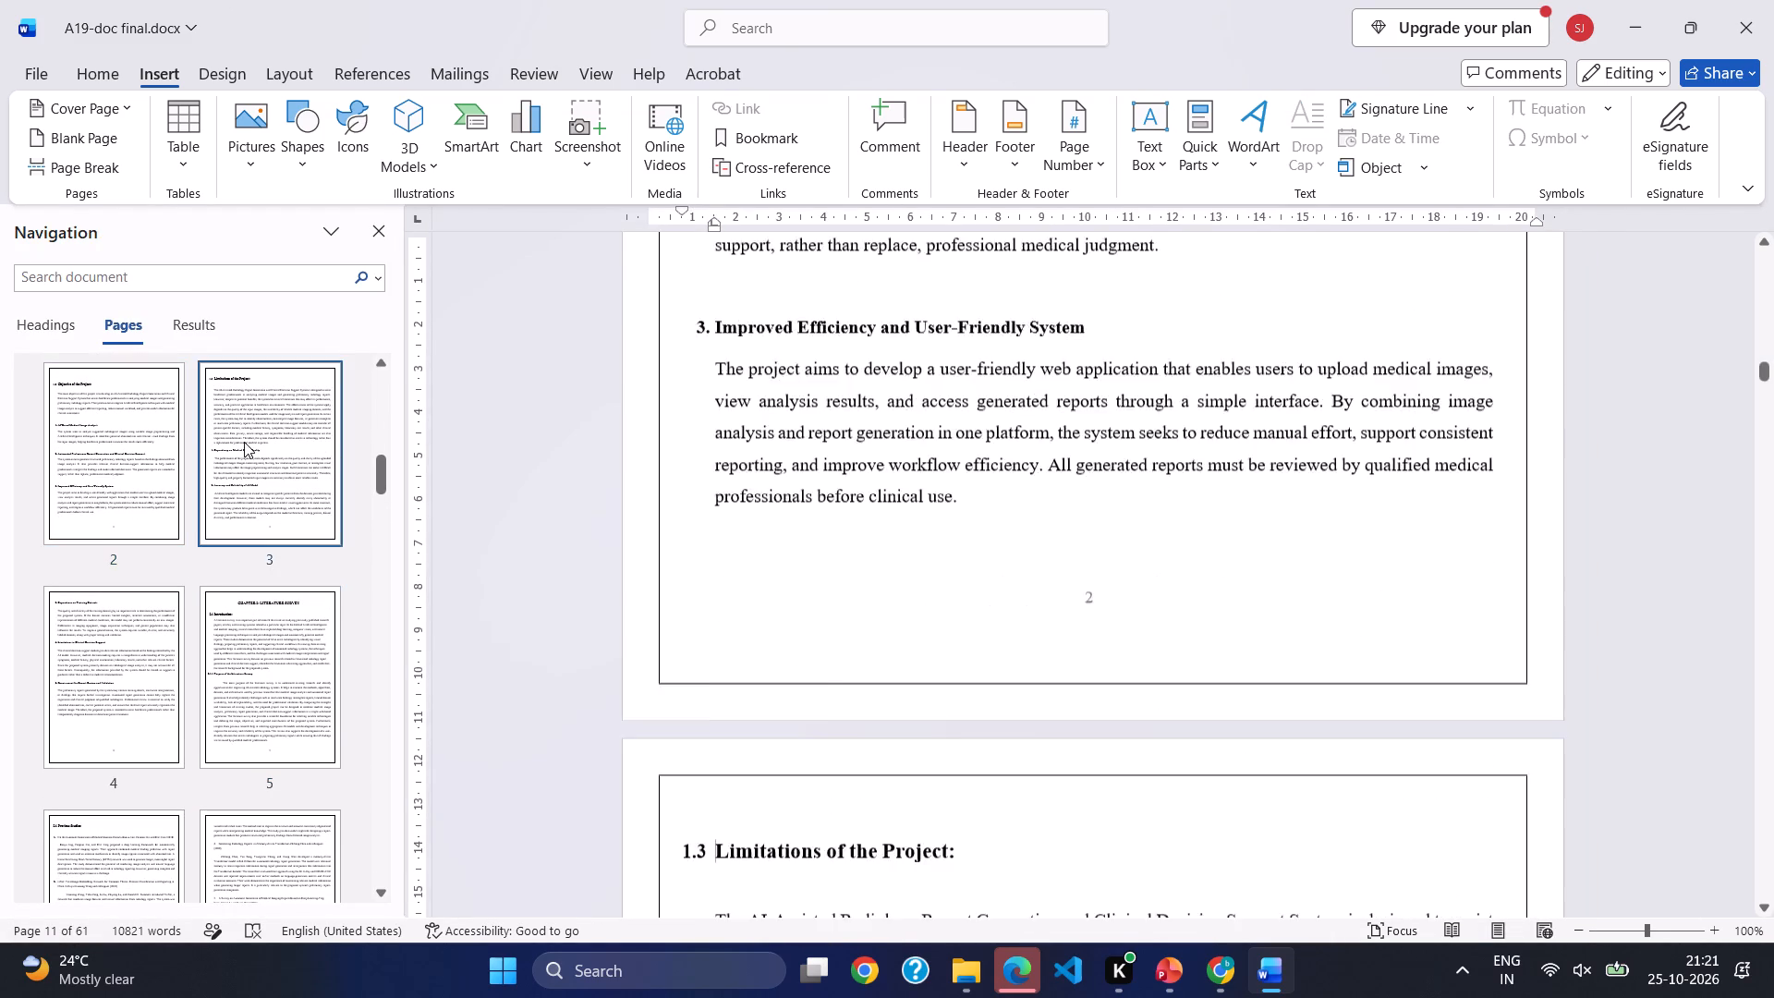
scroll(244, 442, "up", 1)
left_click(269, 566)
left_click(274, 680)
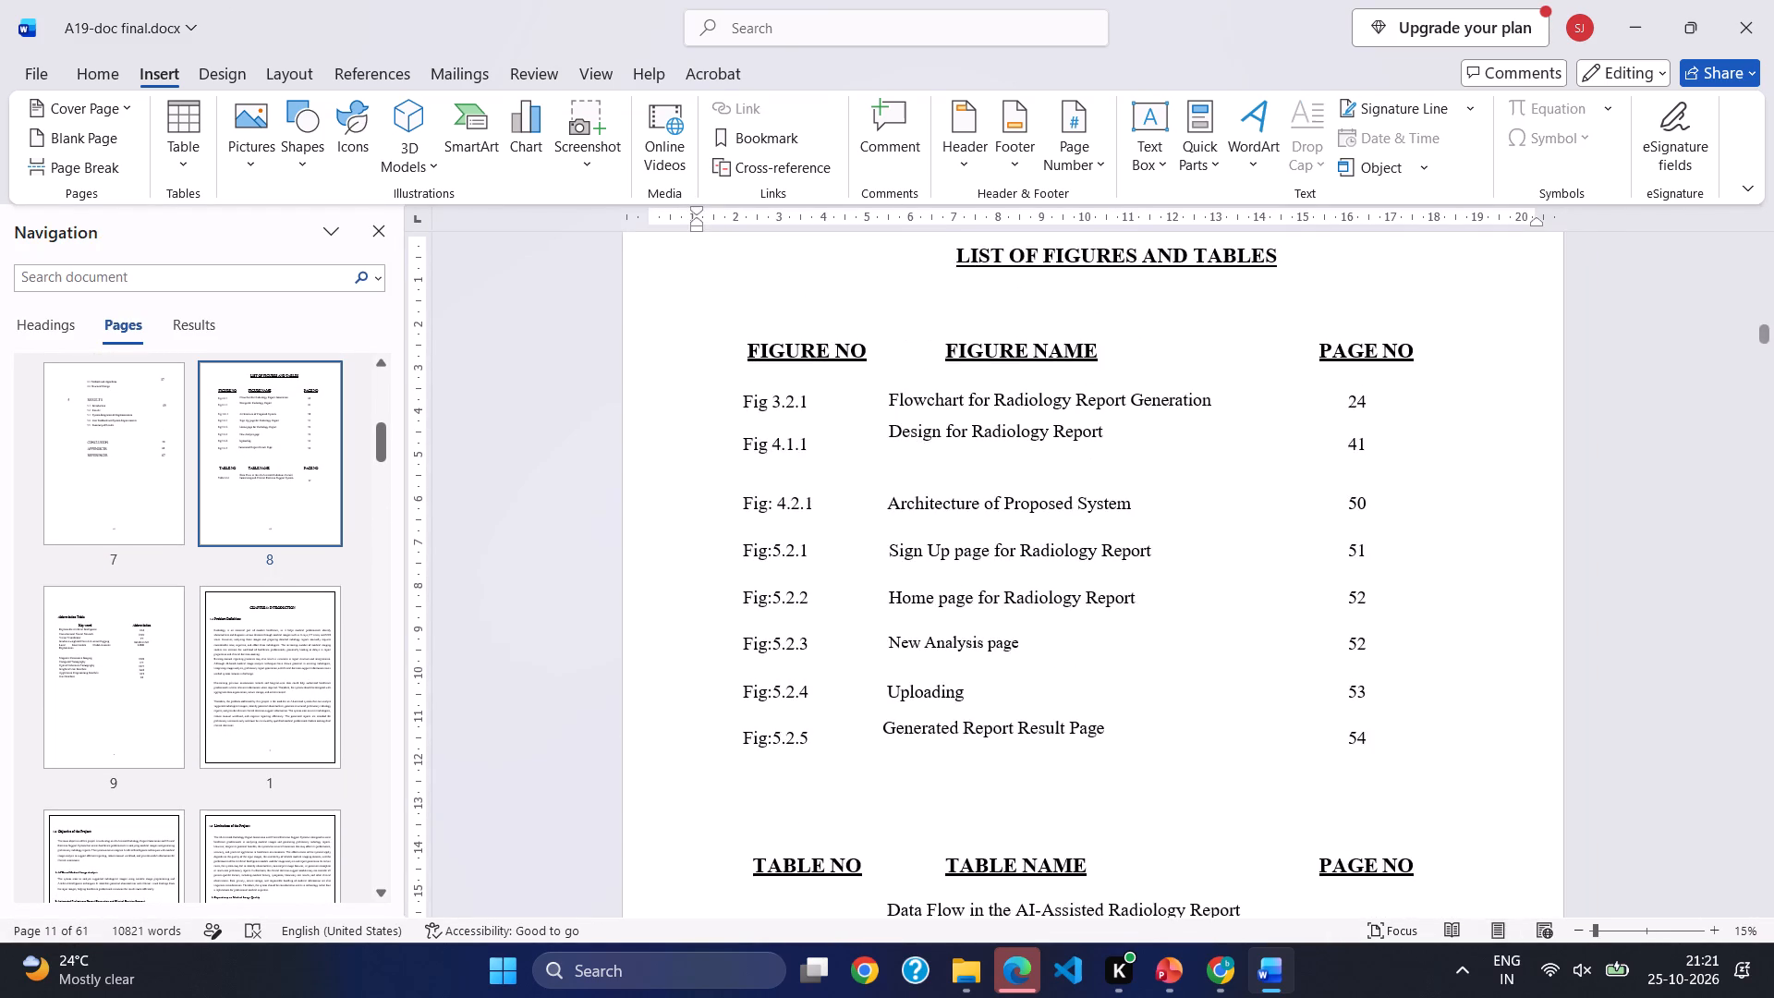
scroll(813, 624, "down", 3)
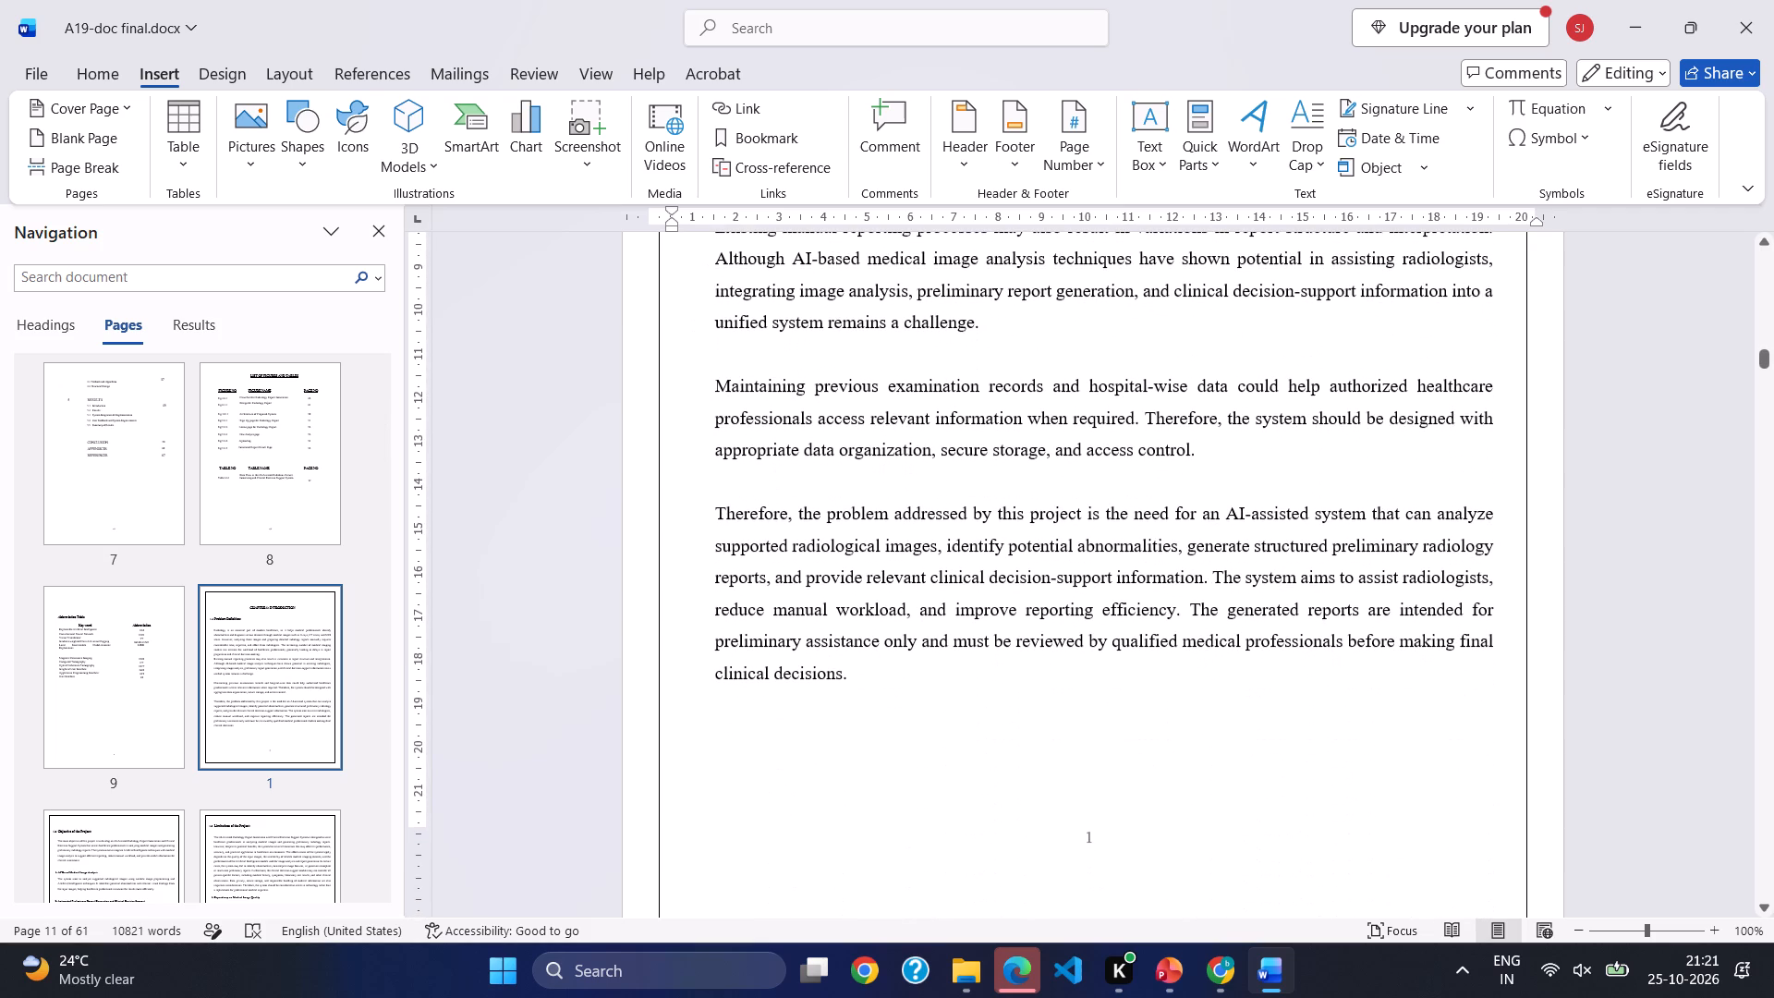
Apply the 1, 2, 3 page number format to the Chapter 1 section, with numbering starting at 1.
left_click(1069, 158)
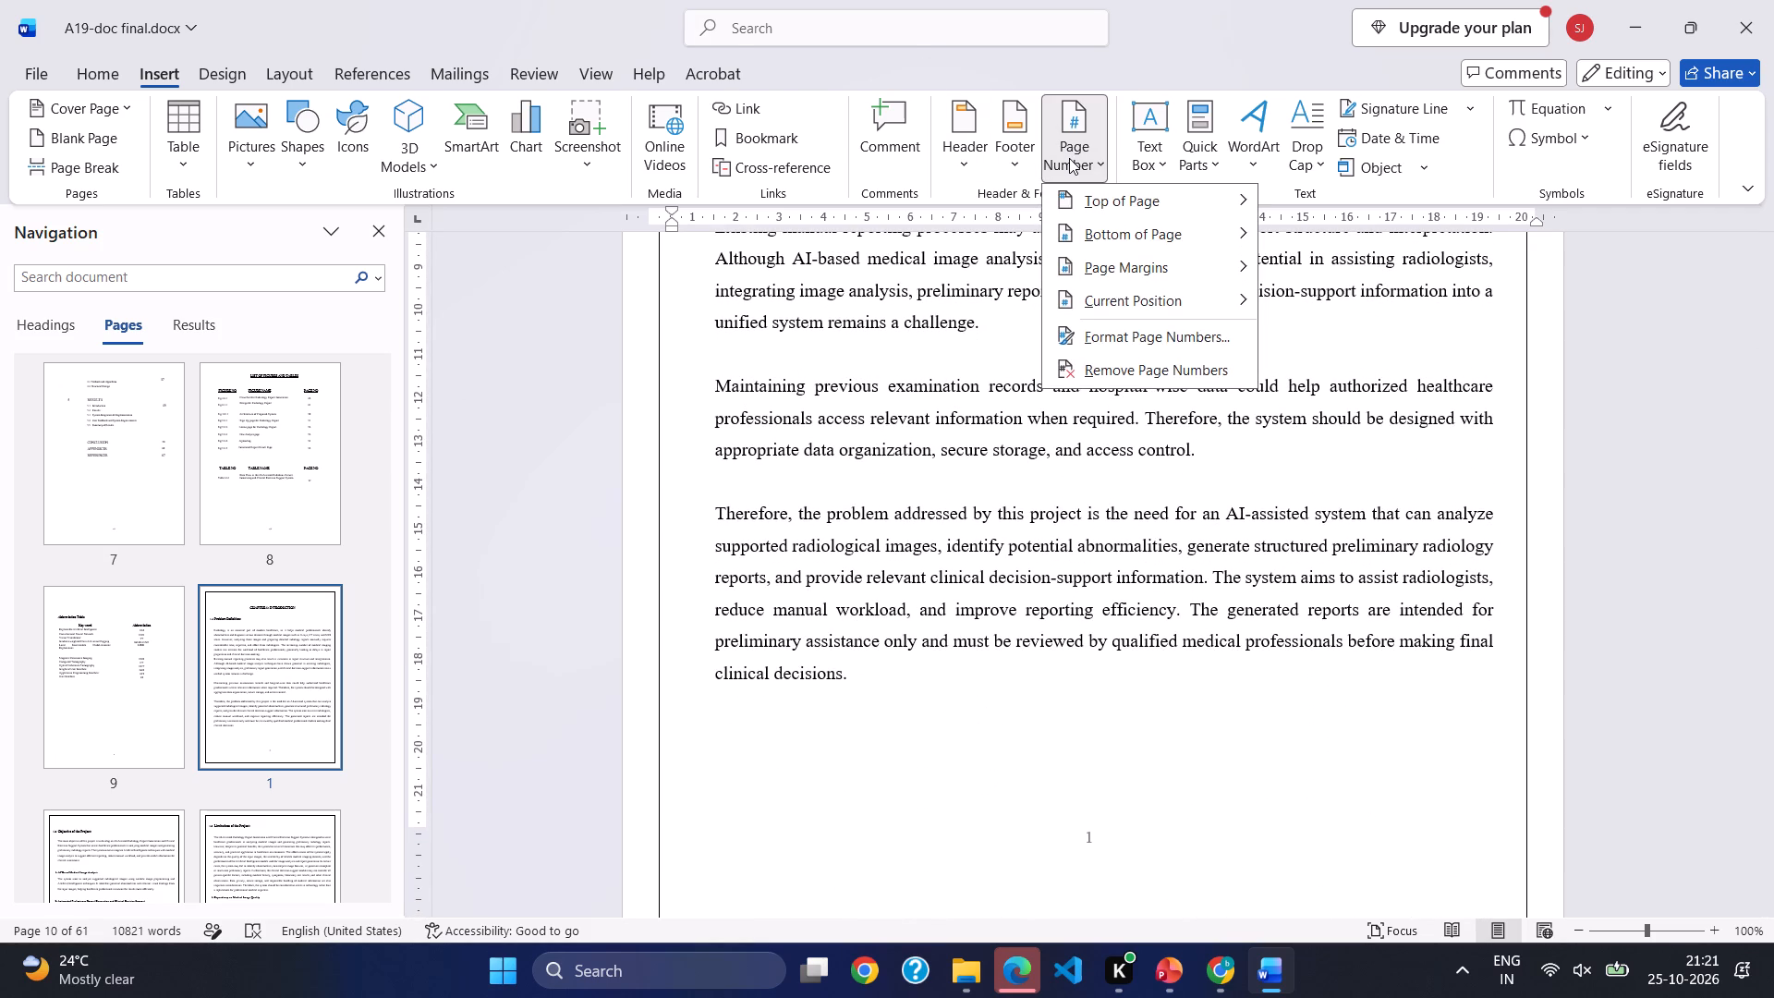
left_click(1144, 328)
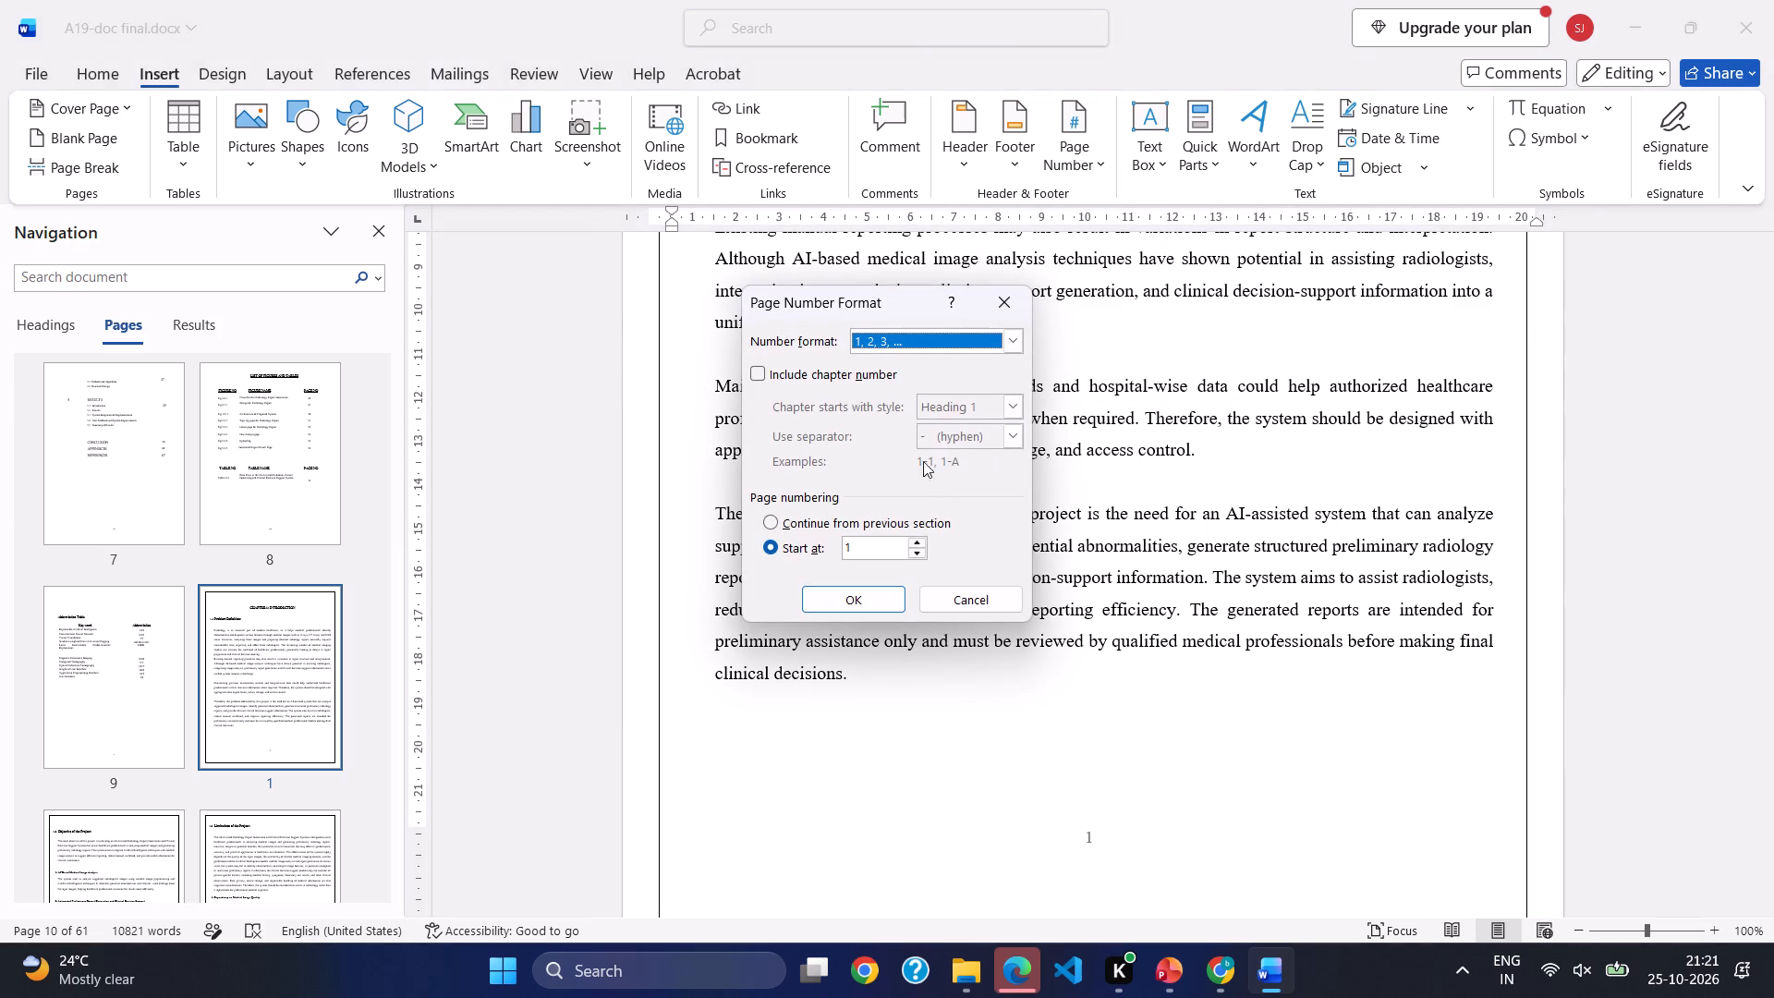
left_click(882, 542)
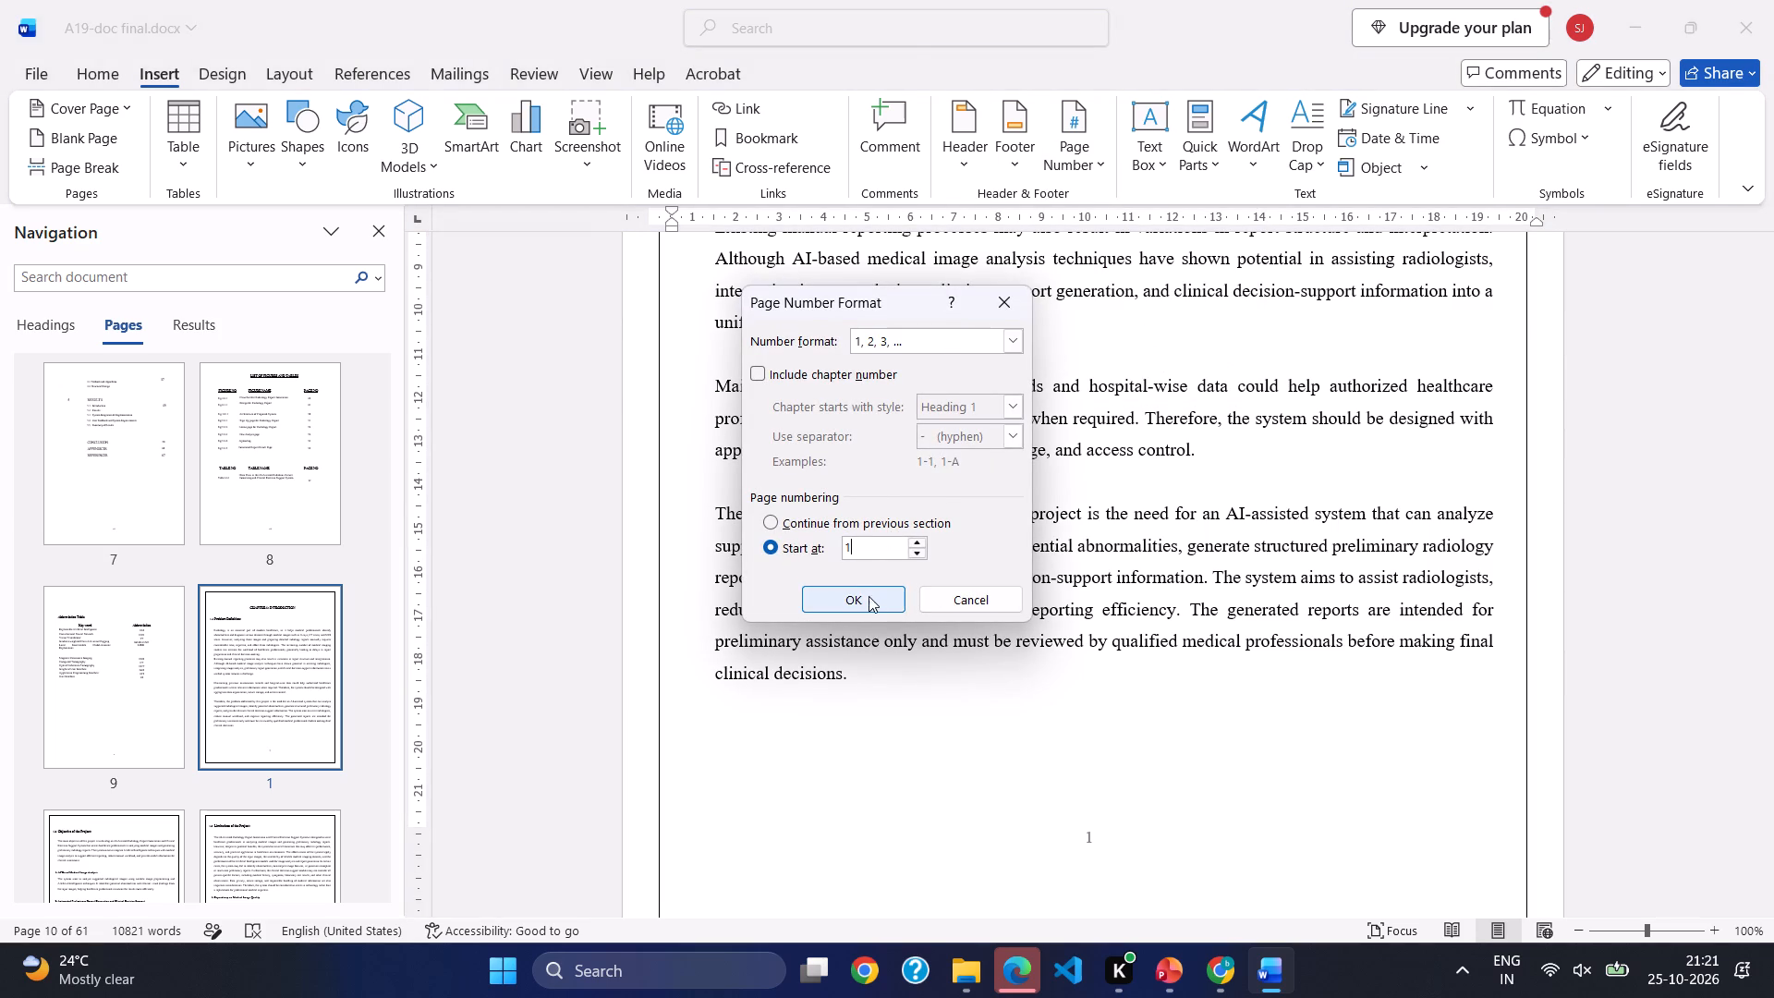
left_click(849, 603)
Check the footer page numbers on the pages from 1.2 Objective of the Project through the start of Chapter 3: Methodology.
scroll(849, 603, "down", 3)
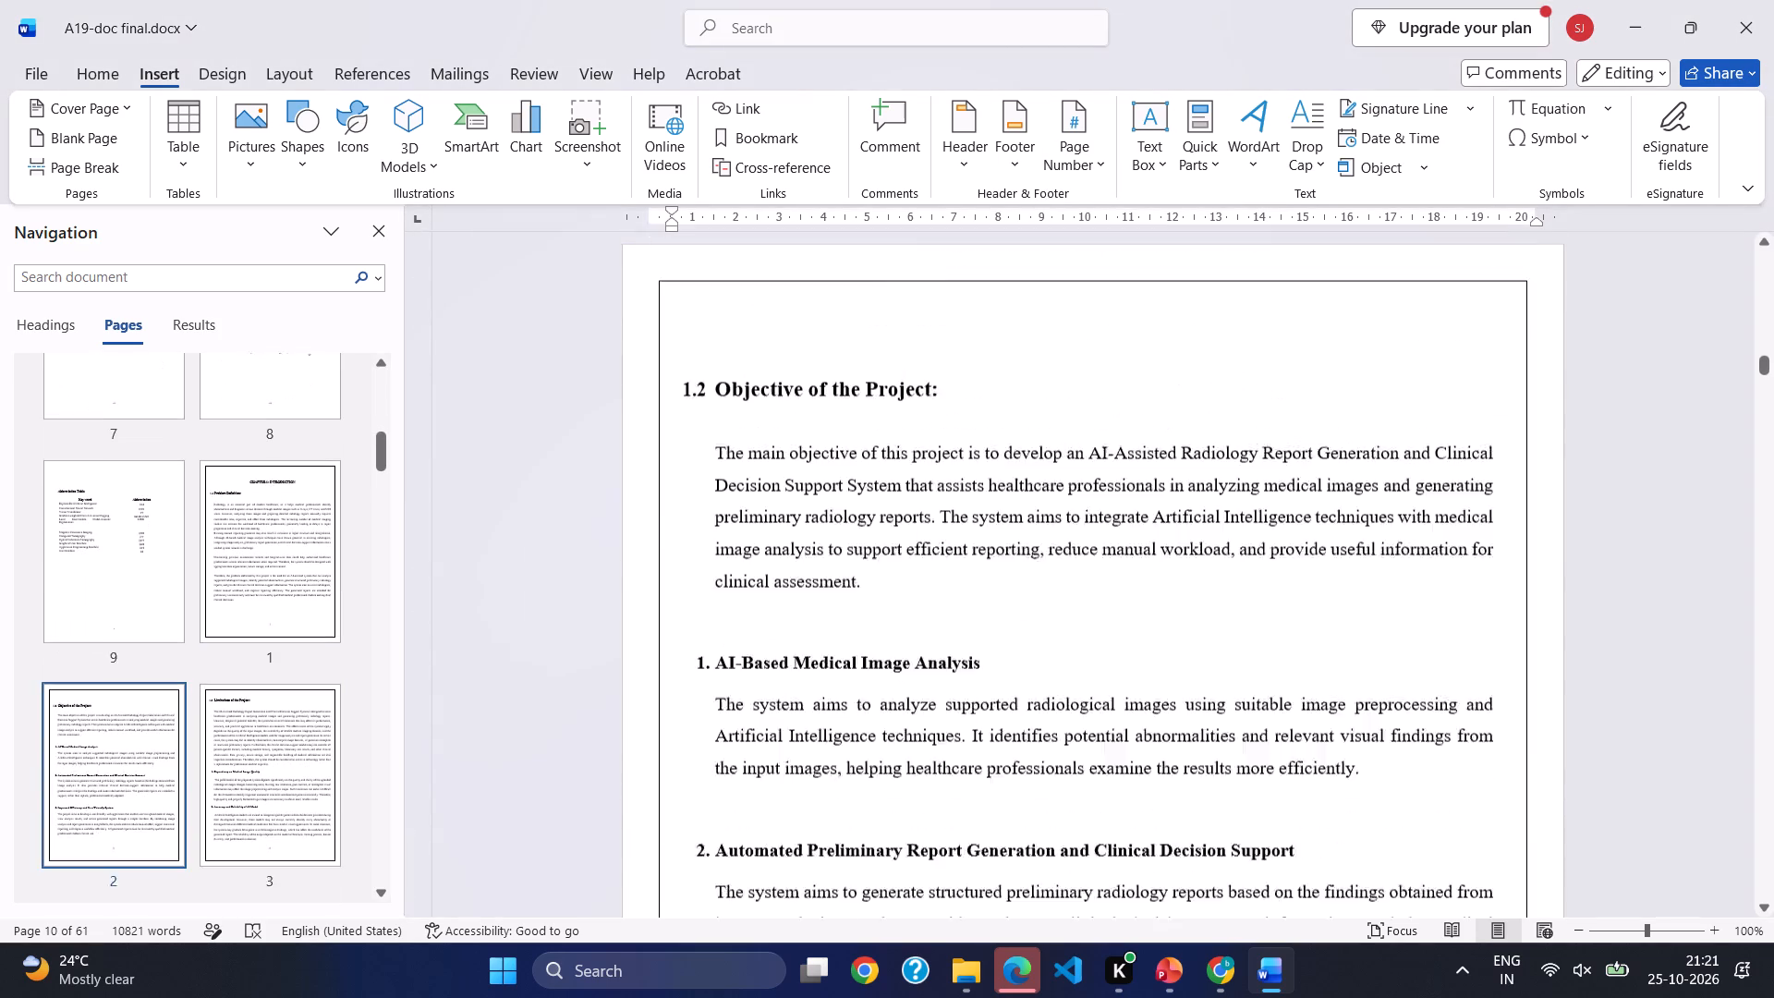
scroll(849, 603, "down", 12)
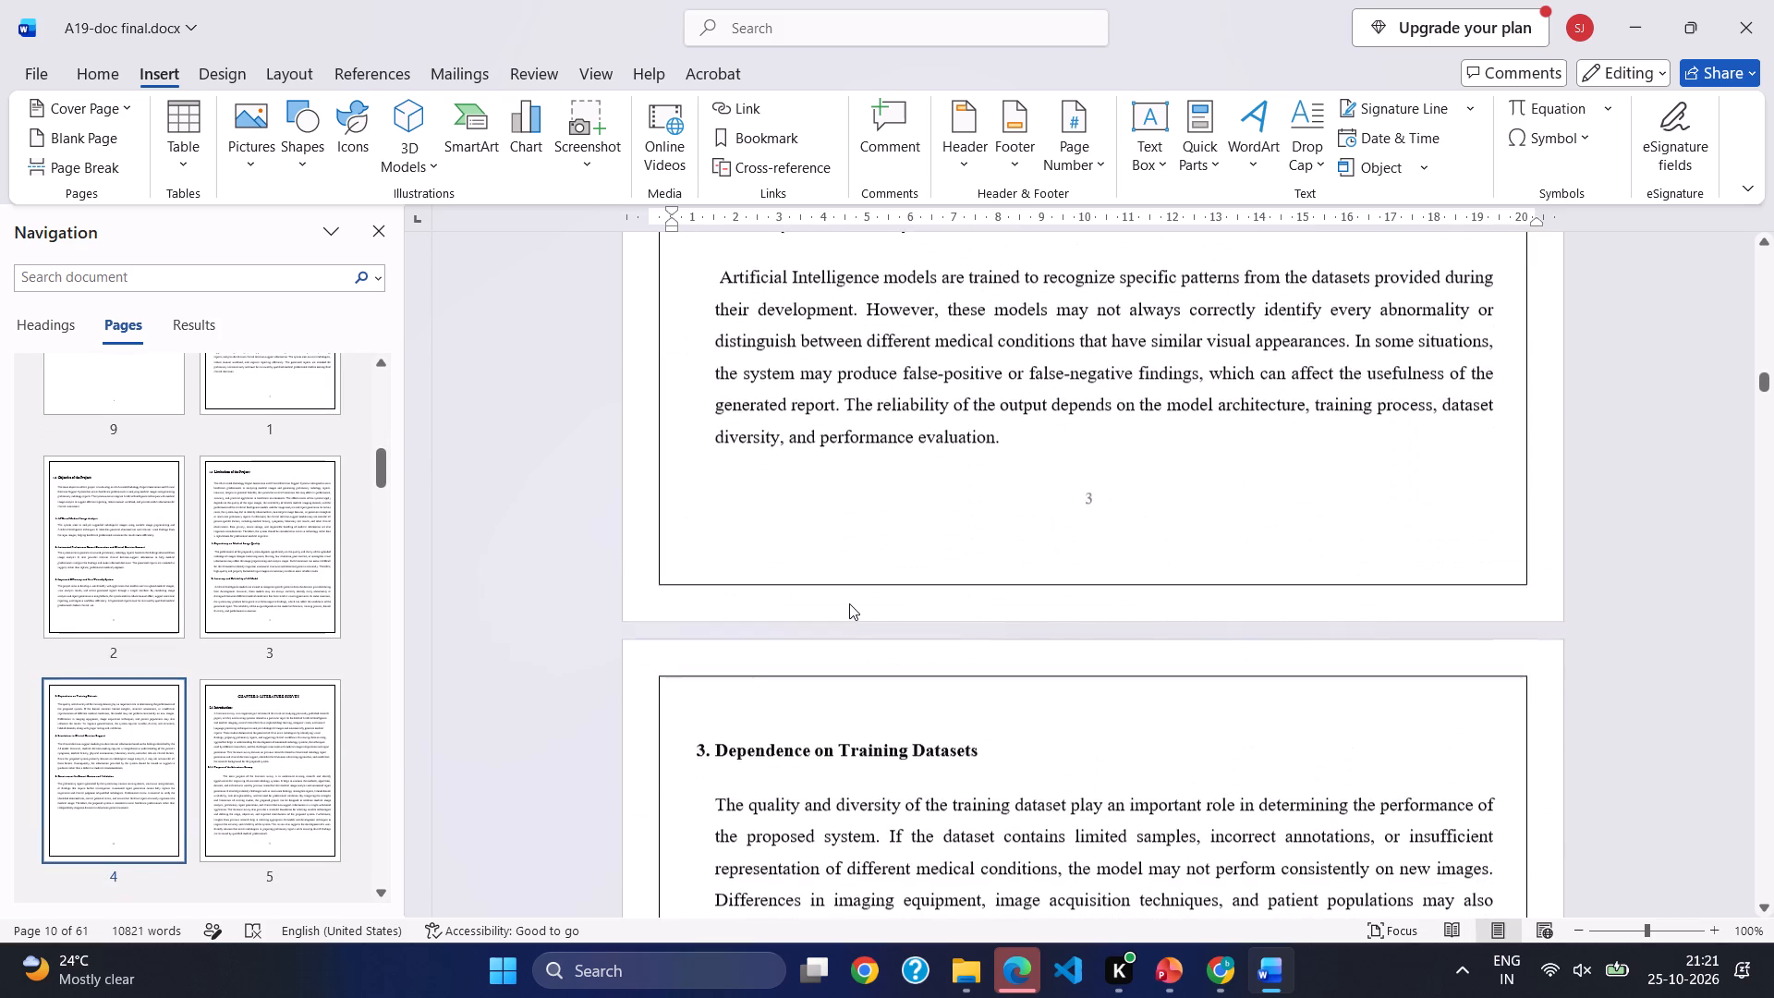
scroll(849, 603, "down", 9)
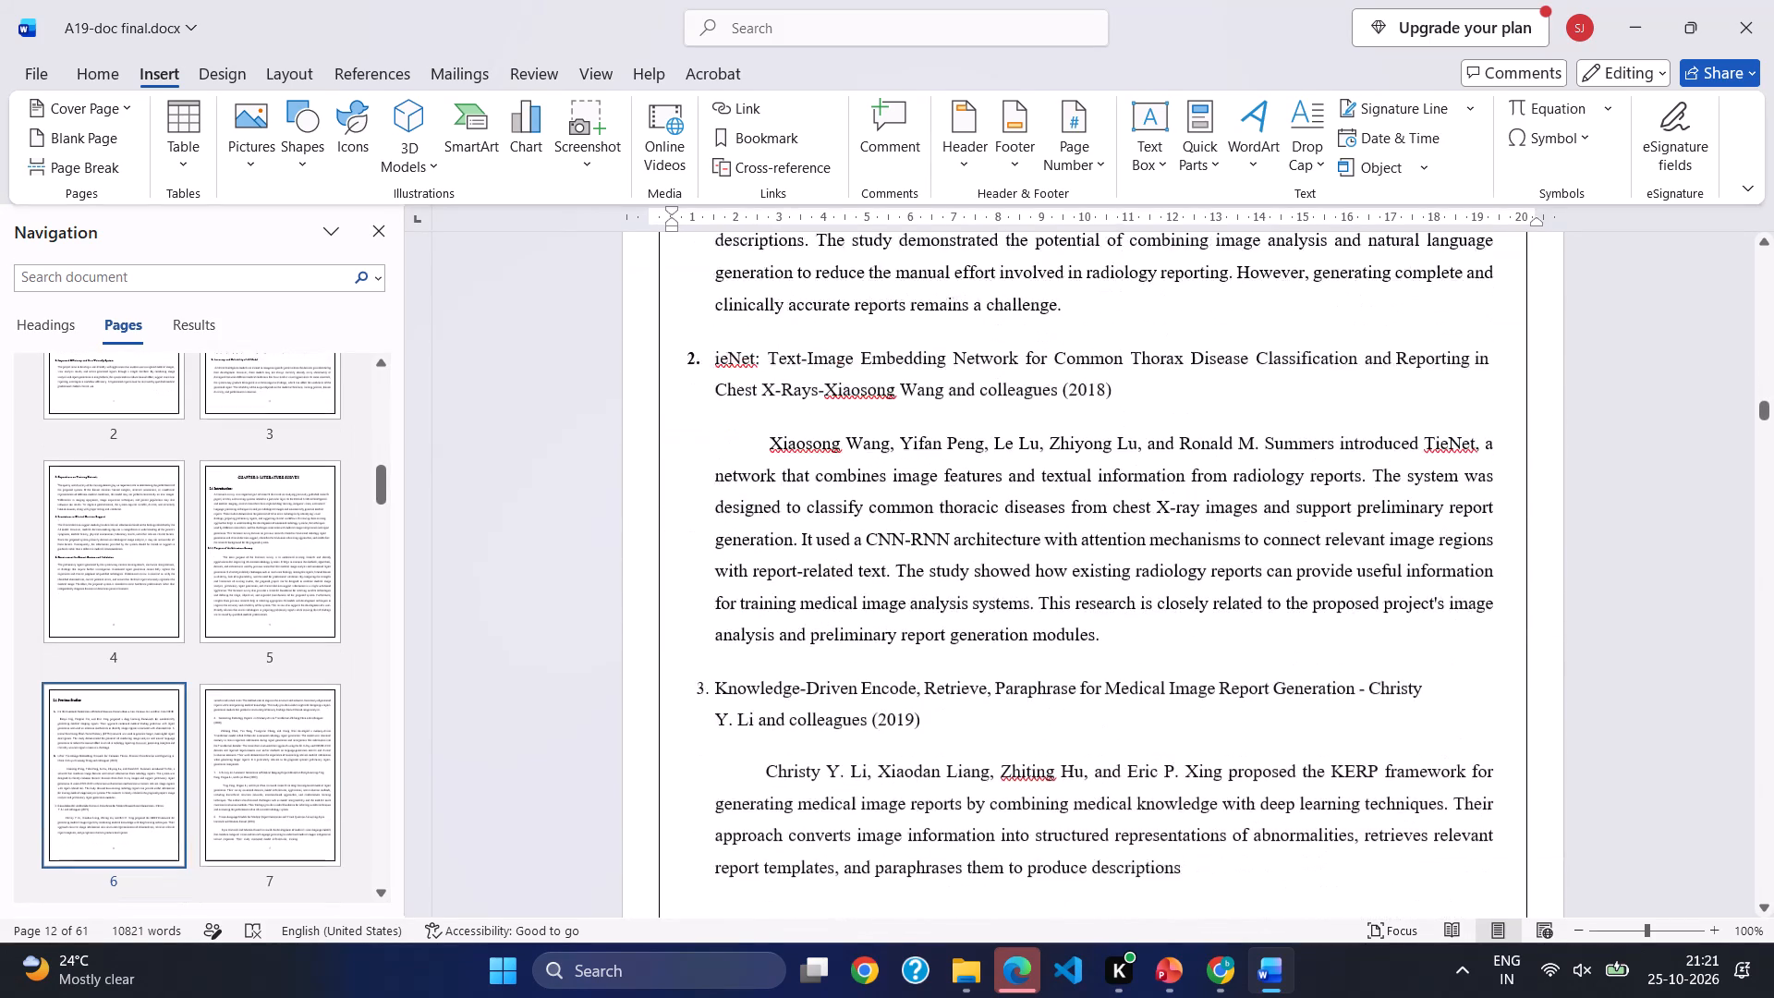
scroll(849, 603, "down", 5)
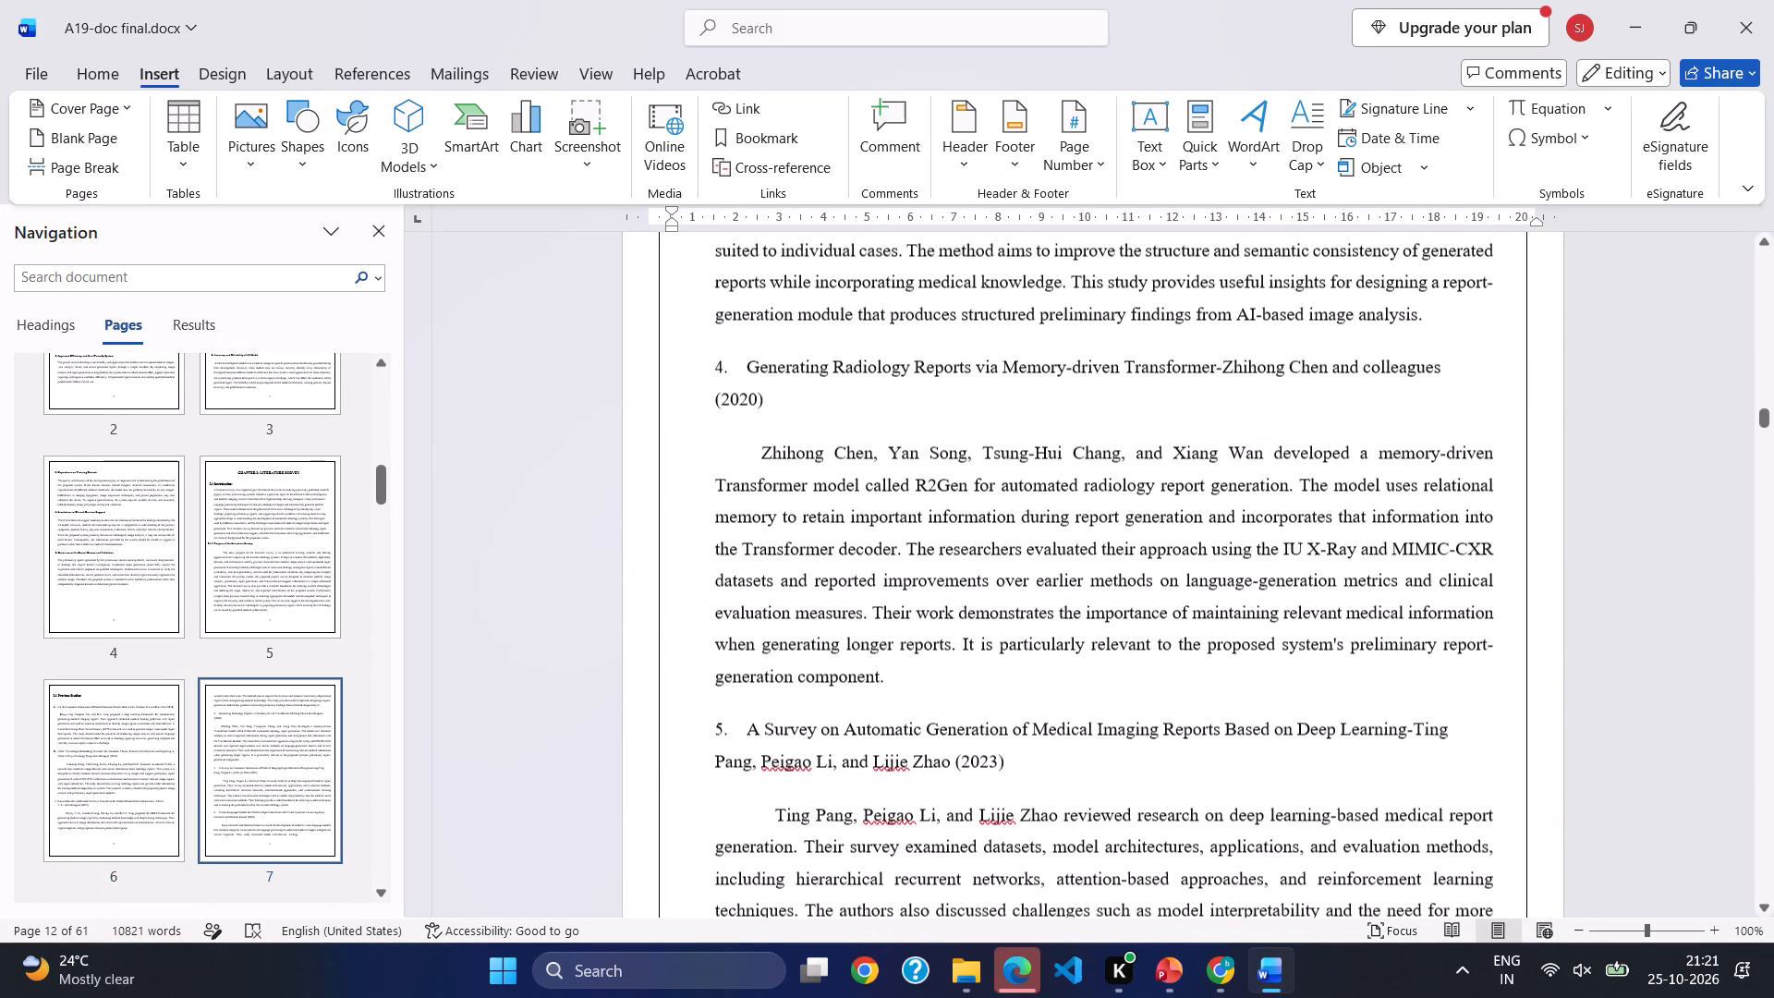
scroll(849, 603, "down", 5)
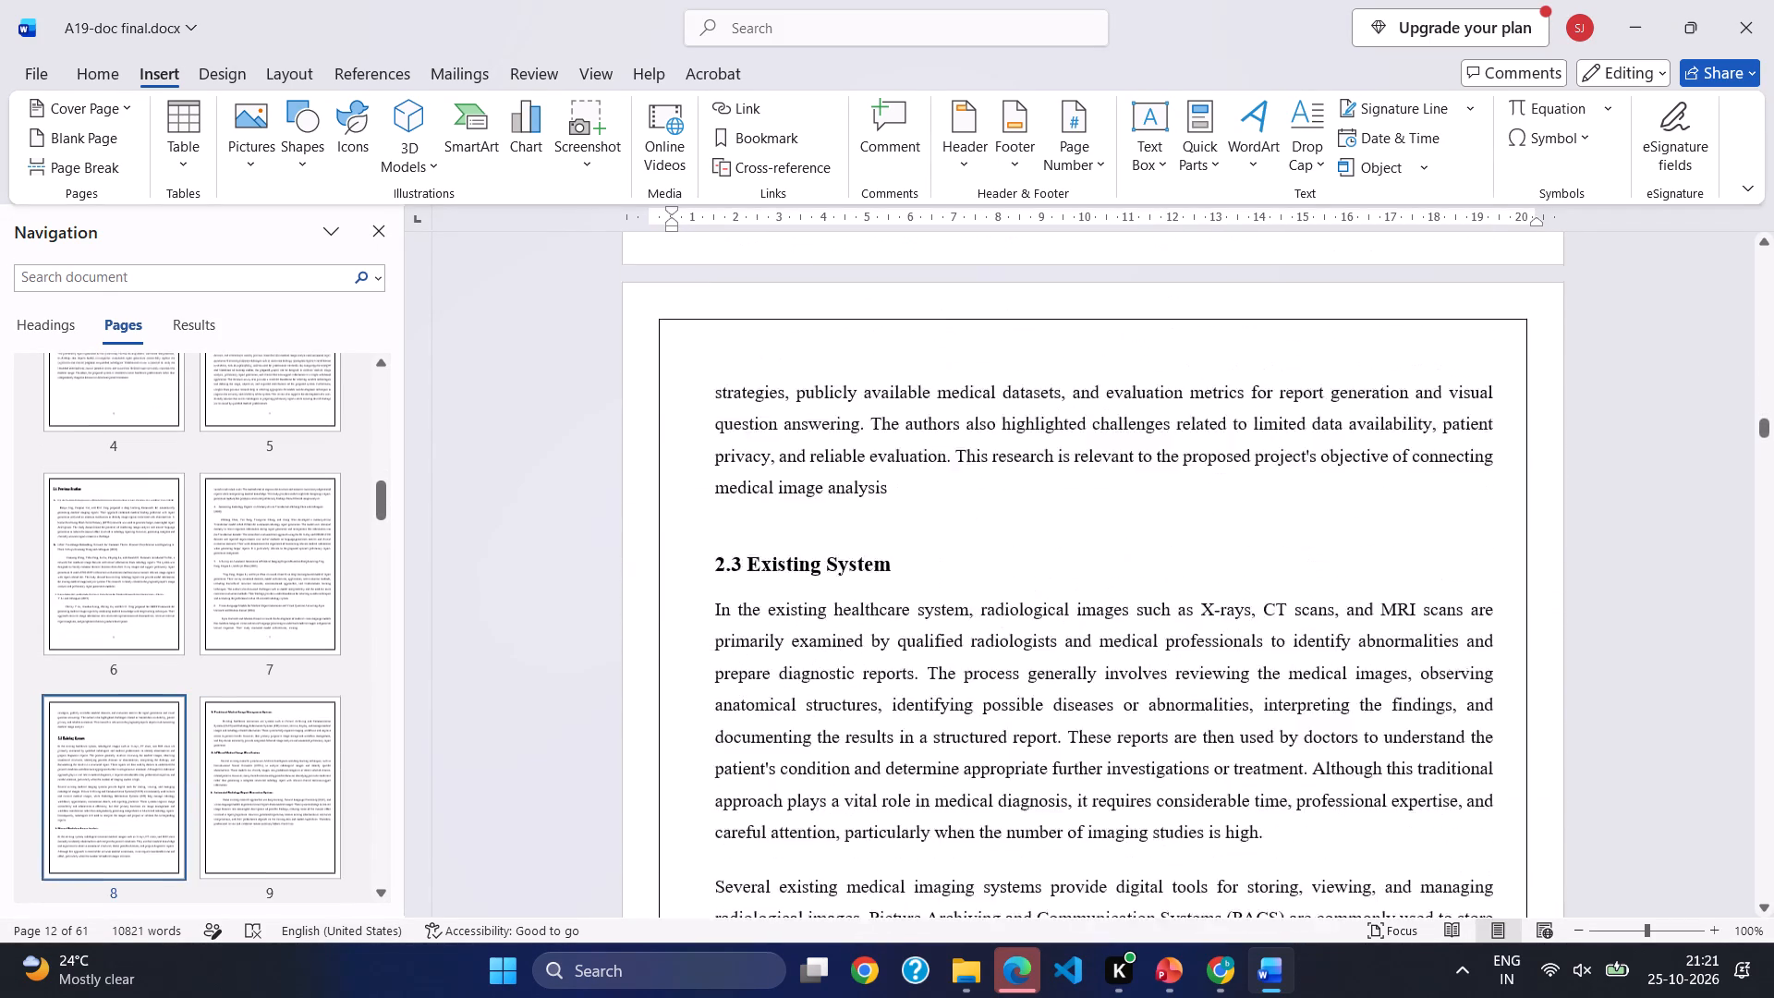
scroll(849, 603, "down", 5)
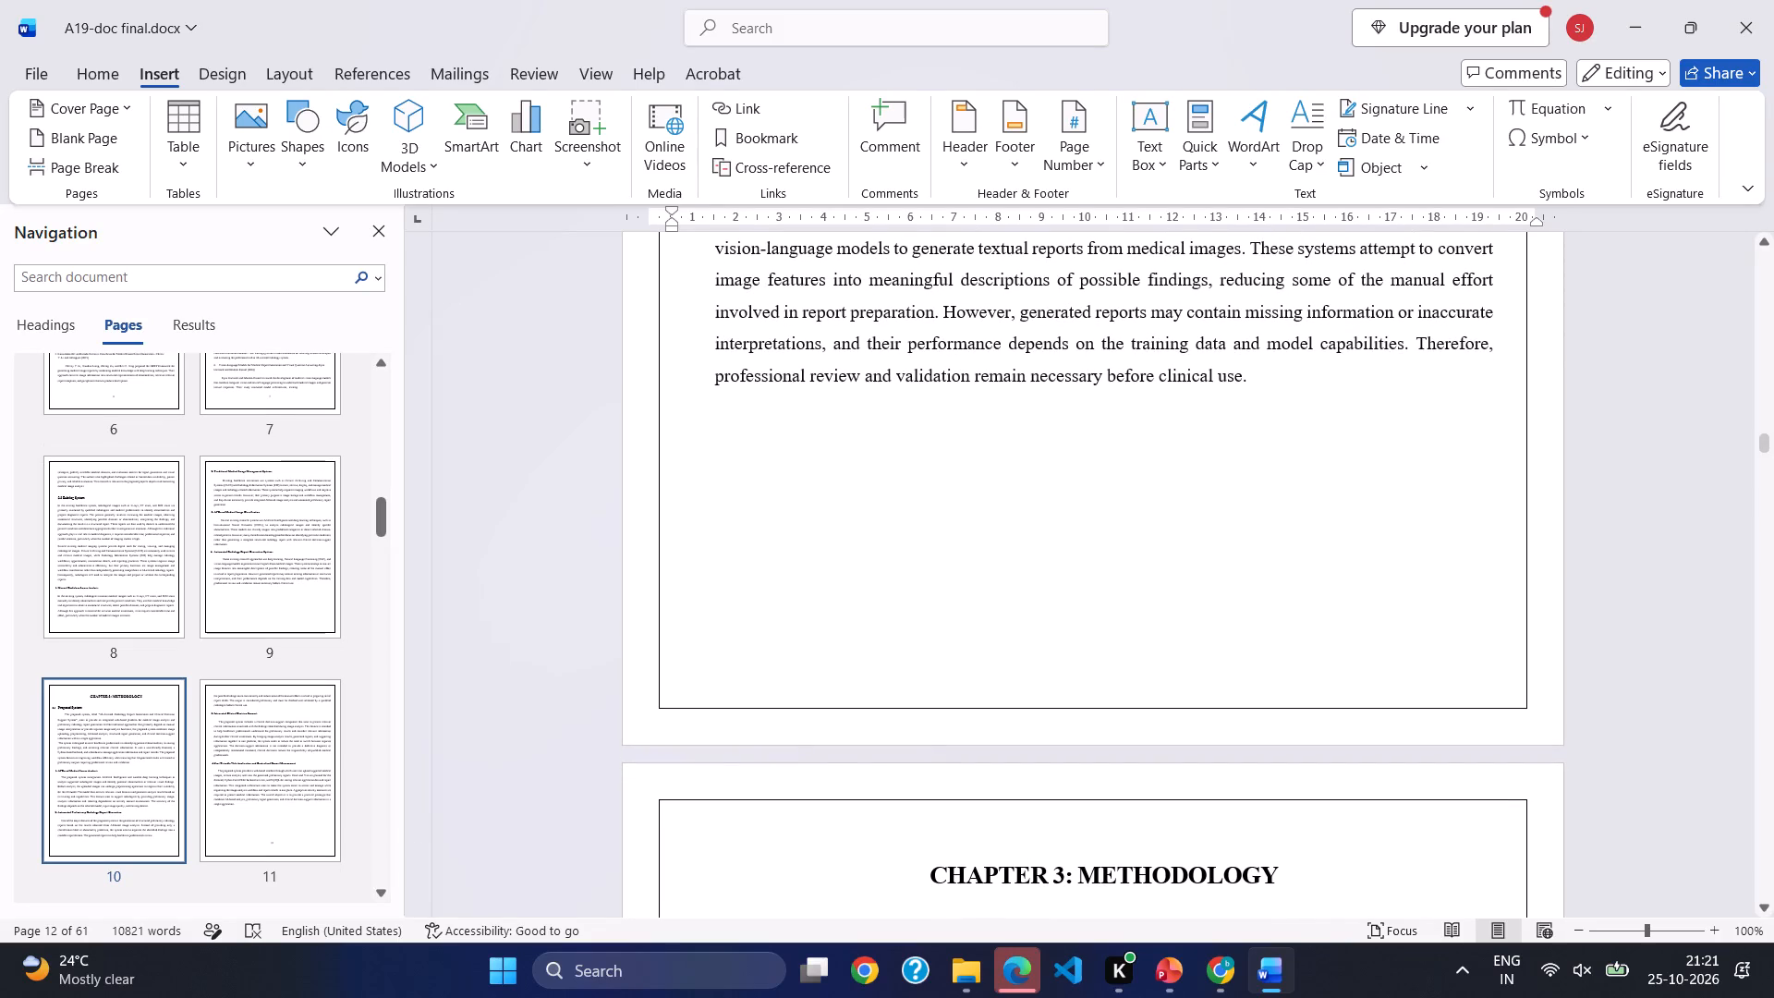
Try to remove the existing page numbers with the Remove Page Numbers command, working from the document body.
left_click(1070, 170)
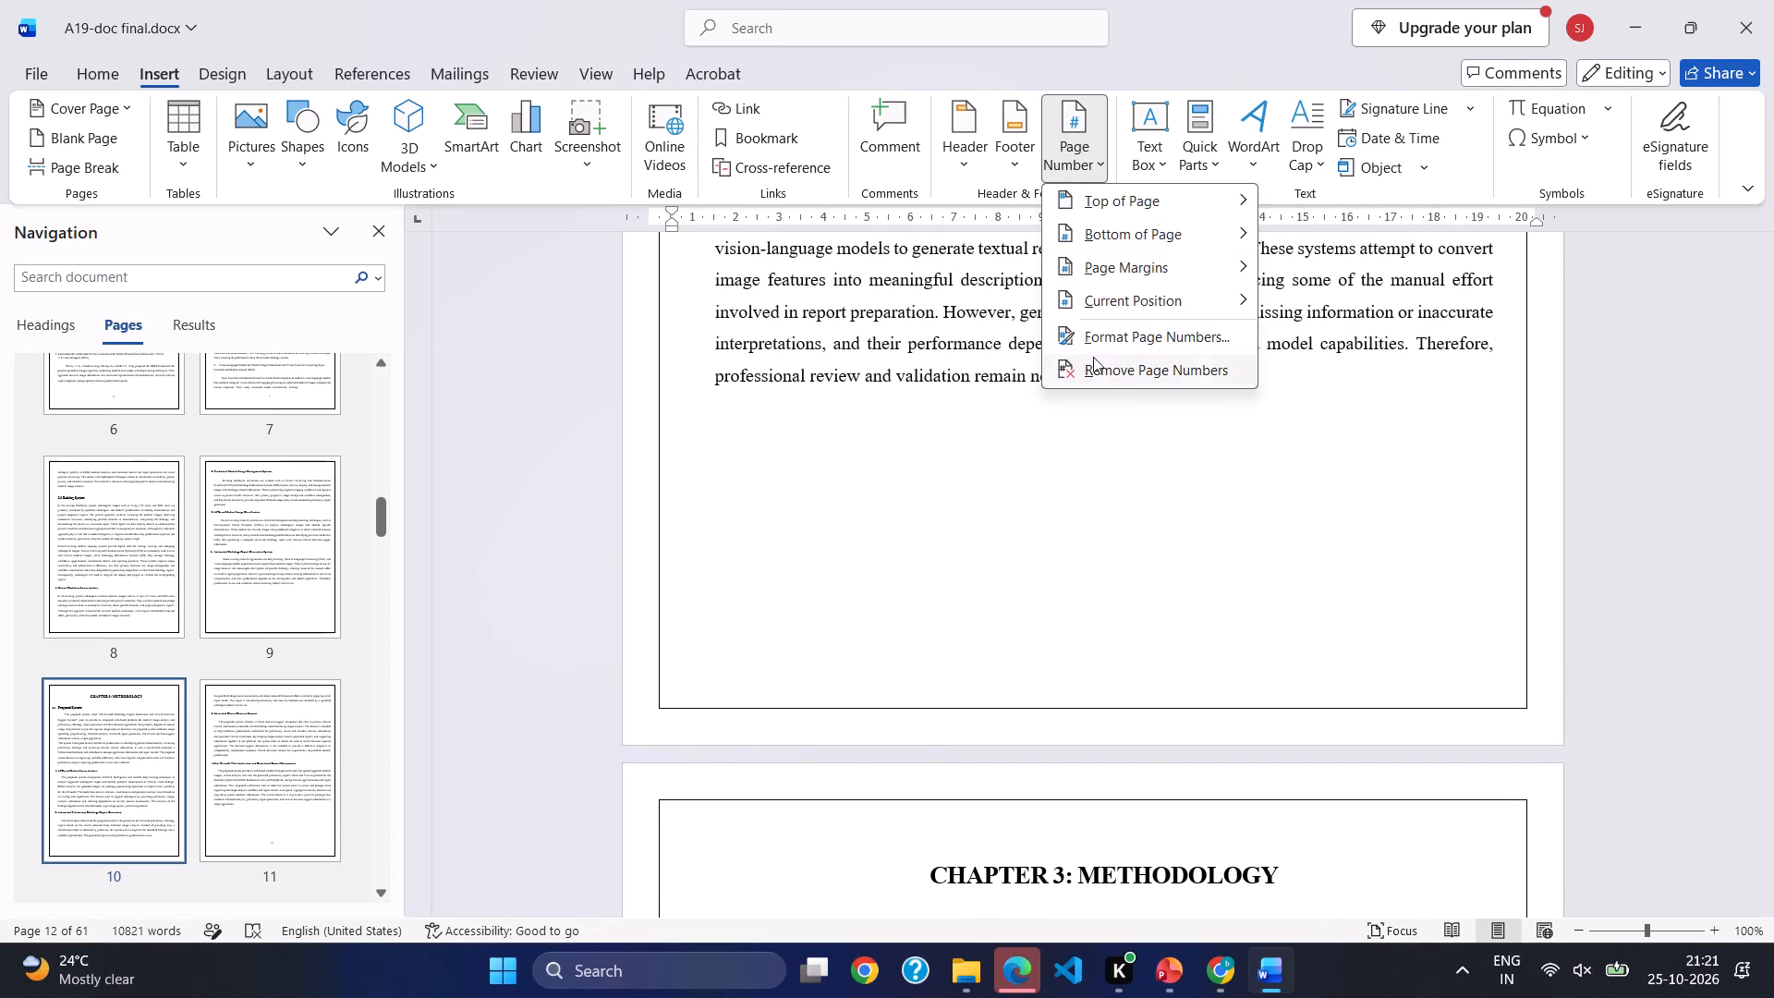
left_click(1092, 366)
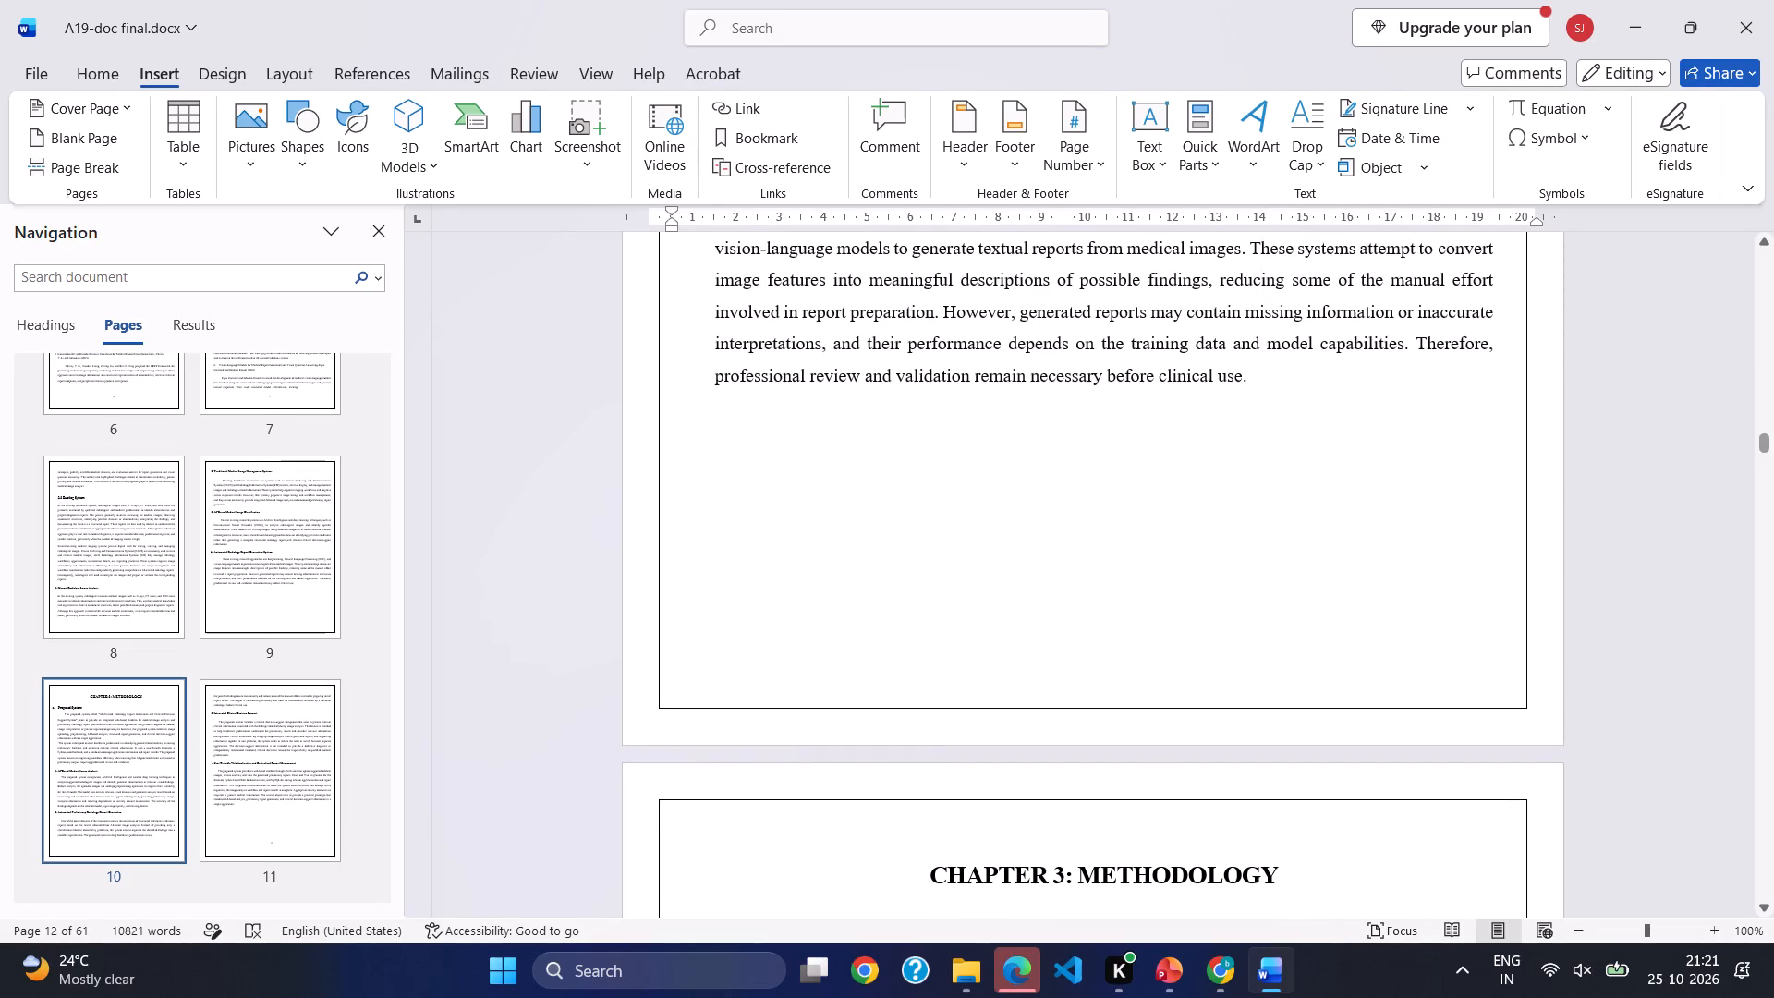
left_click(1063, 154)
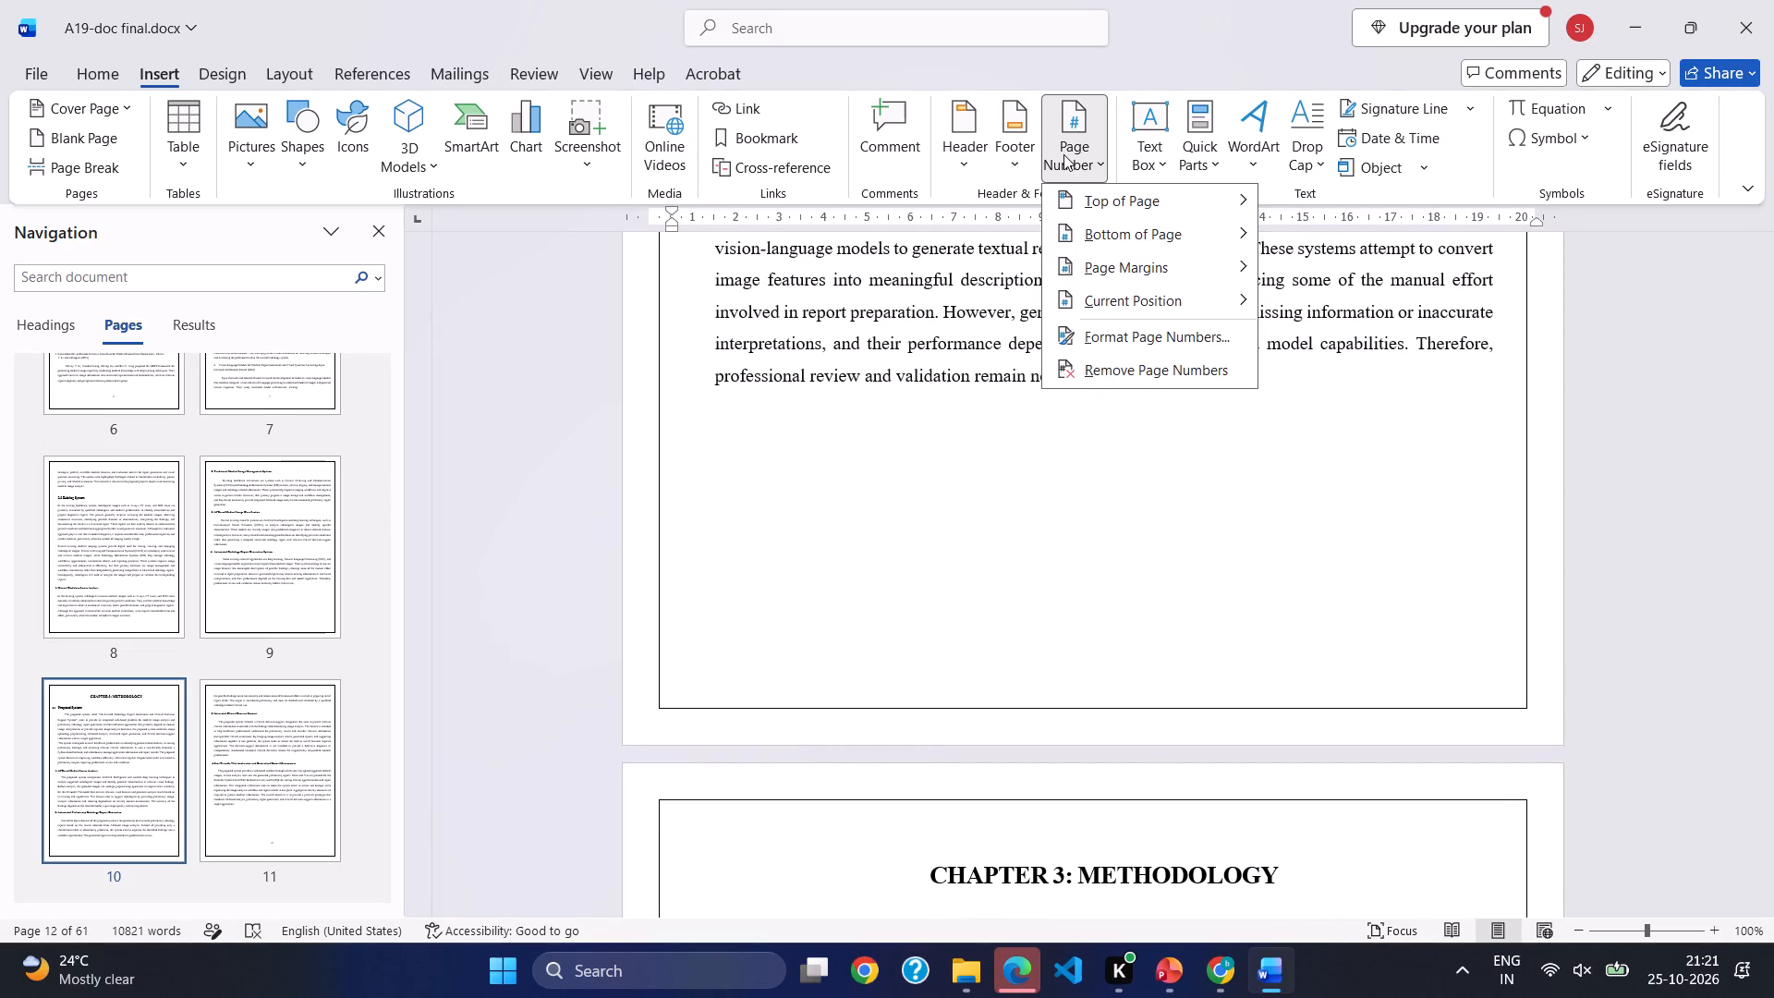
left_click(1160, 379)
Open the Section 24 footer on page 7 for editing and place the cursor beside its page number.
scroll(815, 666, "up", 9)
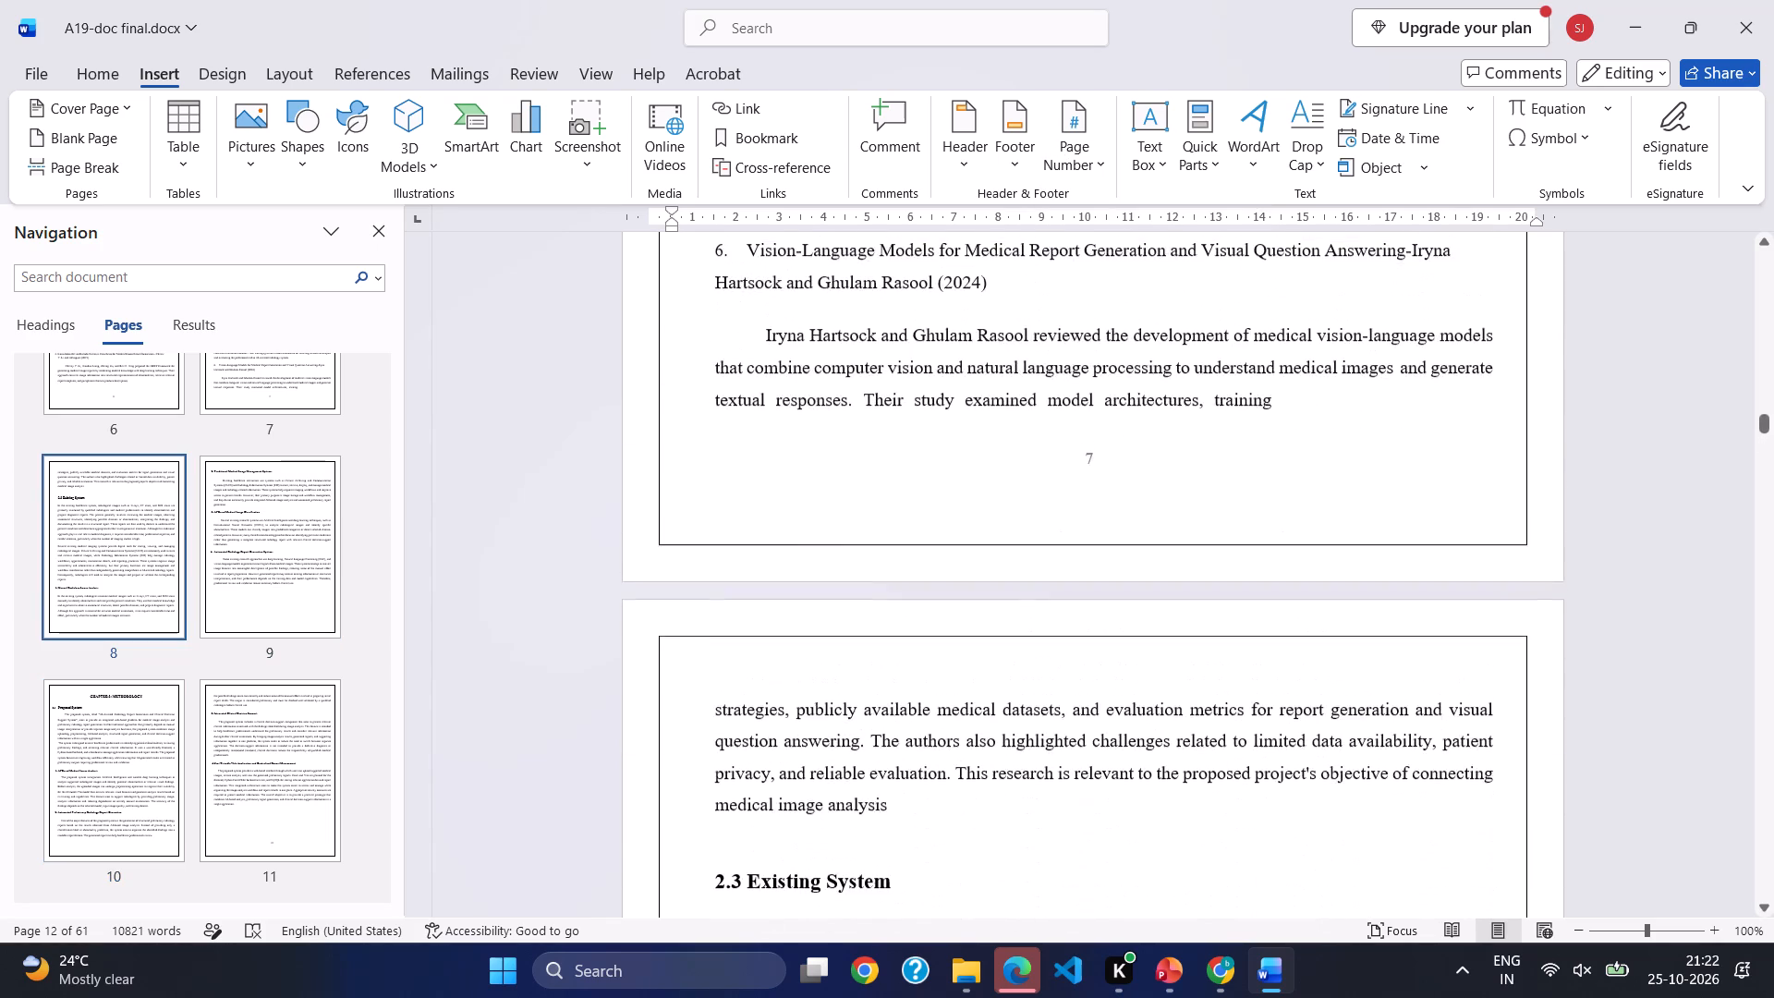
scroll(815, 666, "up", 1)
scroll(1135, 830, "down", 1)
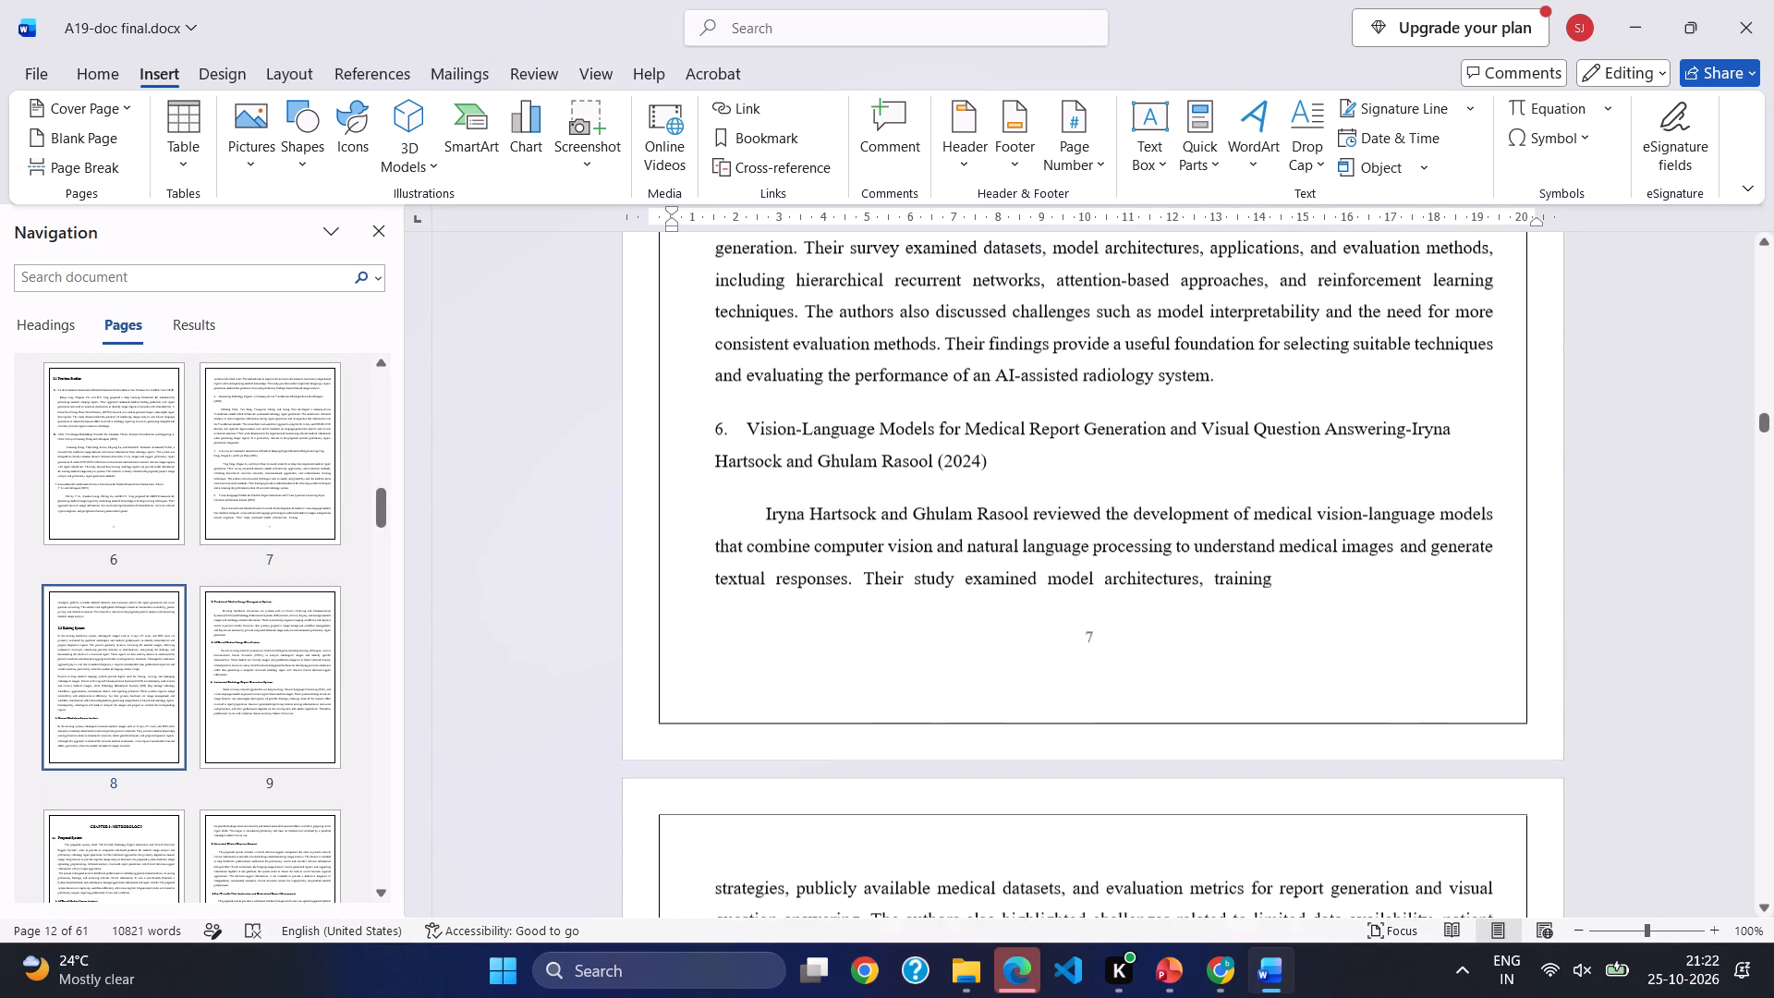
double_click(1091, 621)
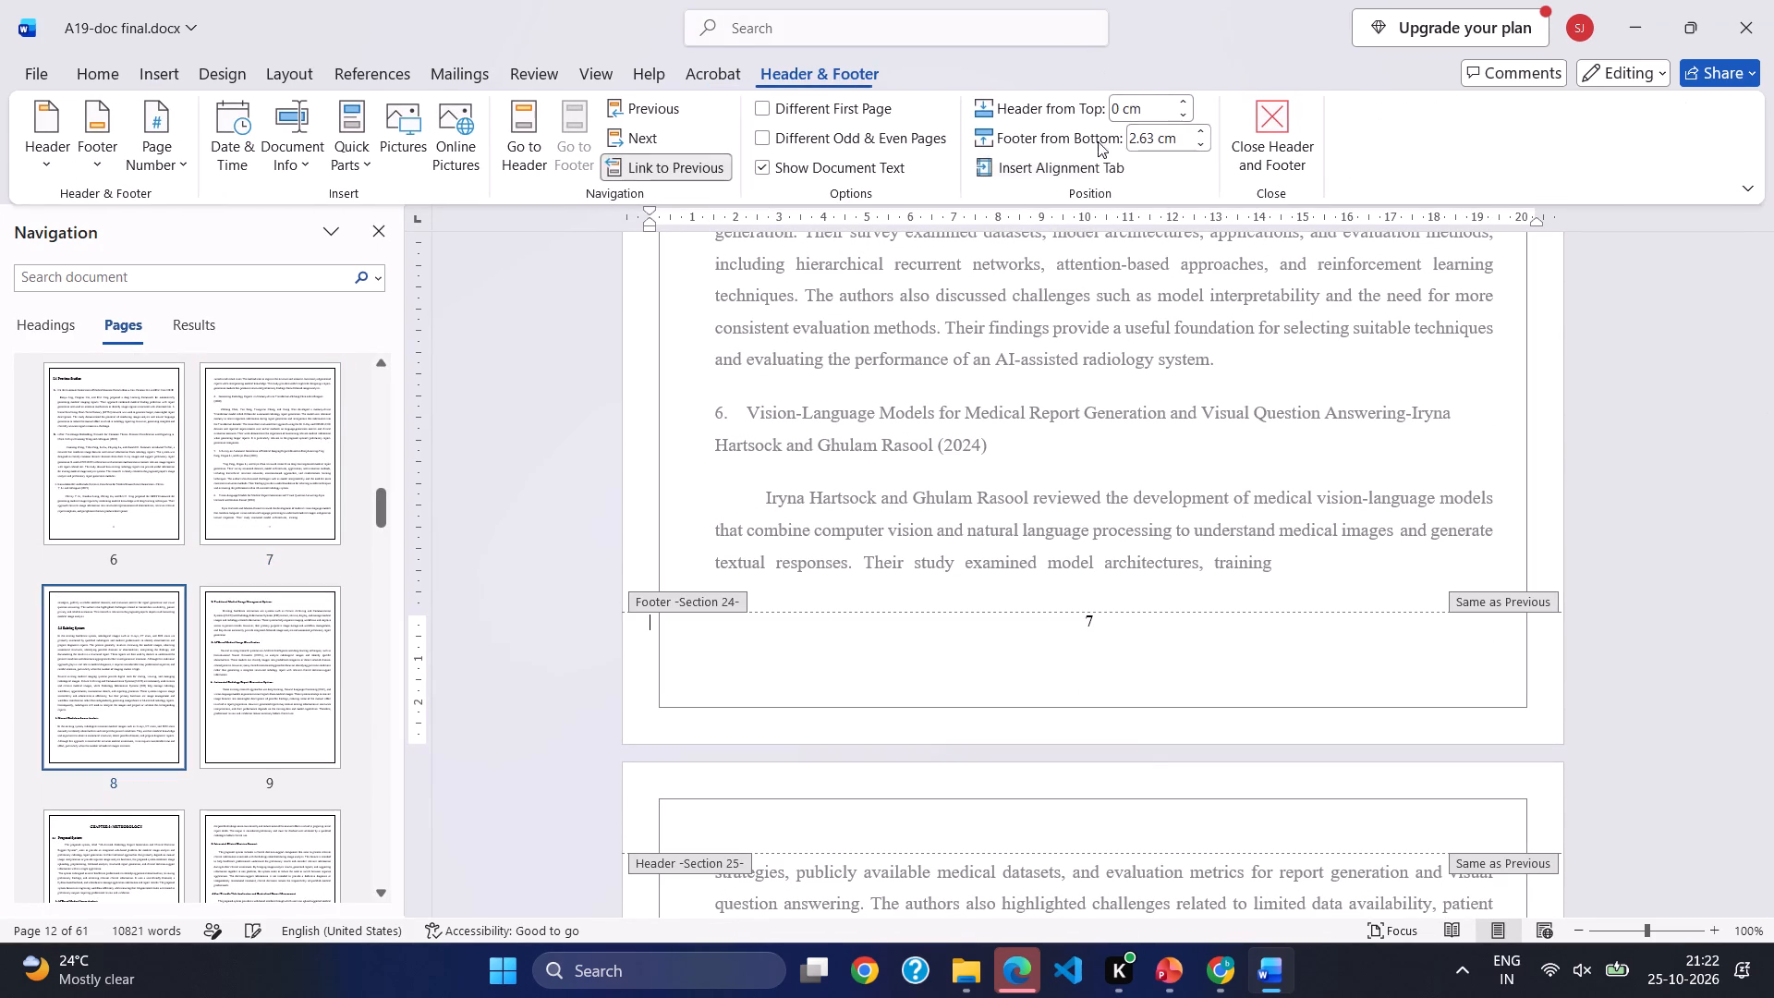
left_click(1110, 615)
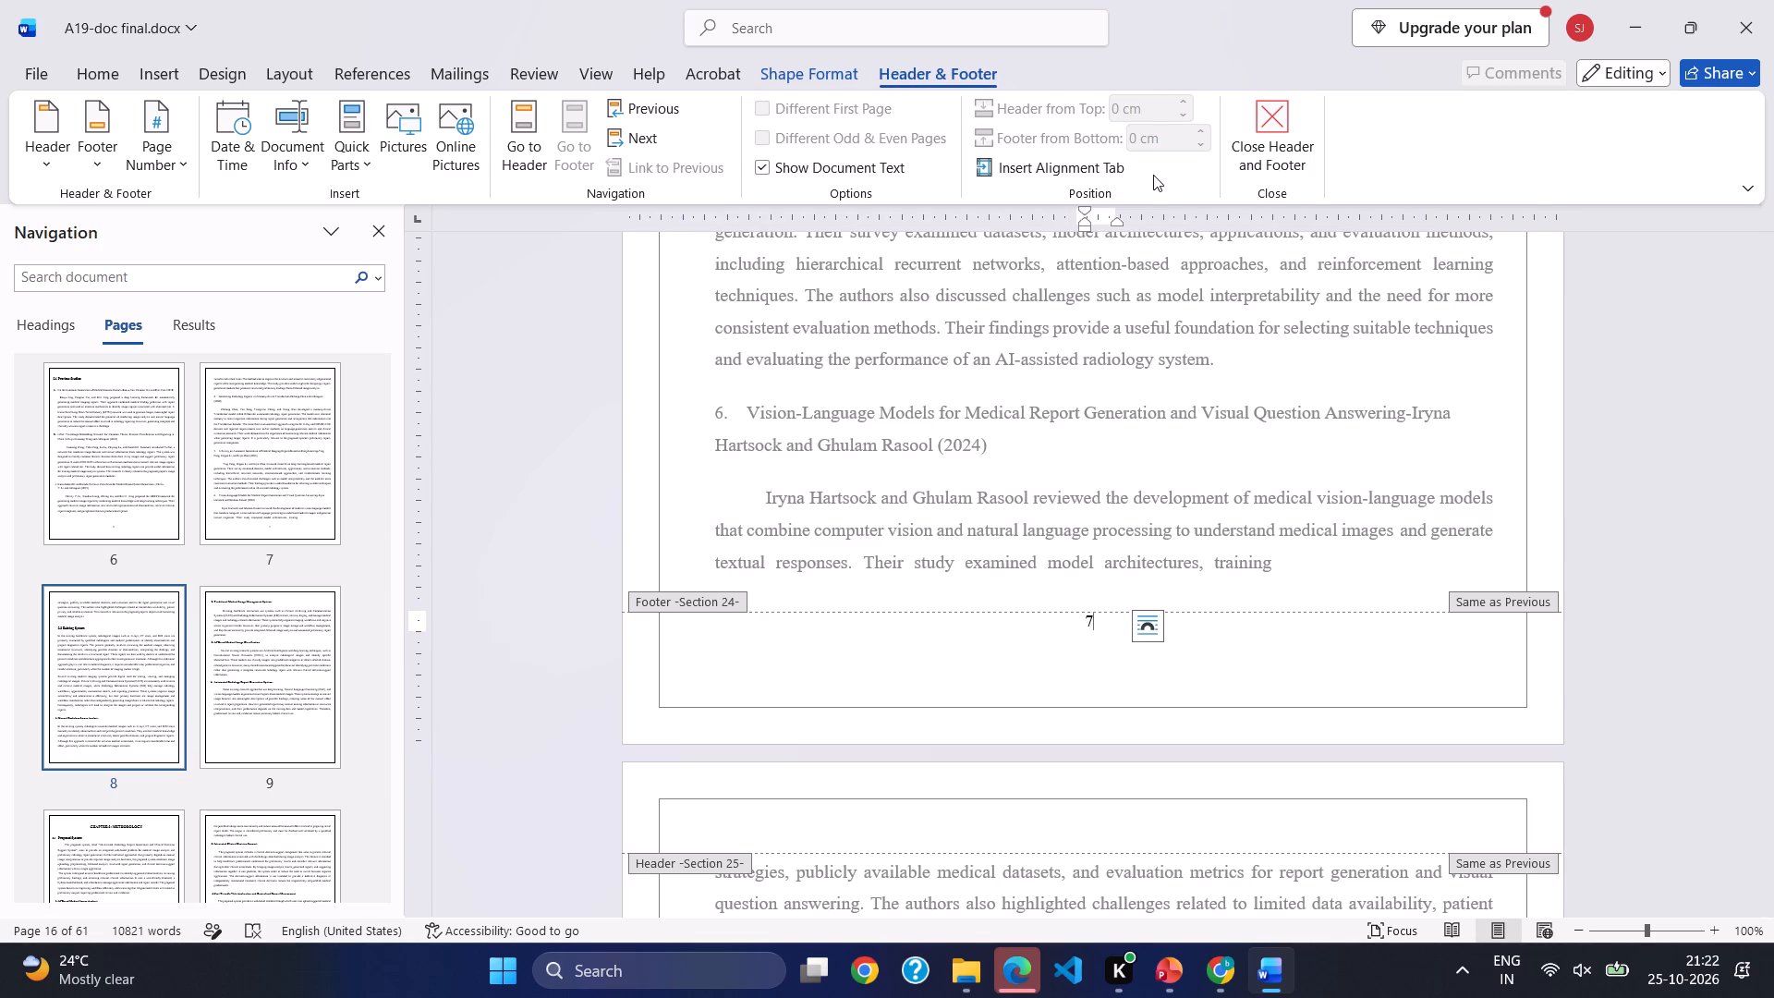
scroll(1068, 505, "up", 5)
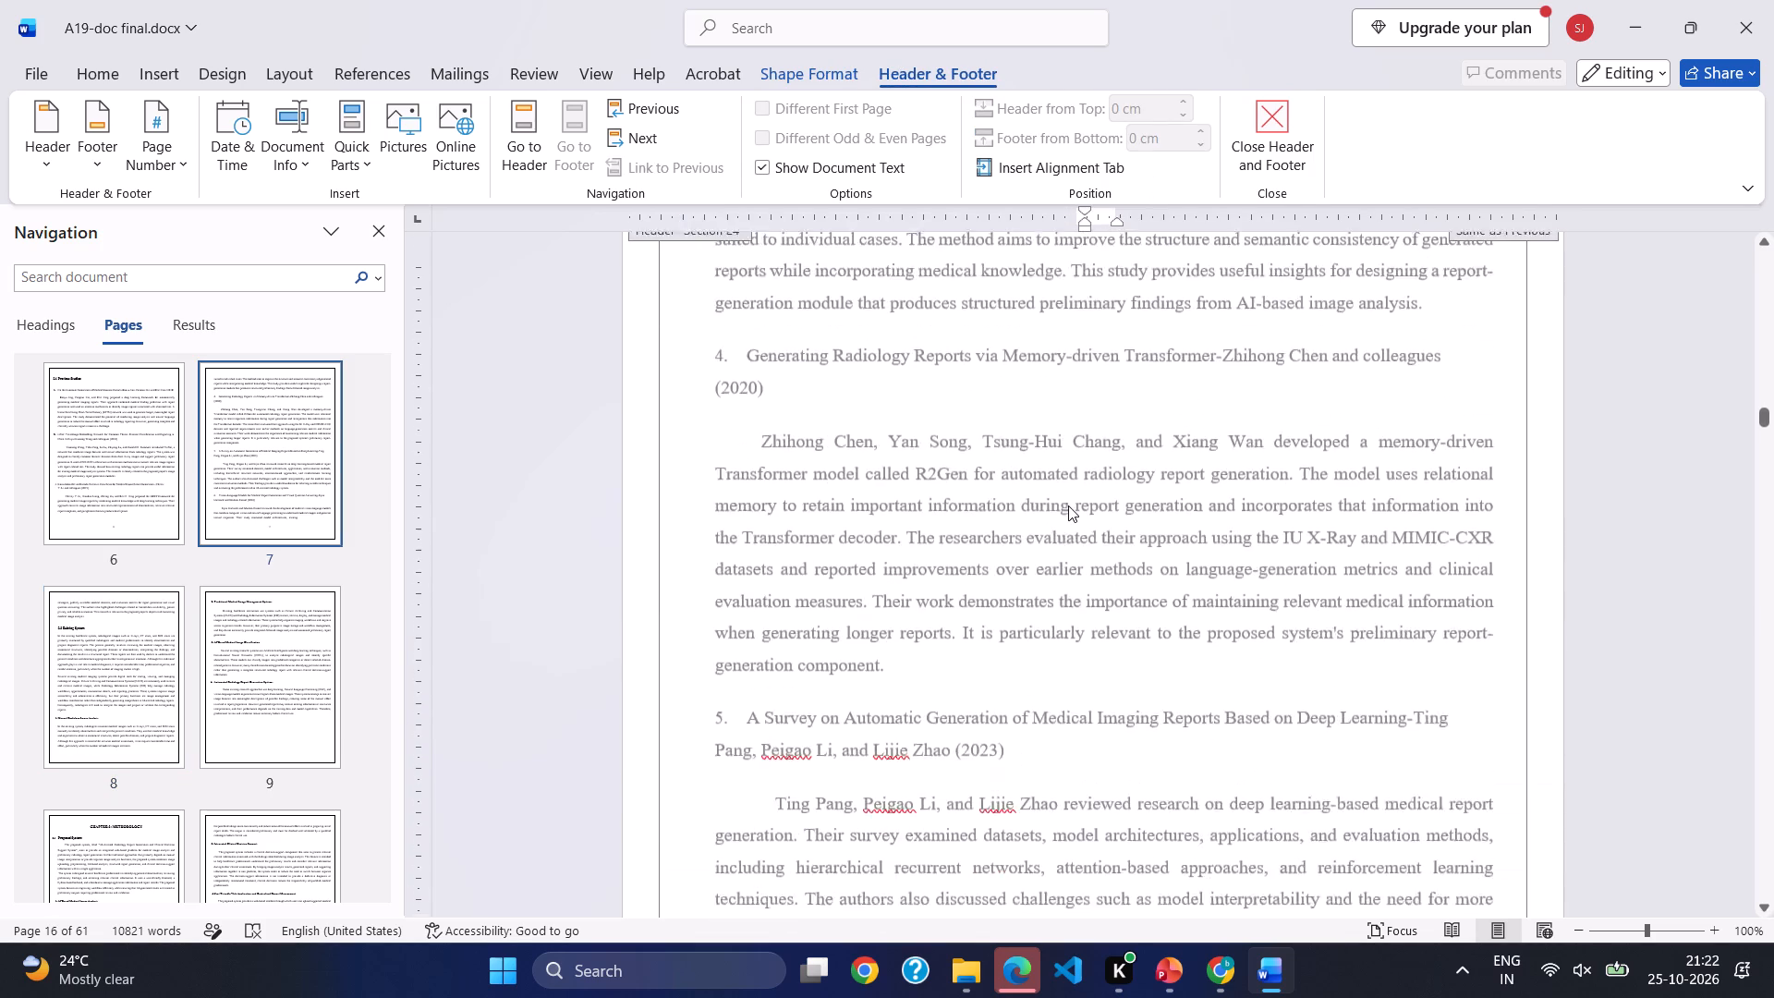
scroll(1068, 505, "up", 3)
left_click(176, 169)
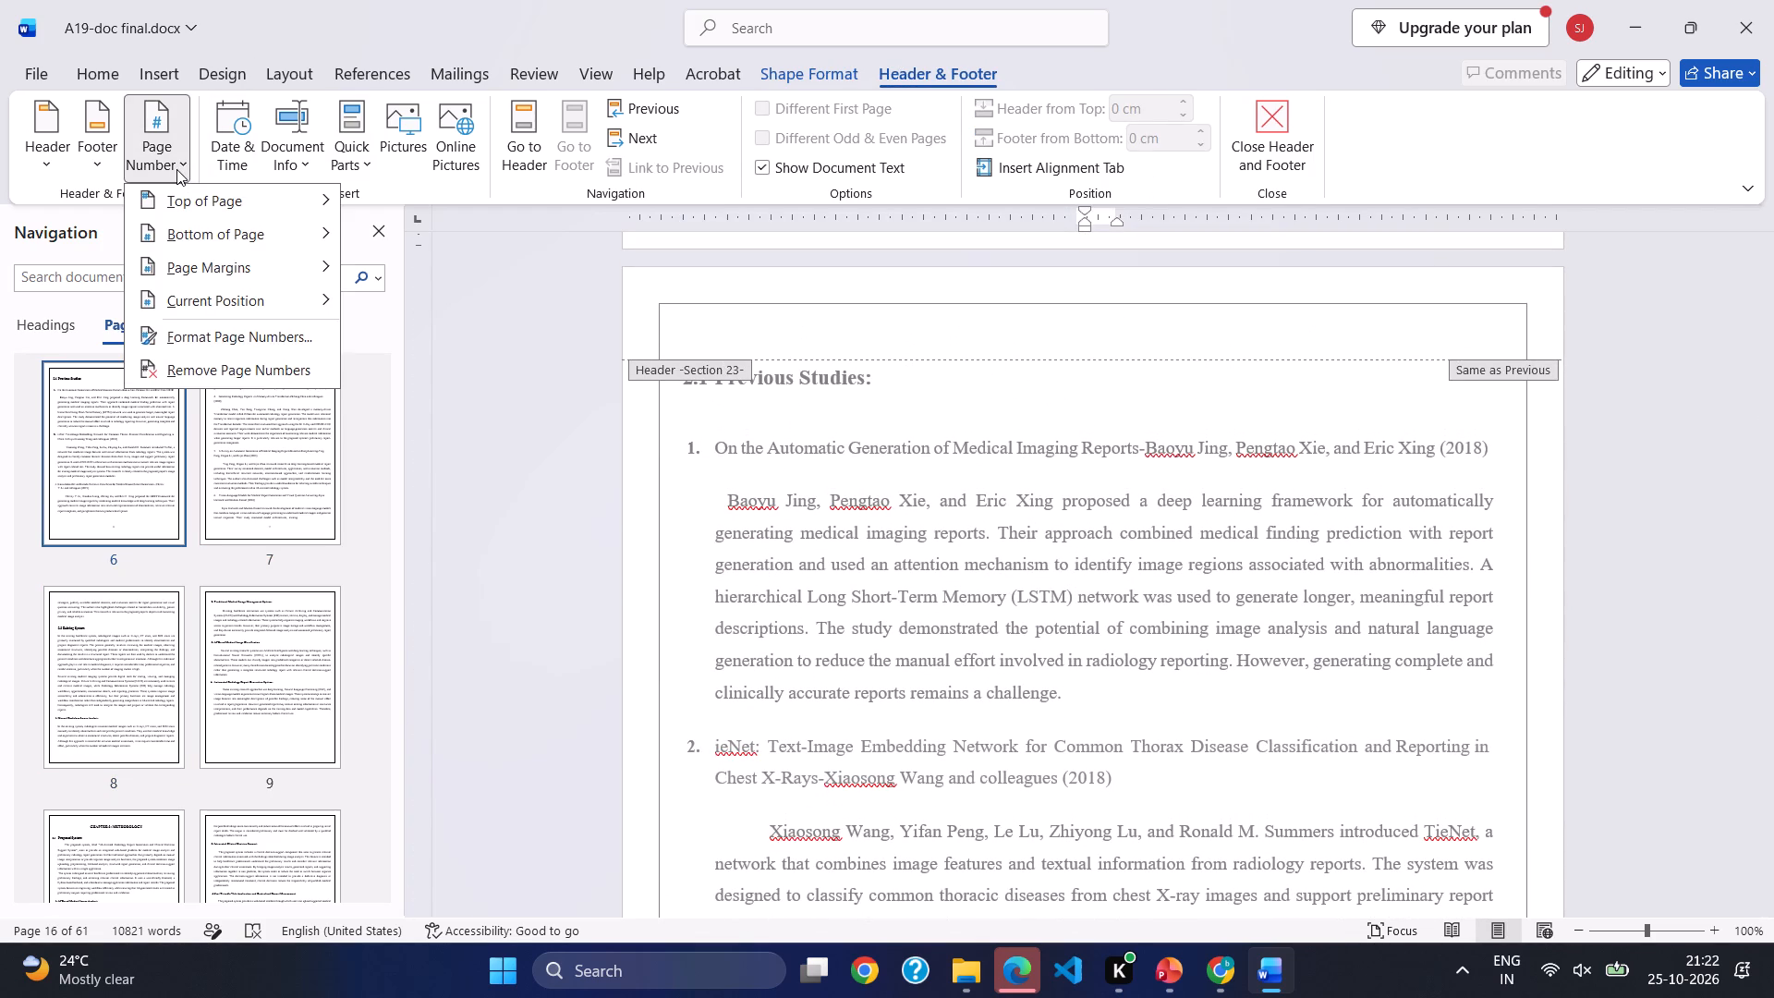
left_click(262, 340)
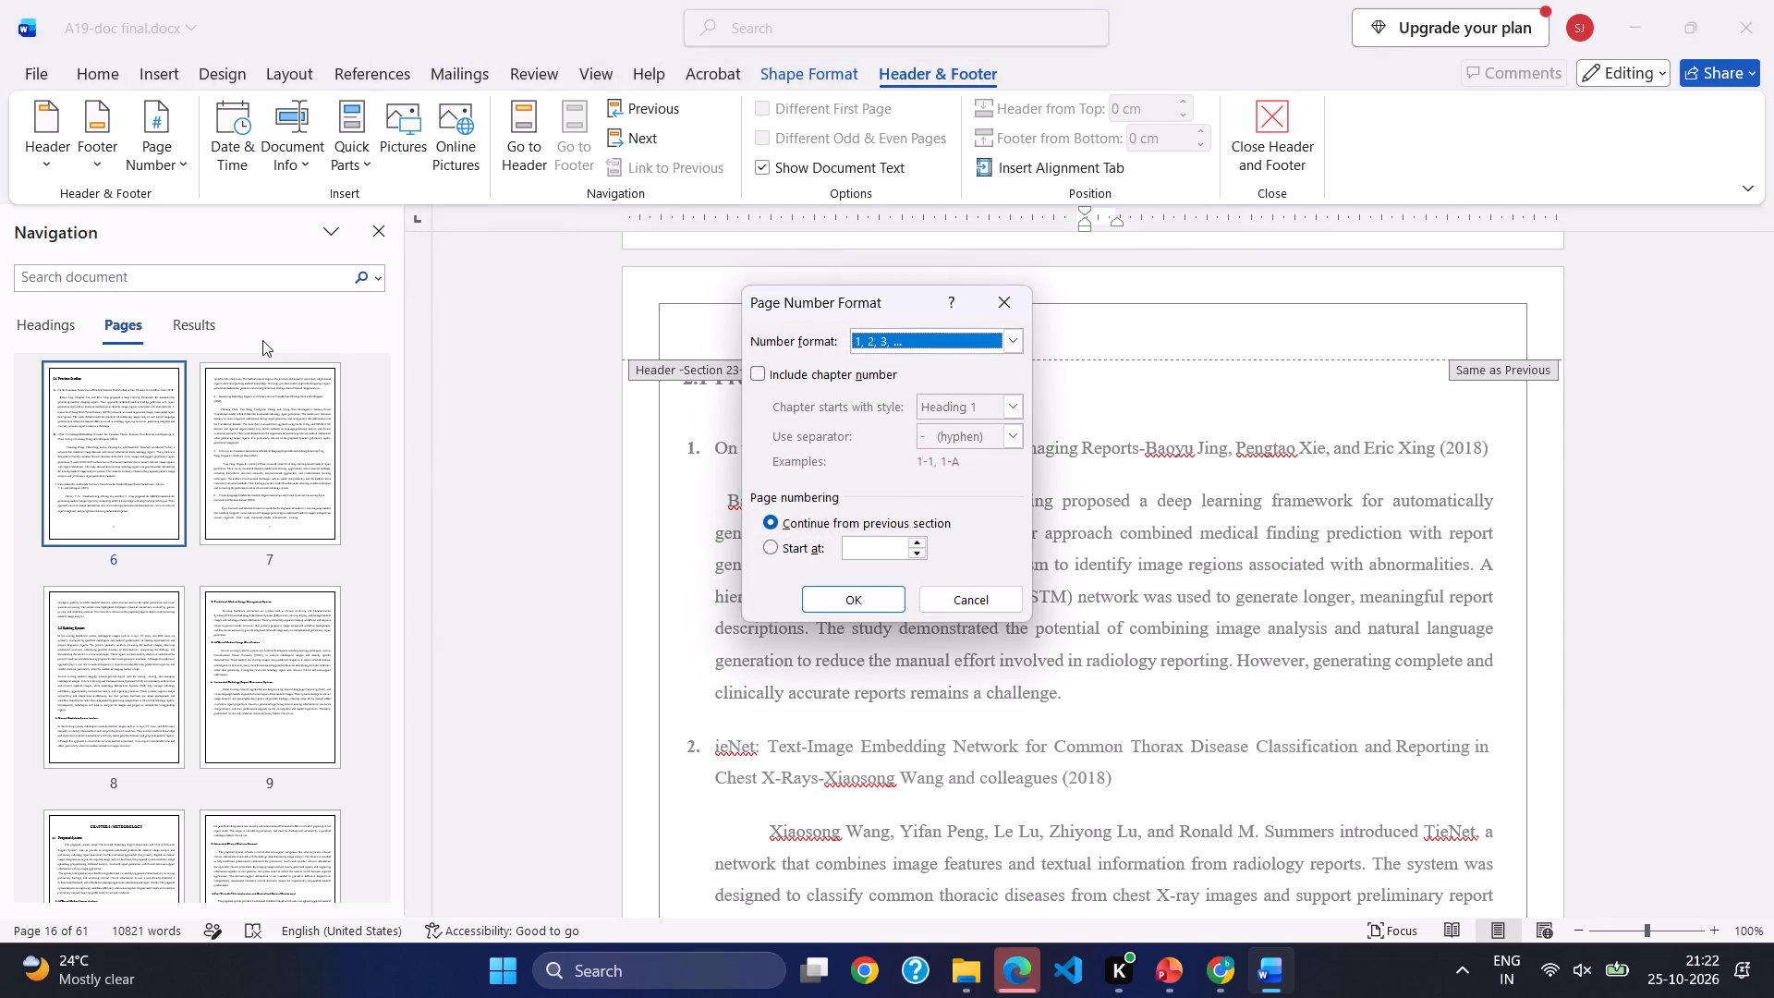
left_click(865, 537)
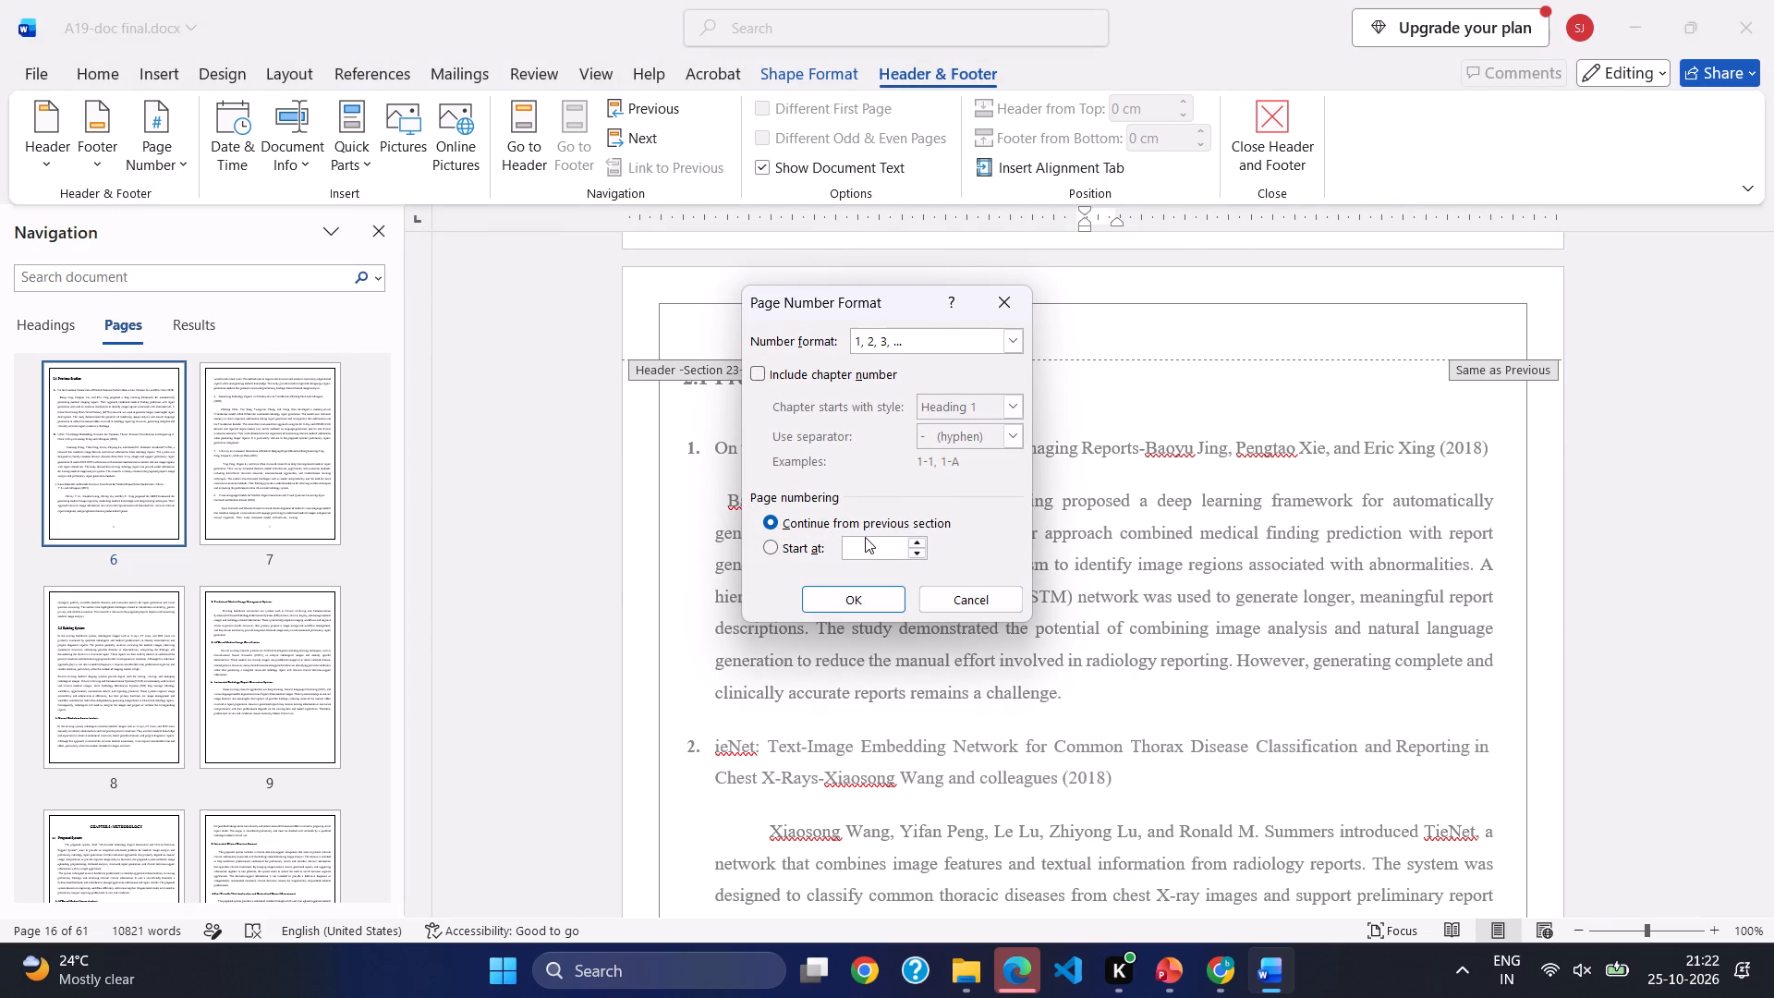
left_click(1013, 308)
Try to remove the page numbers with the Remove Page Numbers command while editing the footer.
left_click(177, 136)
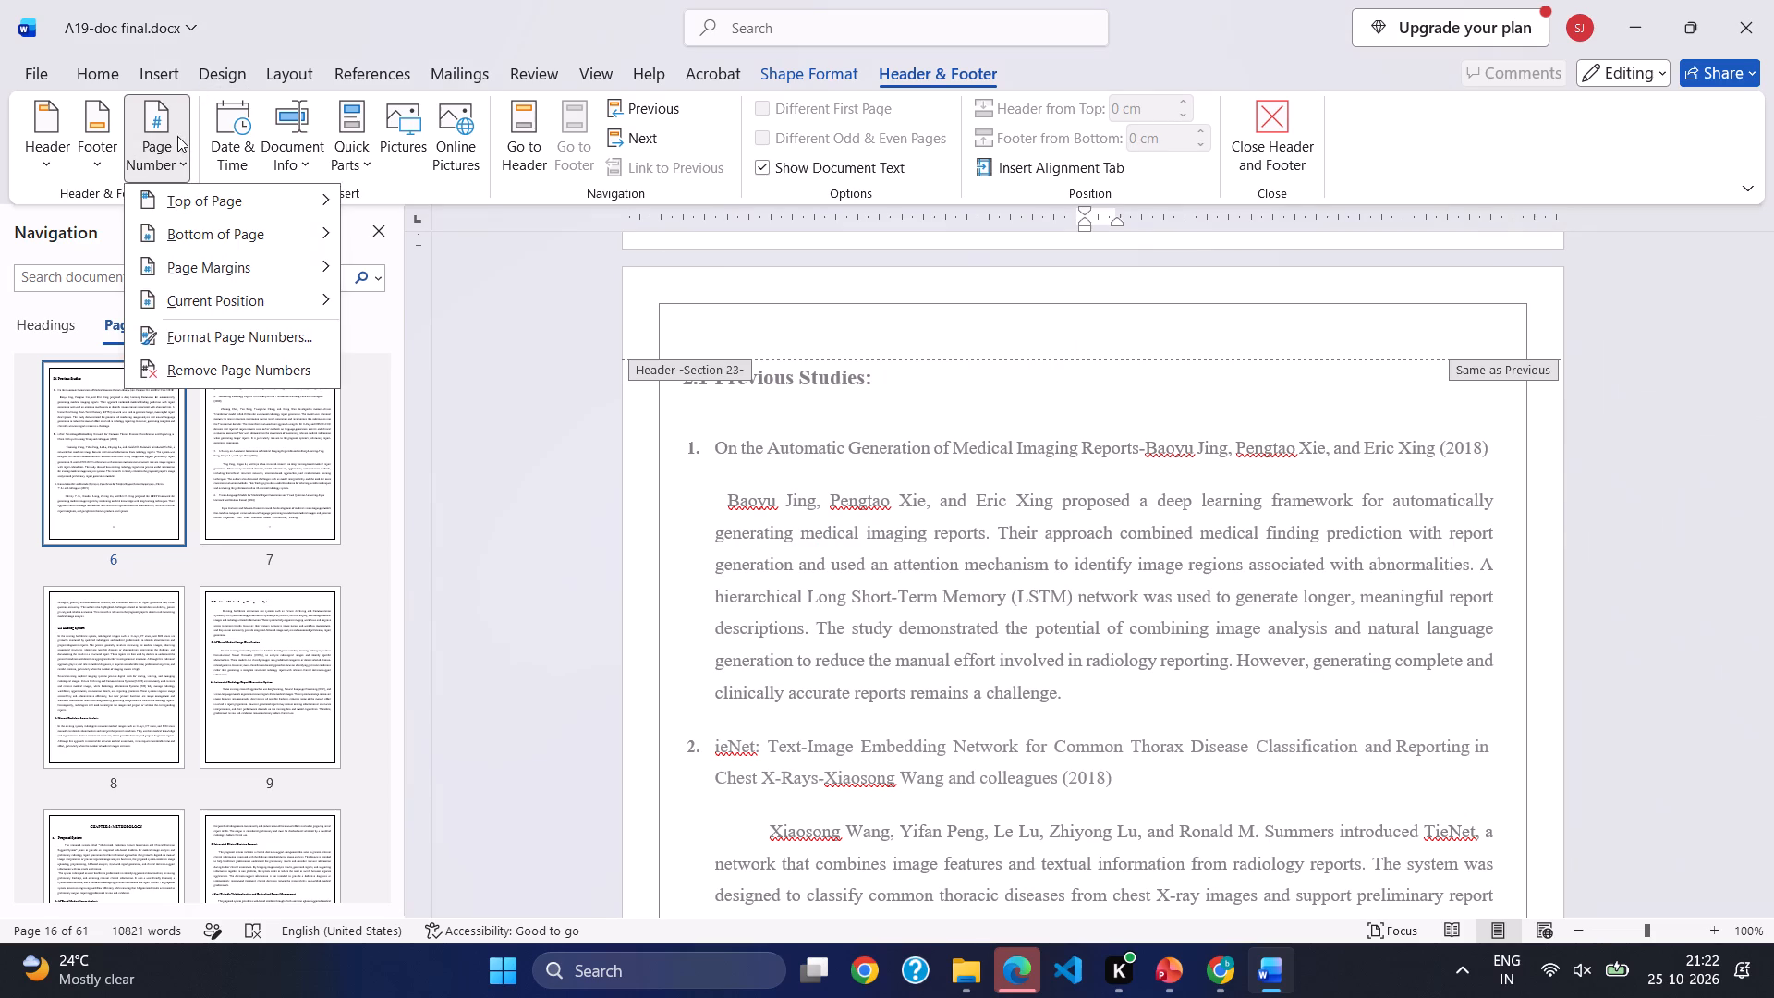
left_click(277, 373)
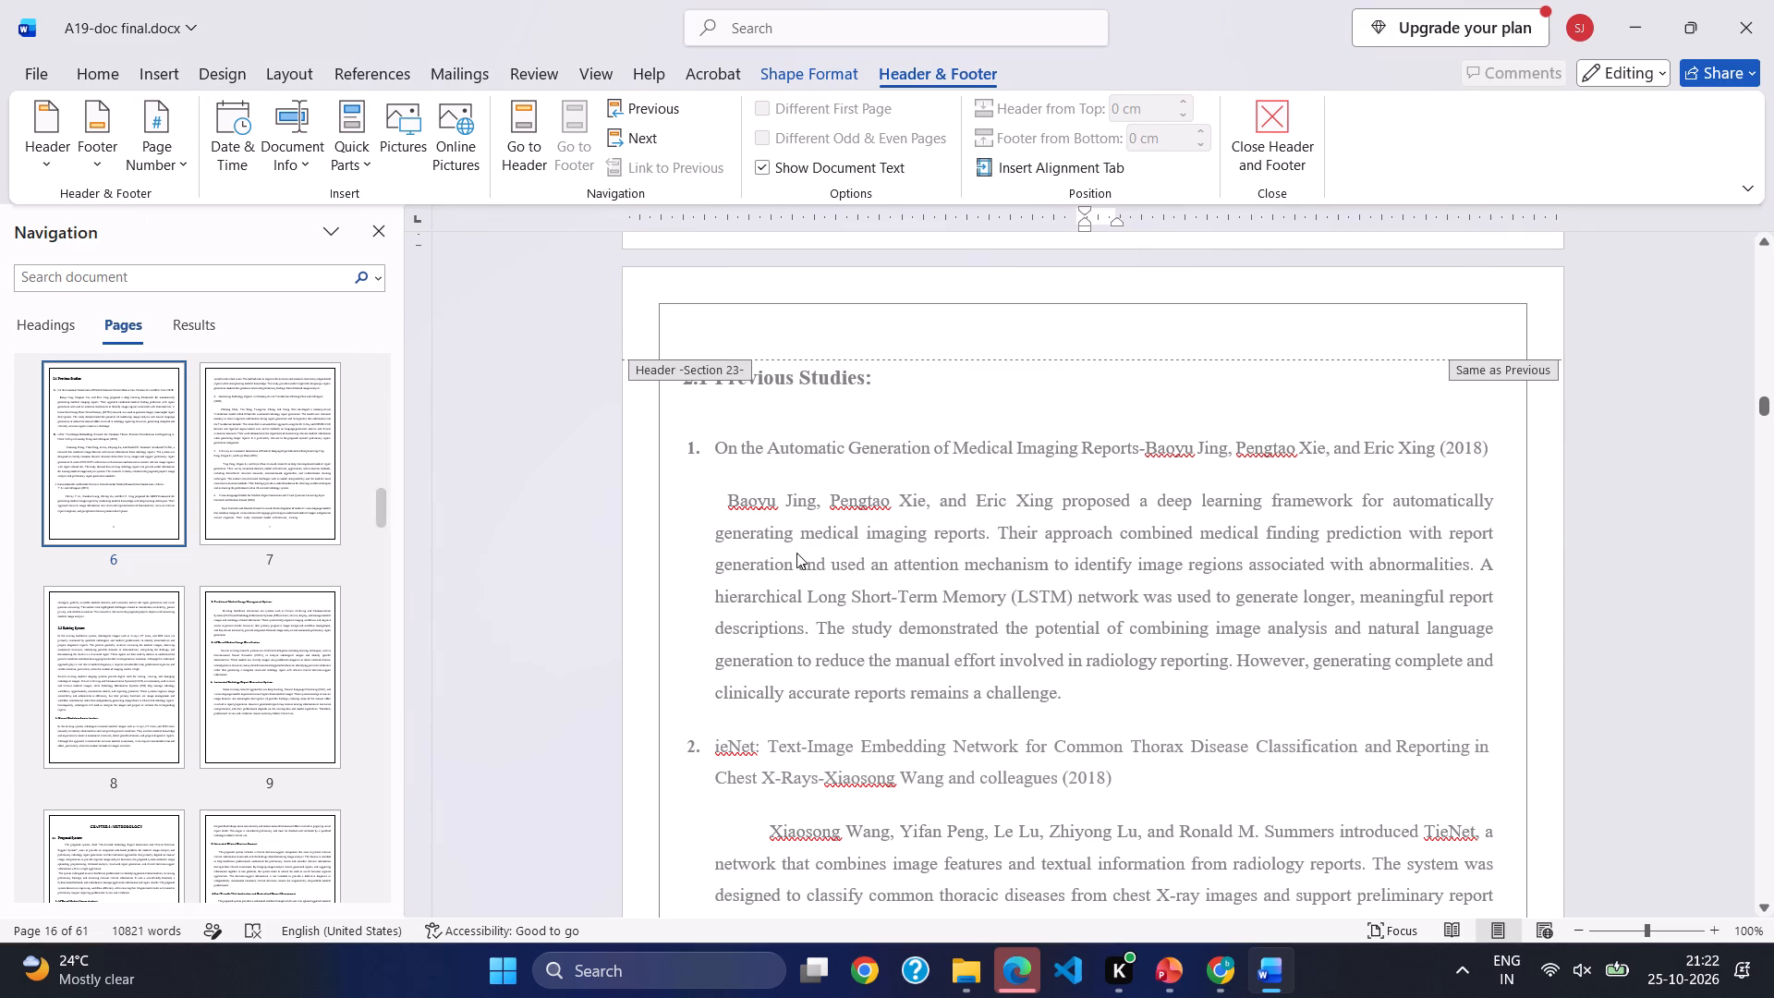
Delete the page number 6 from the Section 23 footer, below the Previous Studies text.
scroll(796, 553, "down", 3)
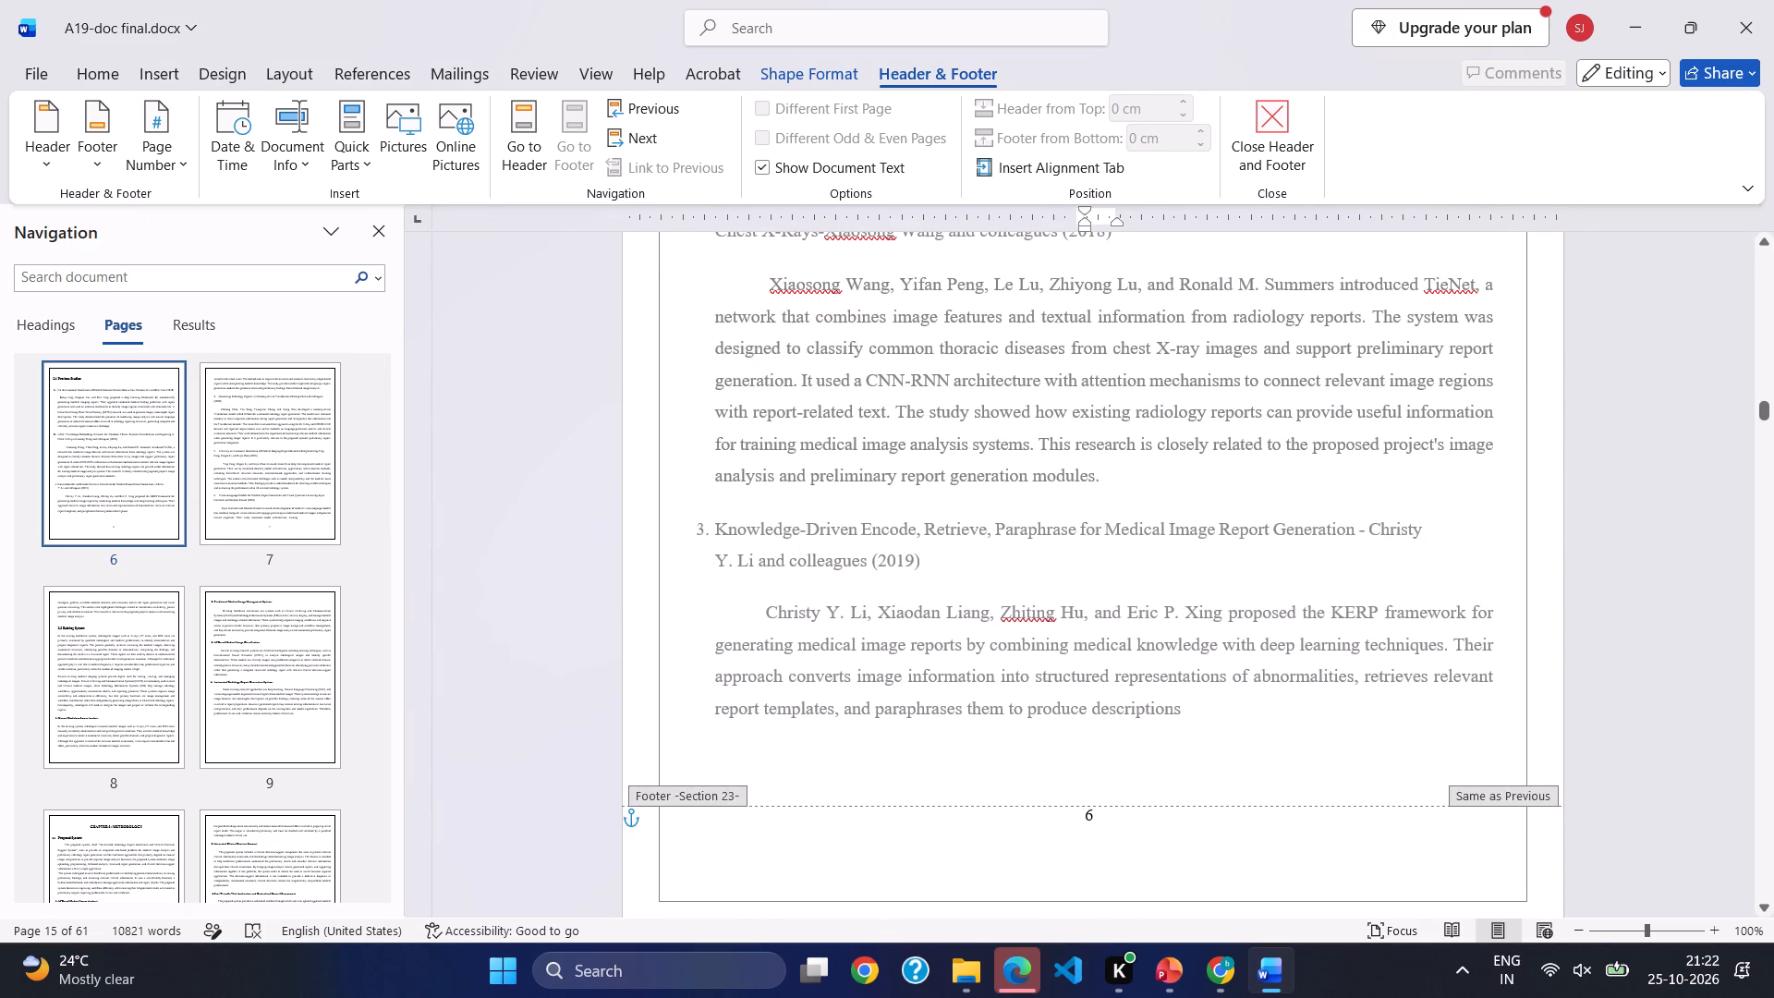
left_click(1105, 819)
key("BackSpace")
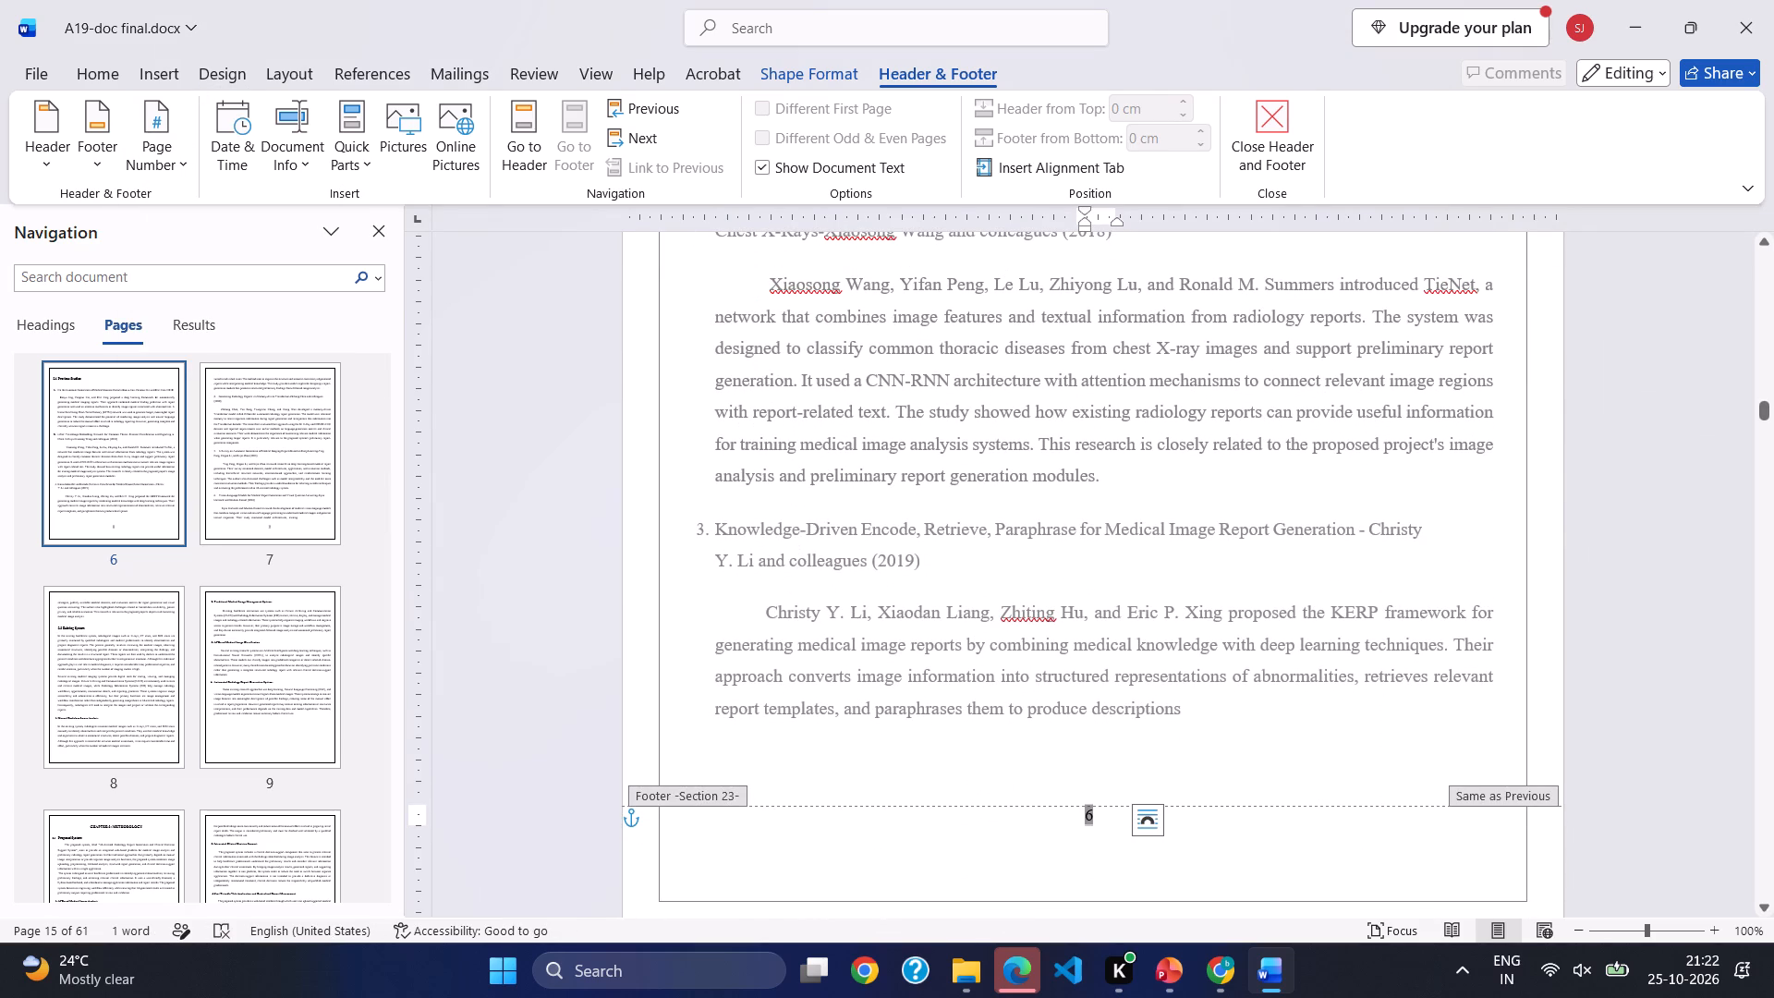
key("BackSpace")
Check the footers from the Previous Studies page back to the first page of Chapter 1 for remaining page numbers.
scroll(1105, 819, "up", 3)
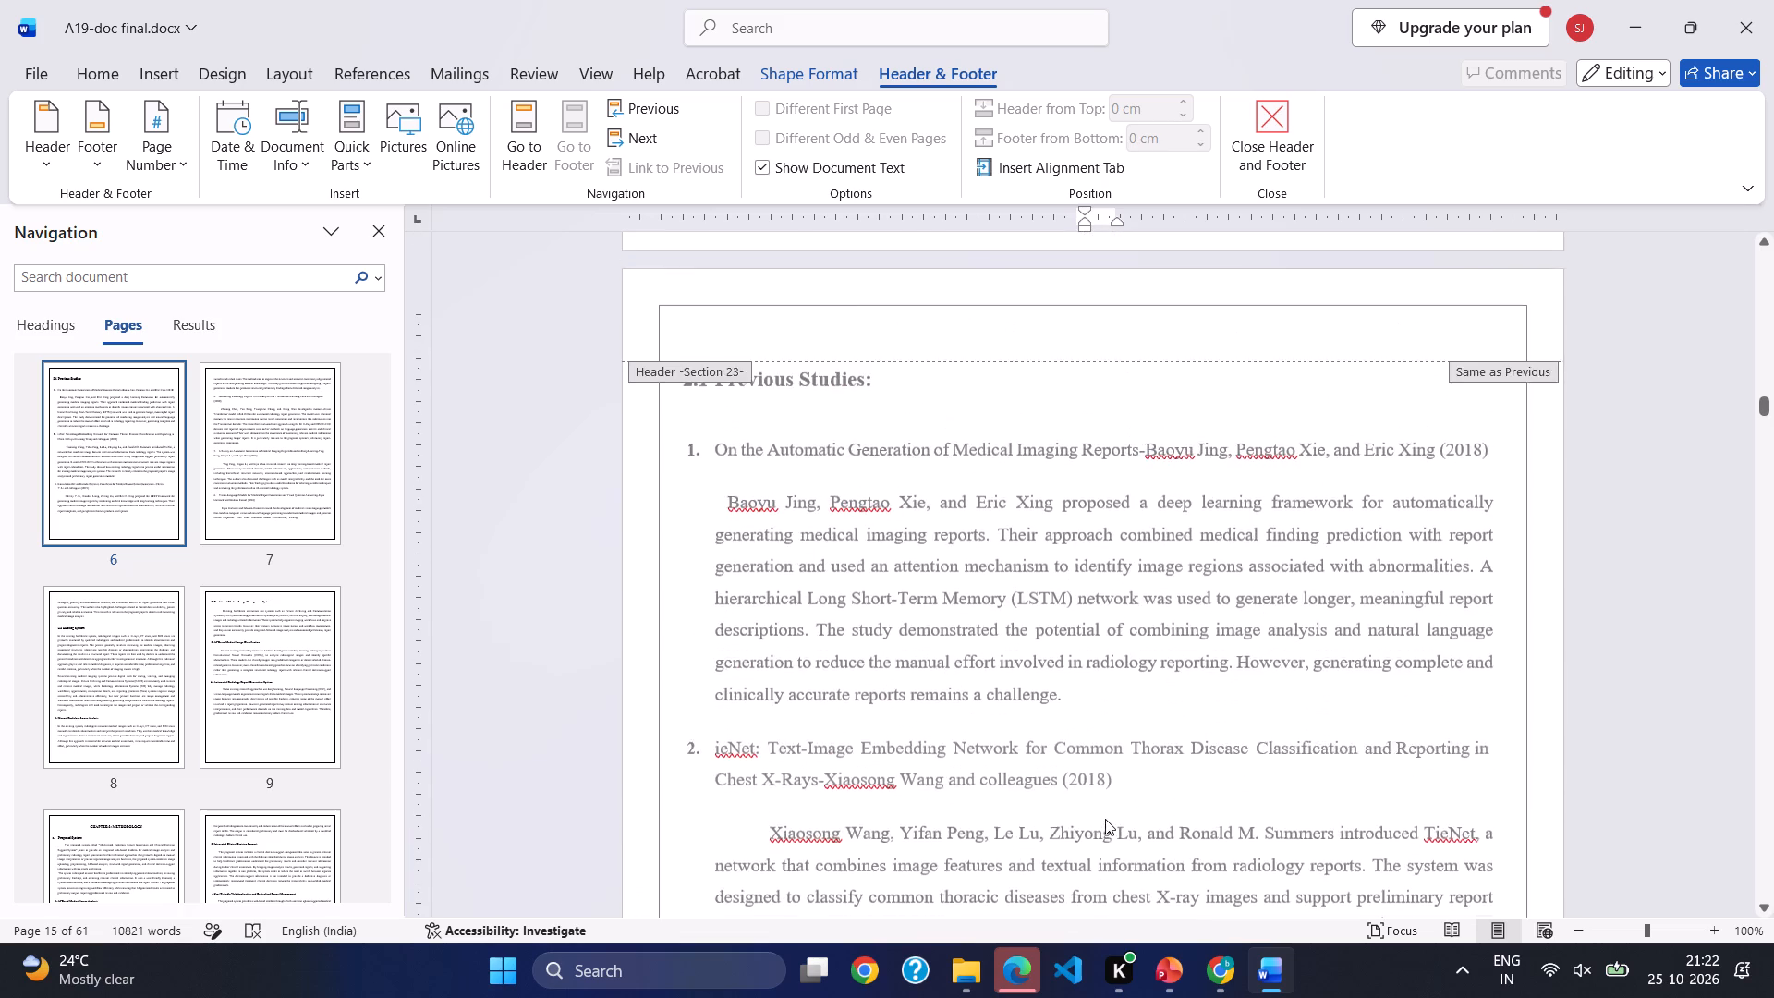
scroll(1105, 819, "up", 7)
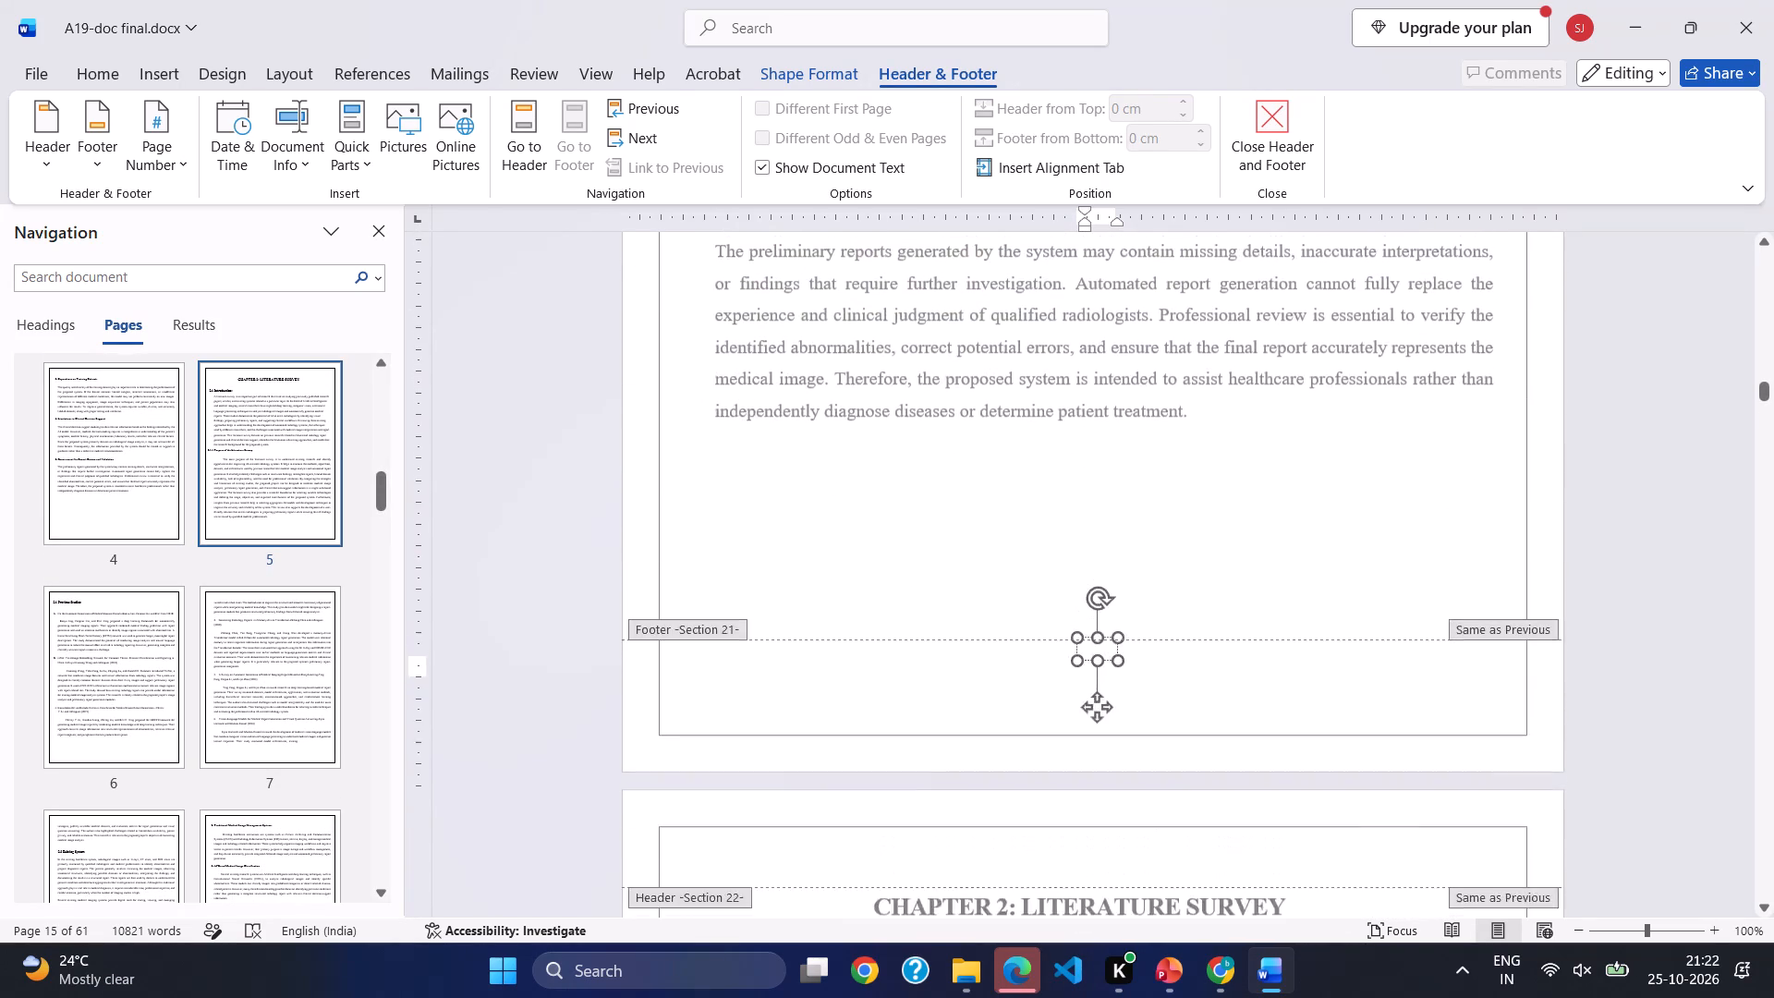
scroll(1105, 819, "up", 10)
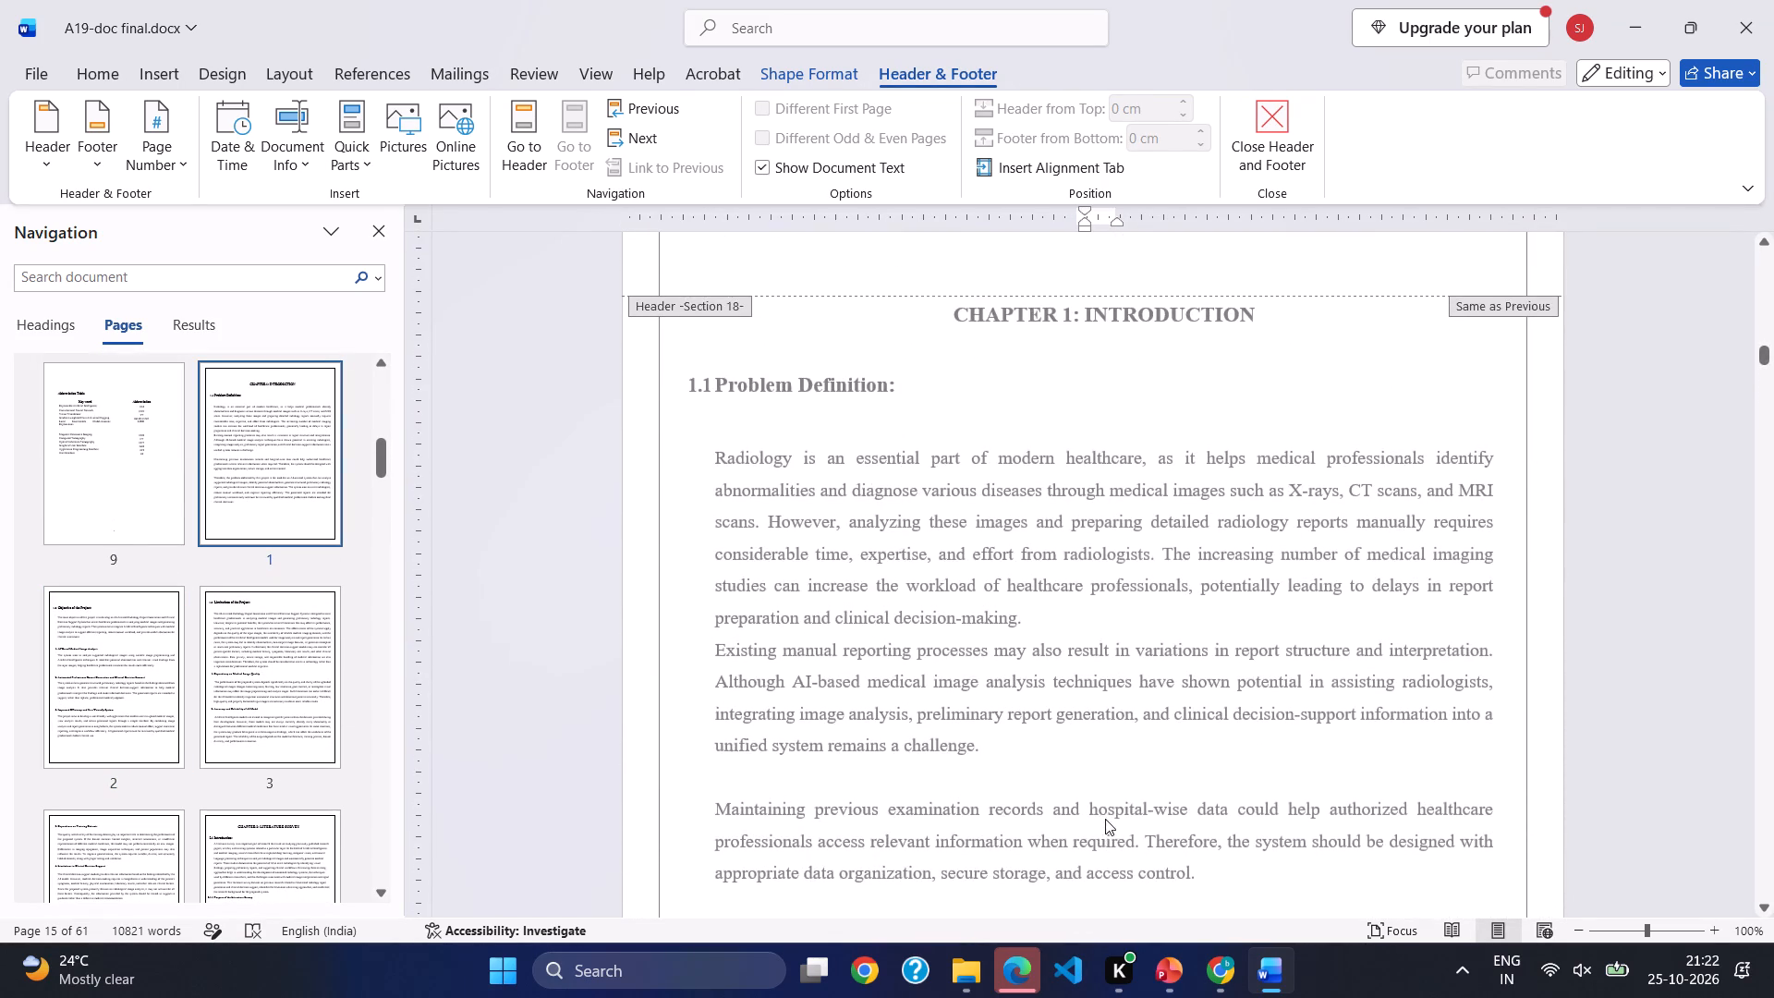
scroll(1105, 819, "down", 1)
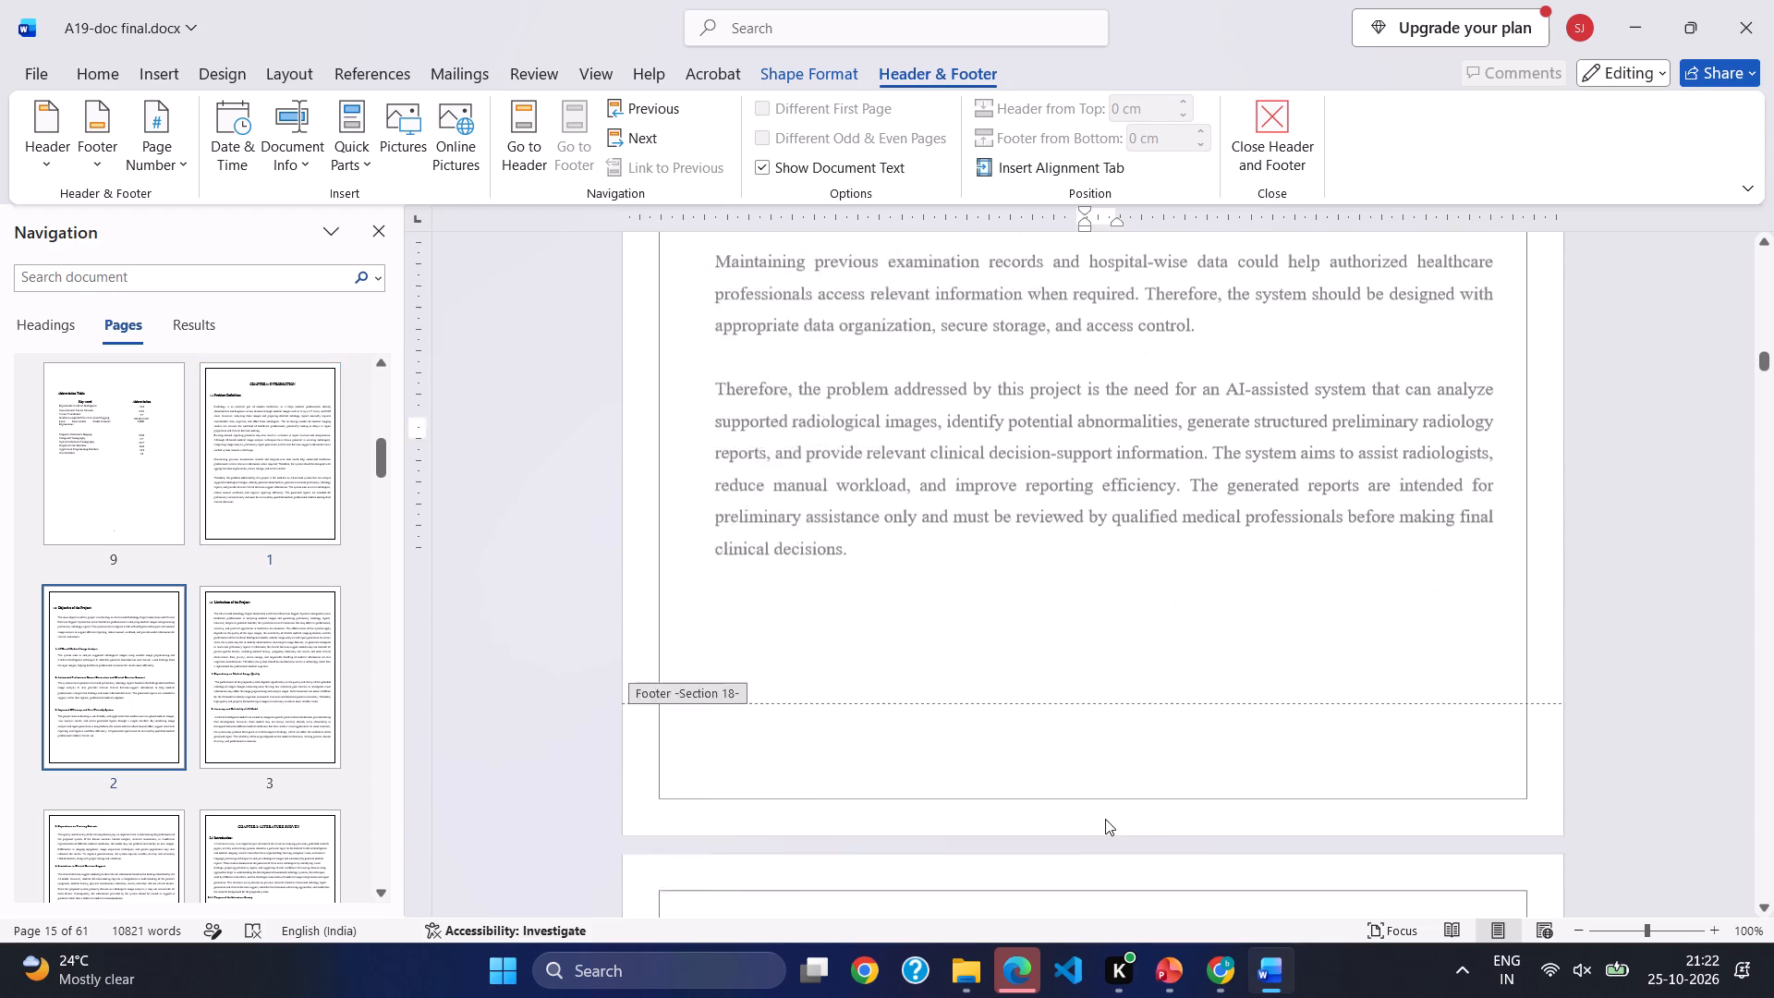
scroll(1105, 819, "down", 1)
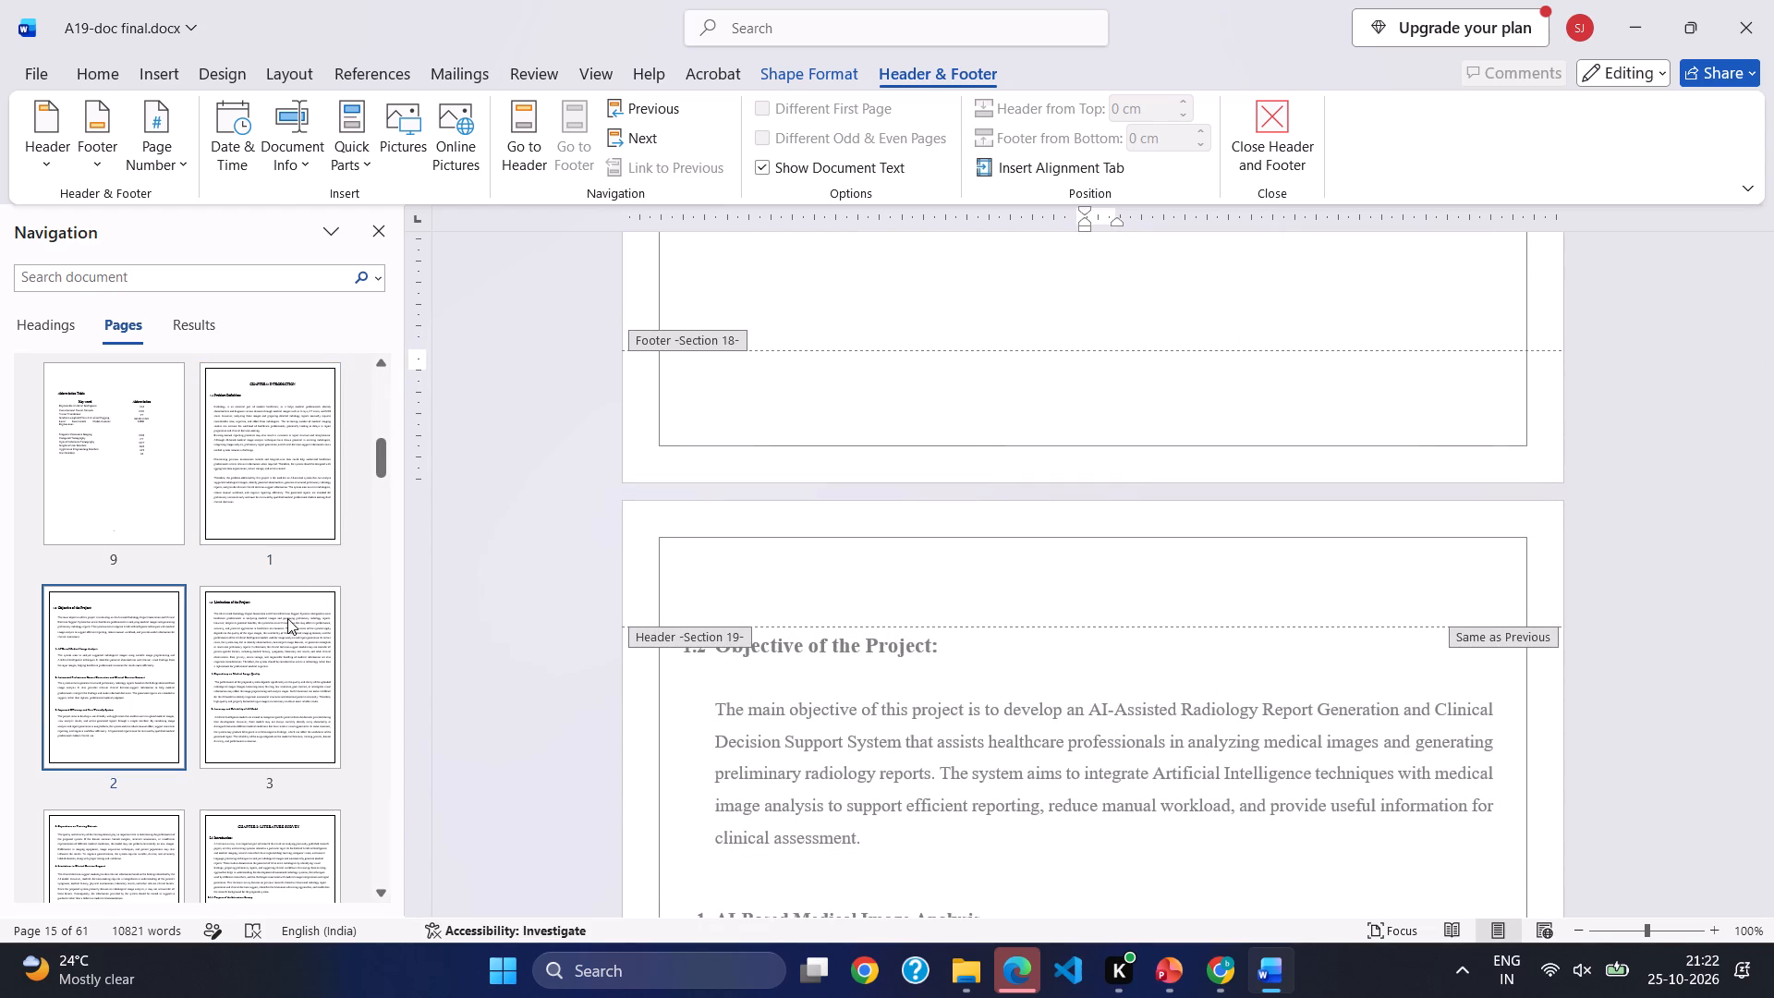
Apply the 1, 2, 3 page number format again to the Chapter 1 section, with numbering starting at 1.
left_click(270, 482)
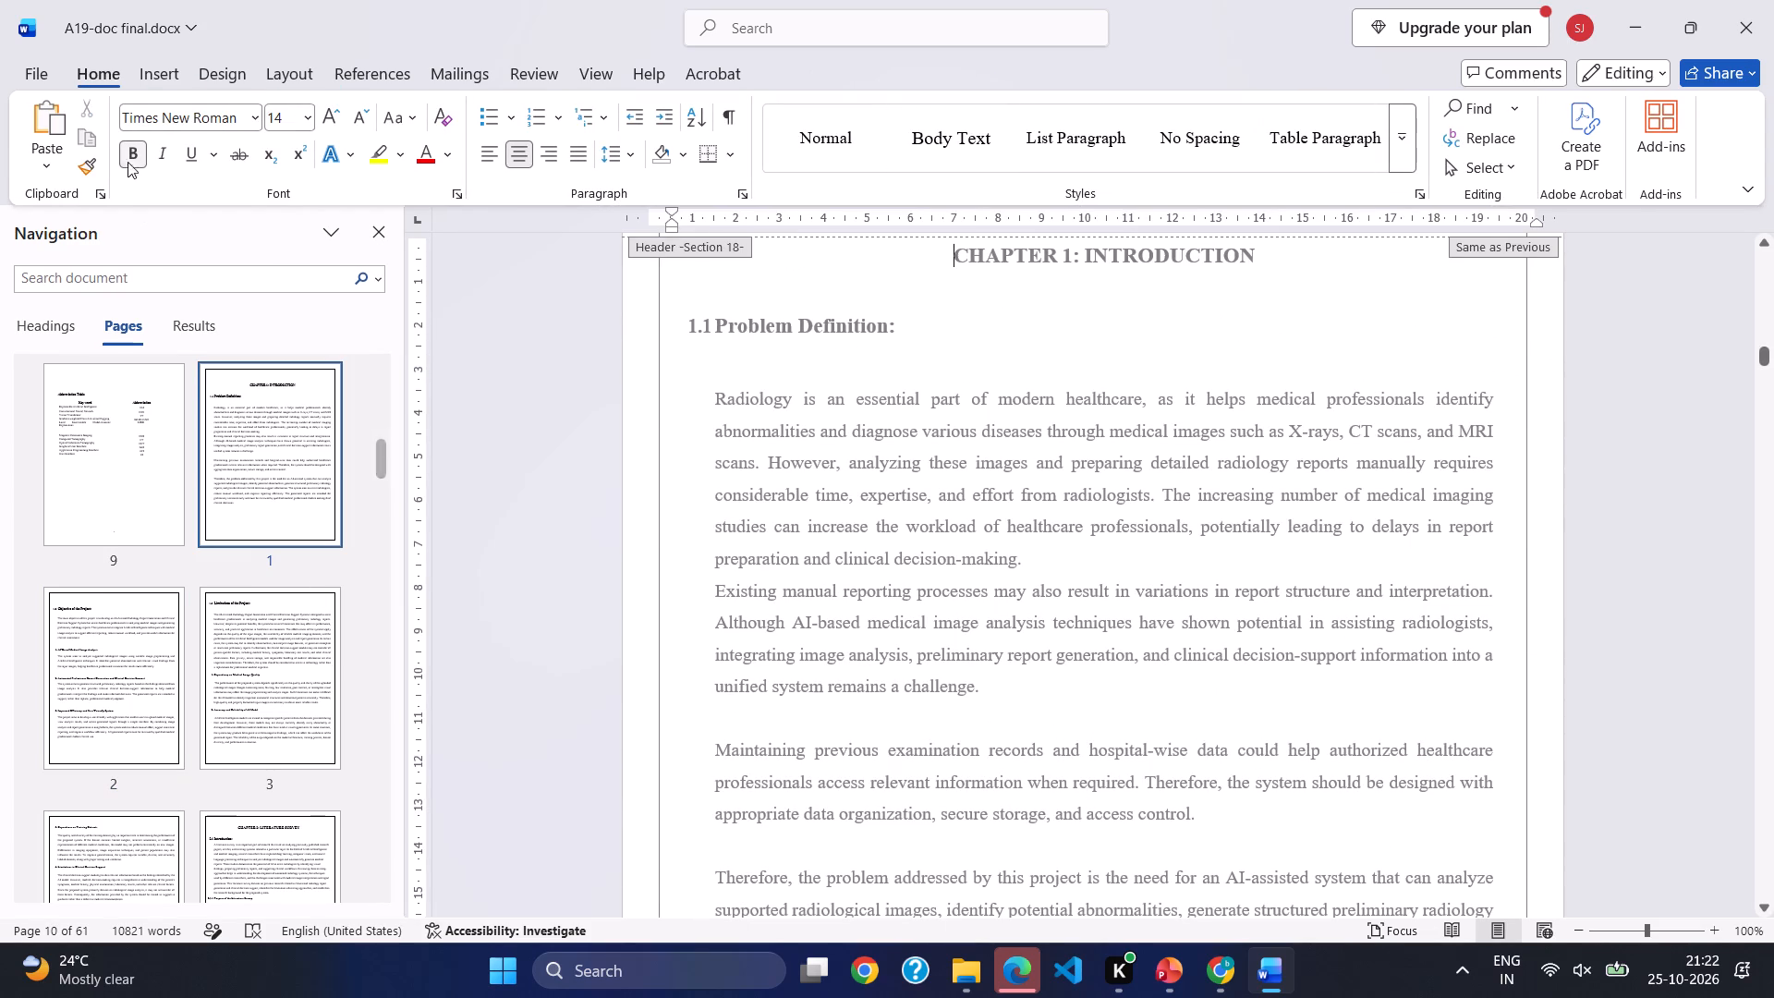
left_click(160, 63)
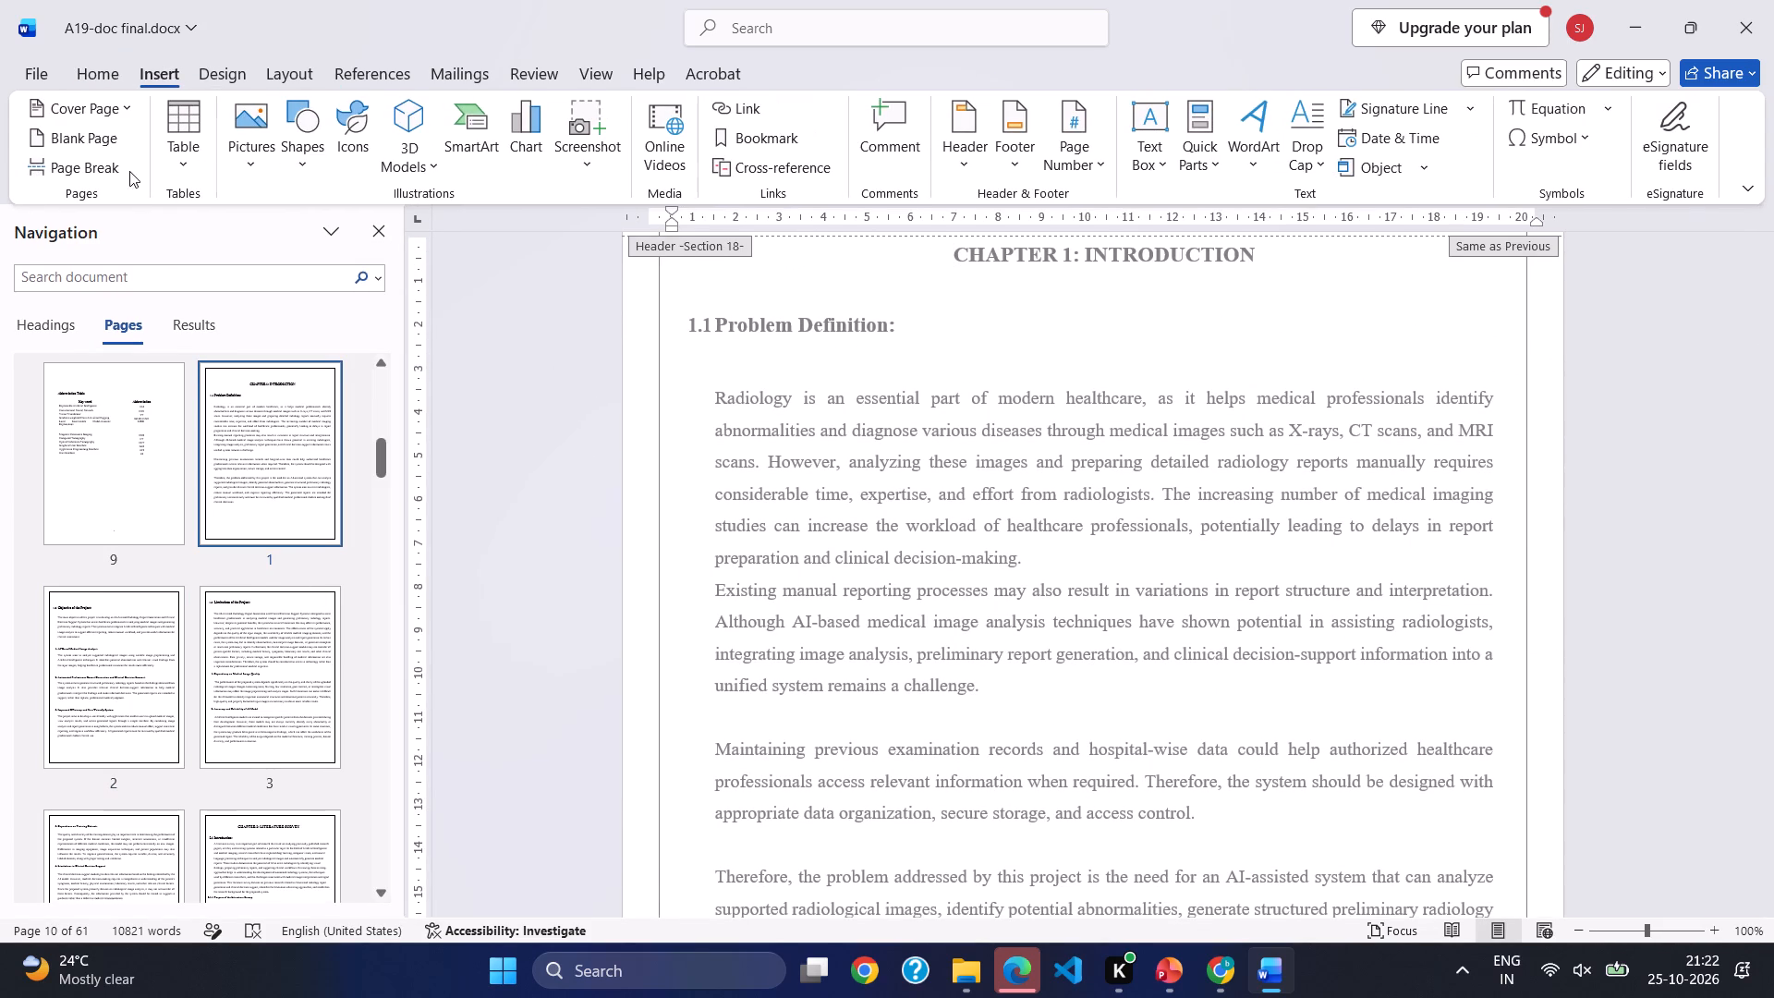
left_click(1080, 156)
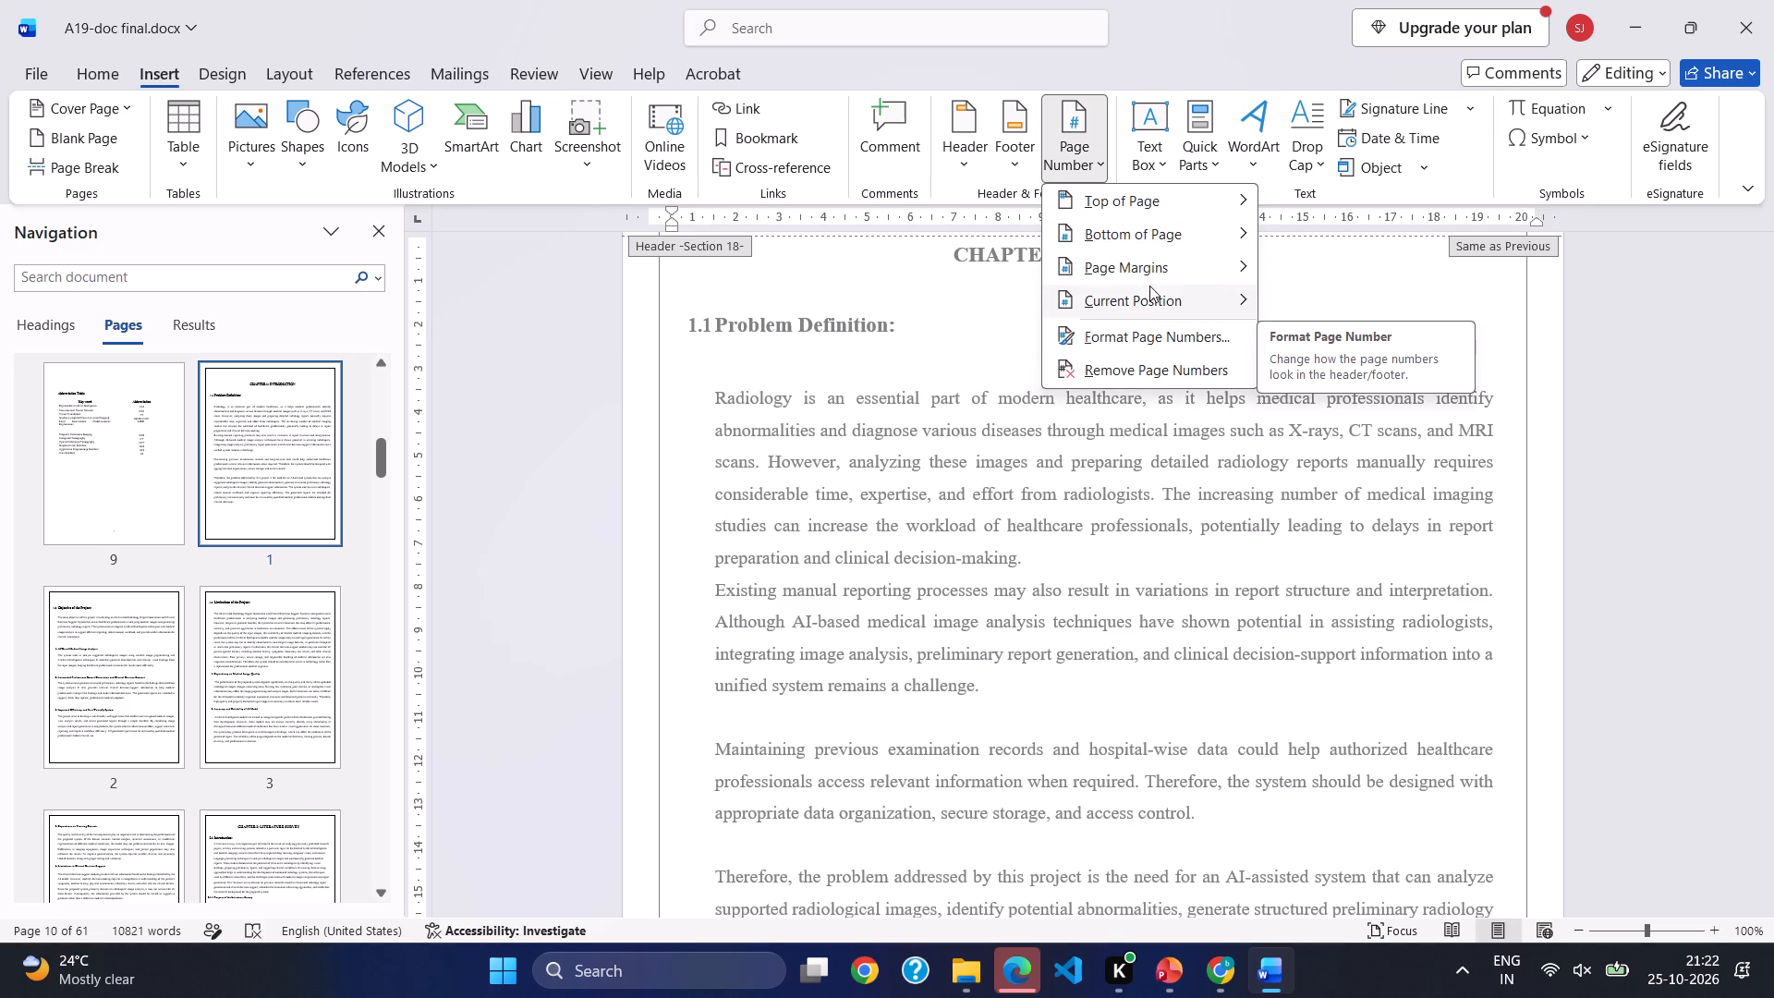
left_click(1143, 336)
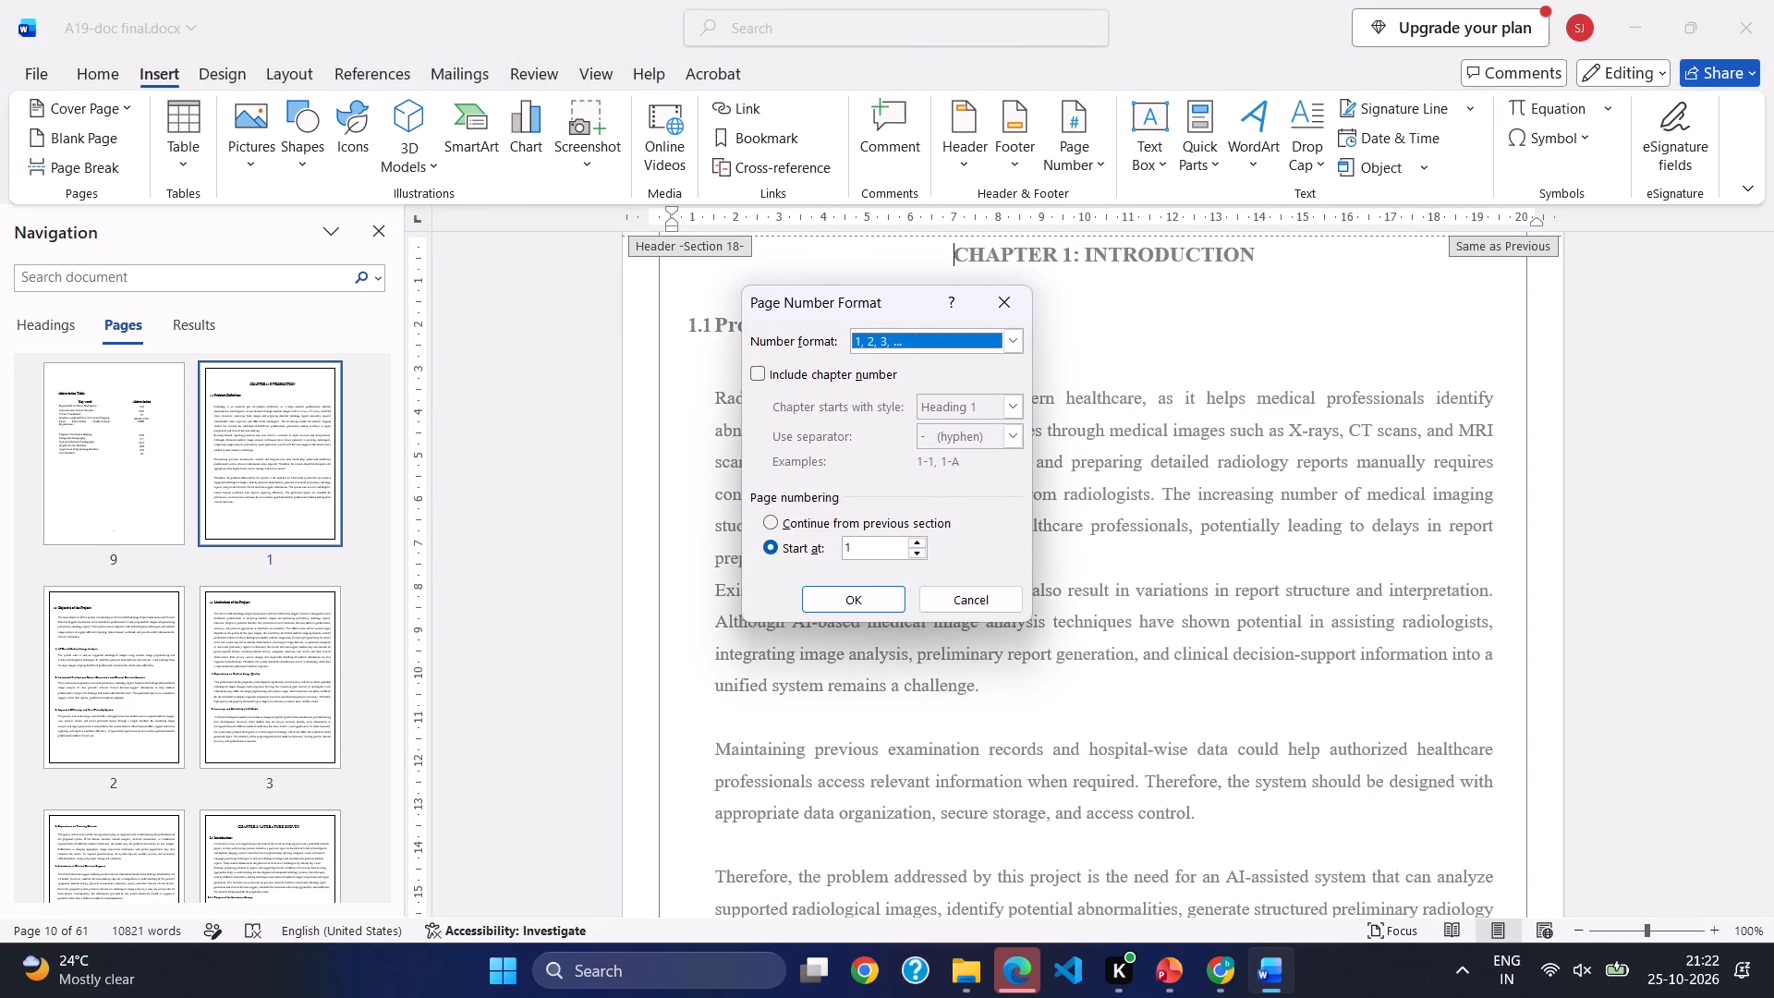
left_click(869, 542)
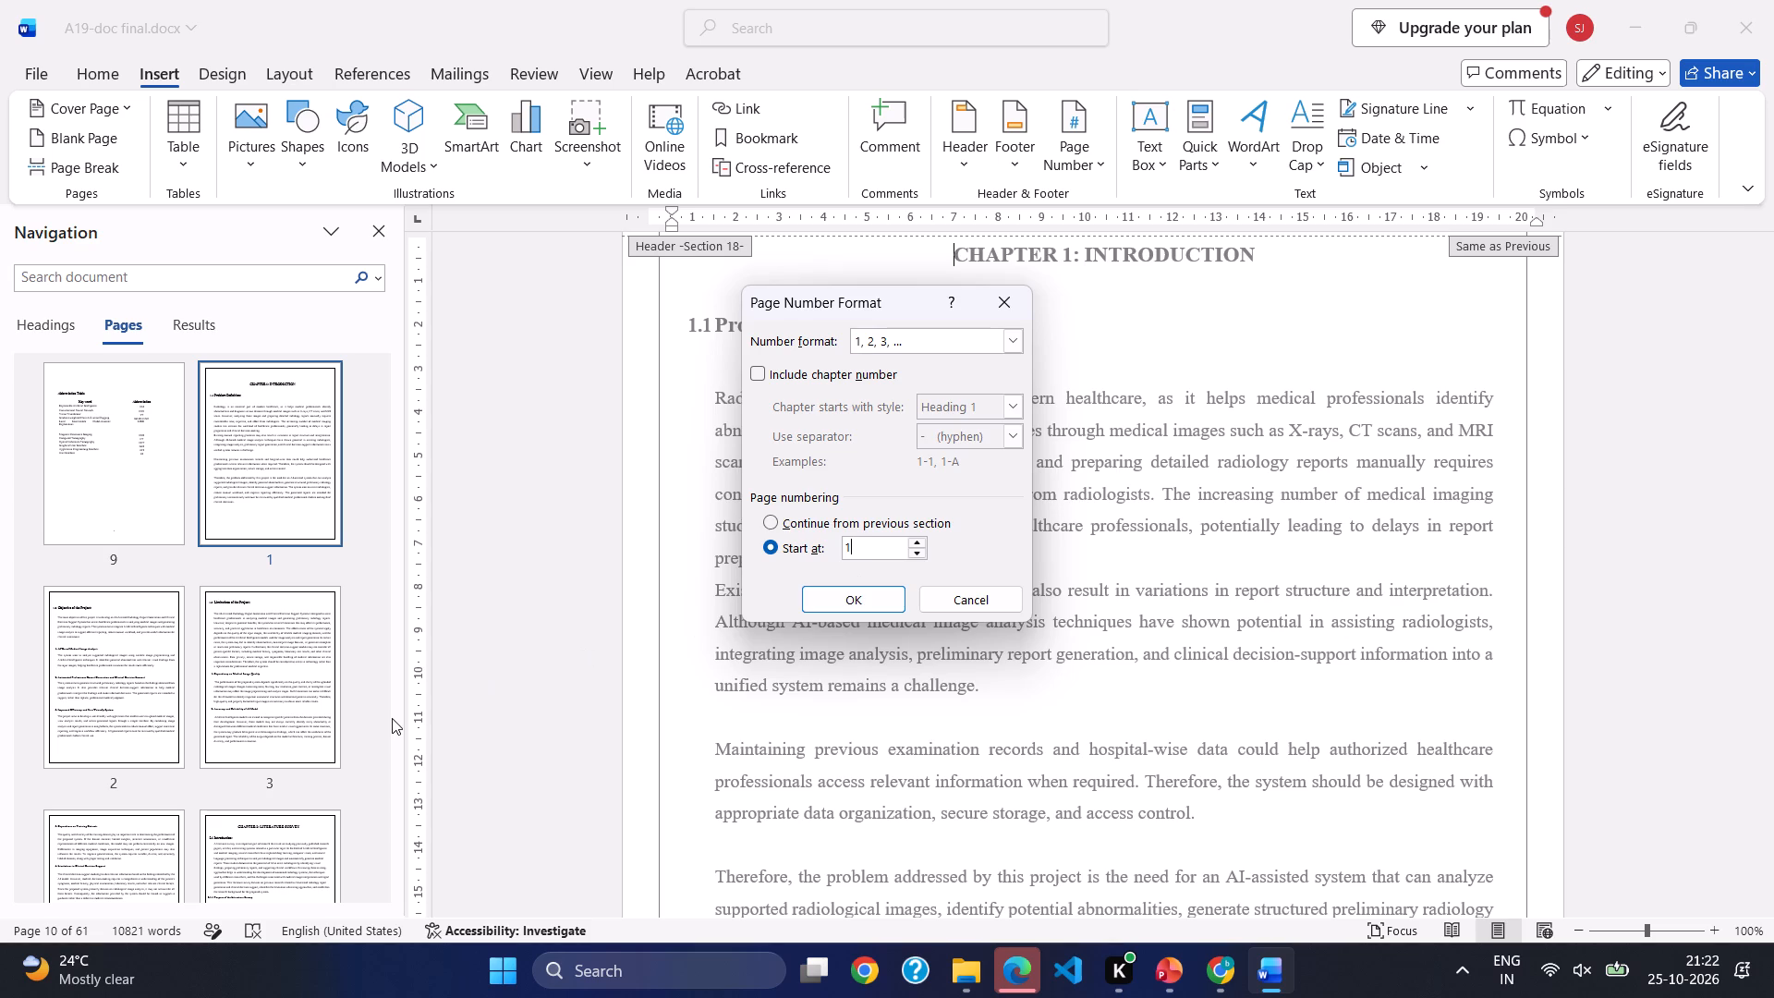
left_click(820, 587)
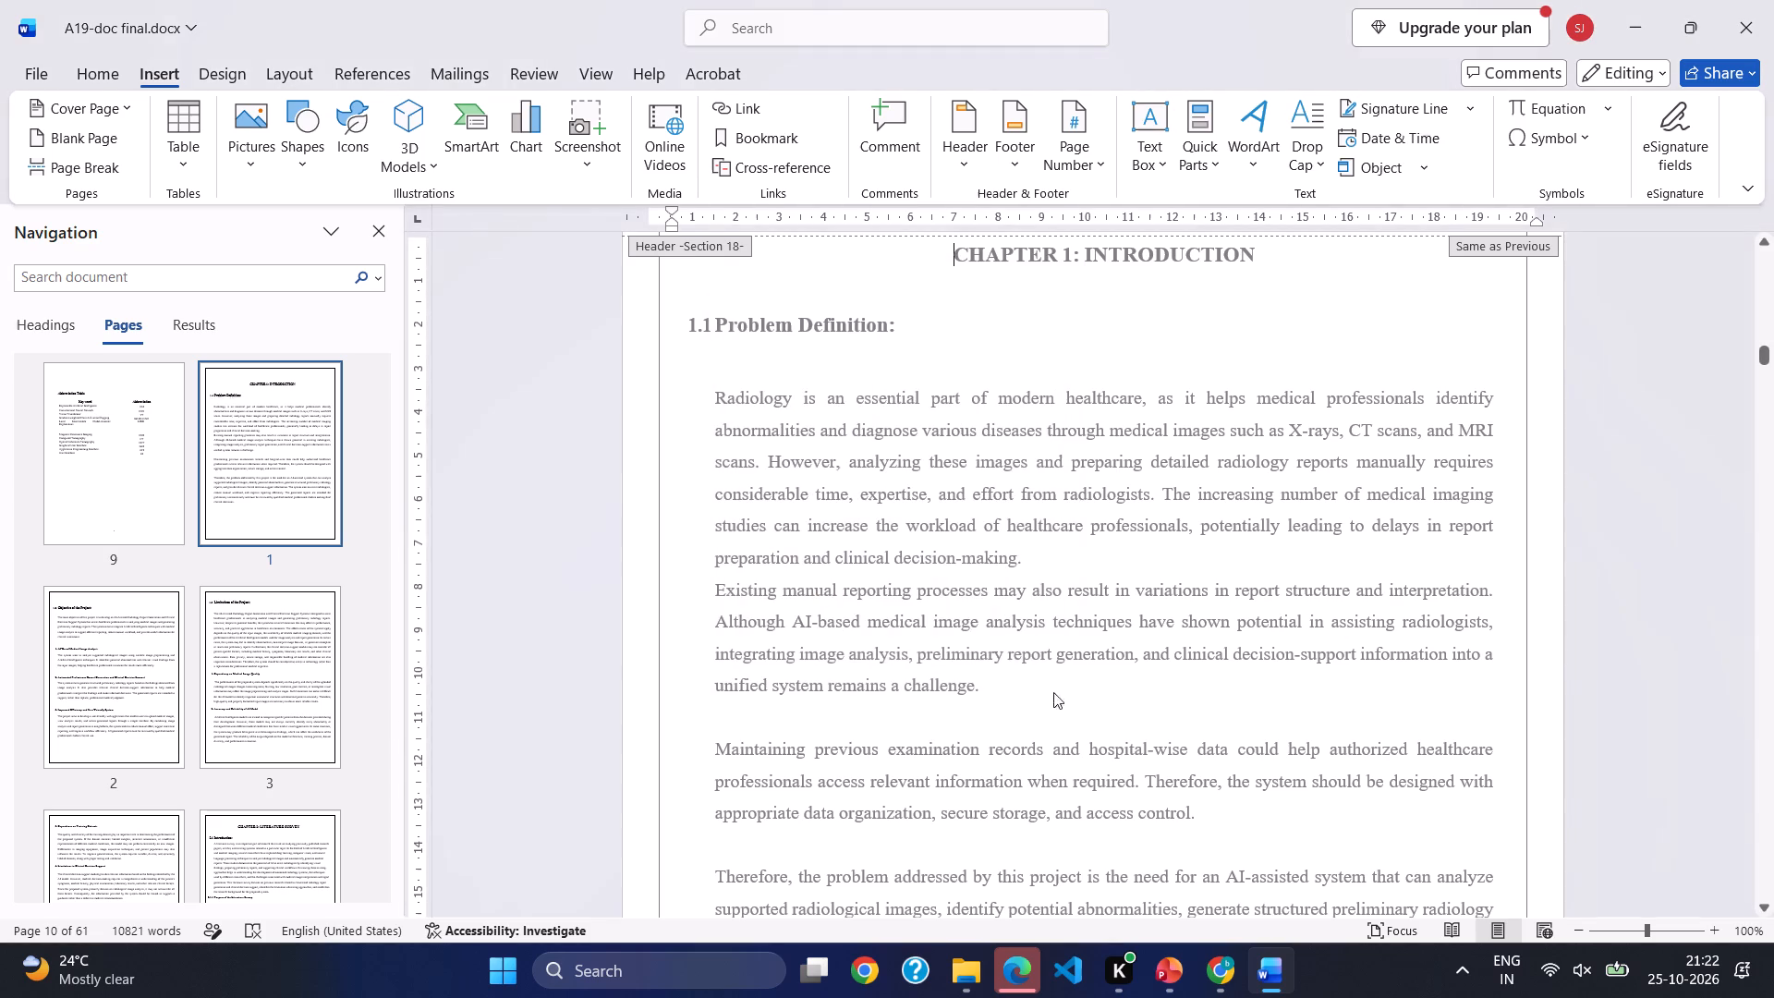
Open the Section 18 footer on the first page of Chapter 1 for editing.
scroll(1055, 699, "down", 3)
left_click(1055, 699)
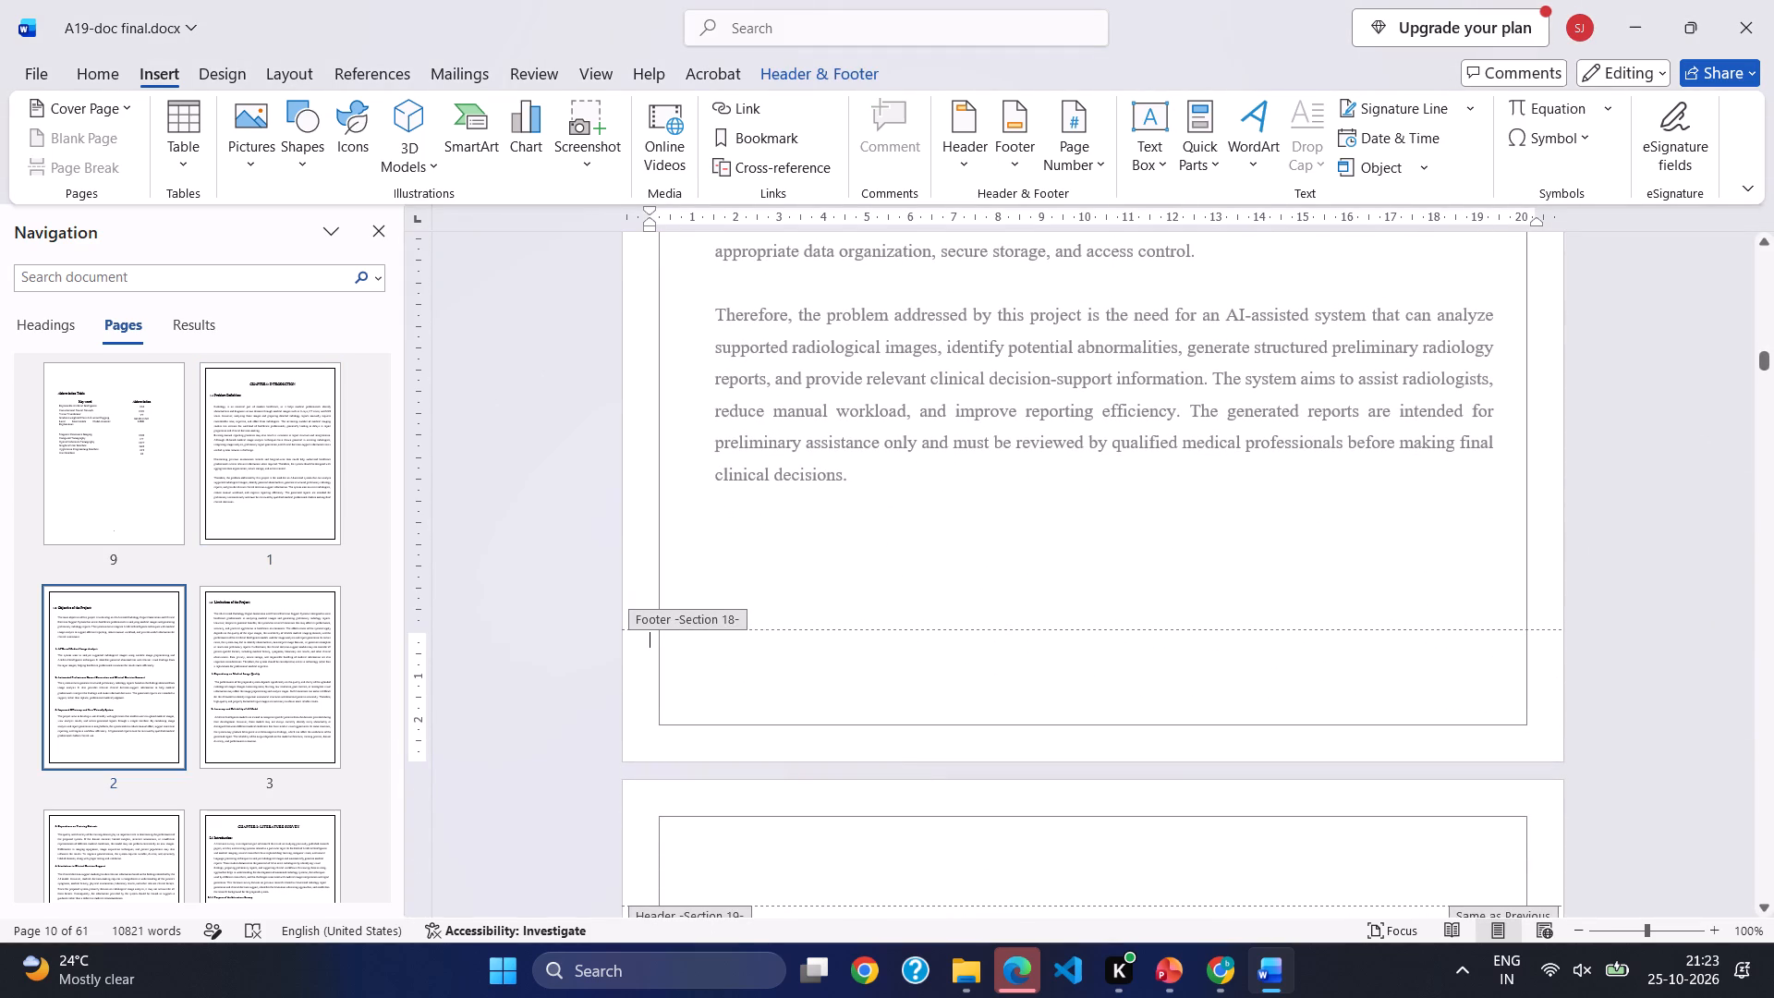
scroll(979, 821, "up", 5)
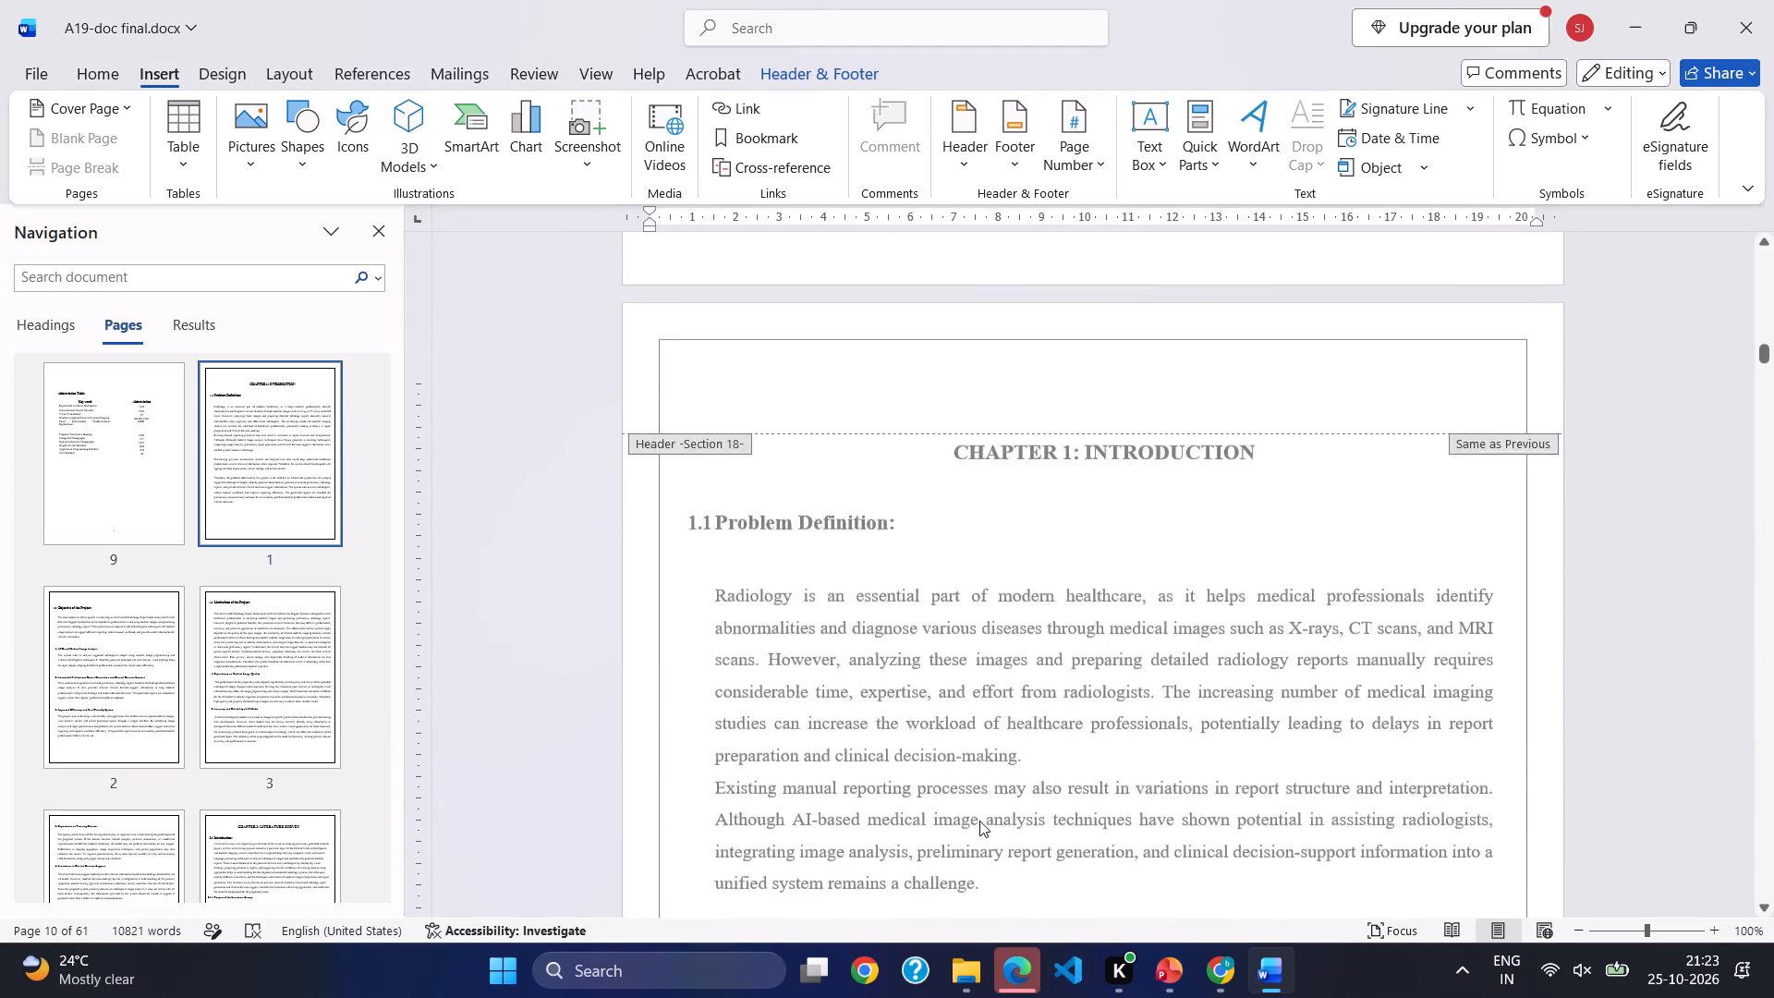
scroll(979, 821, "up", 2)
scroll(979, 821, "down", 5)
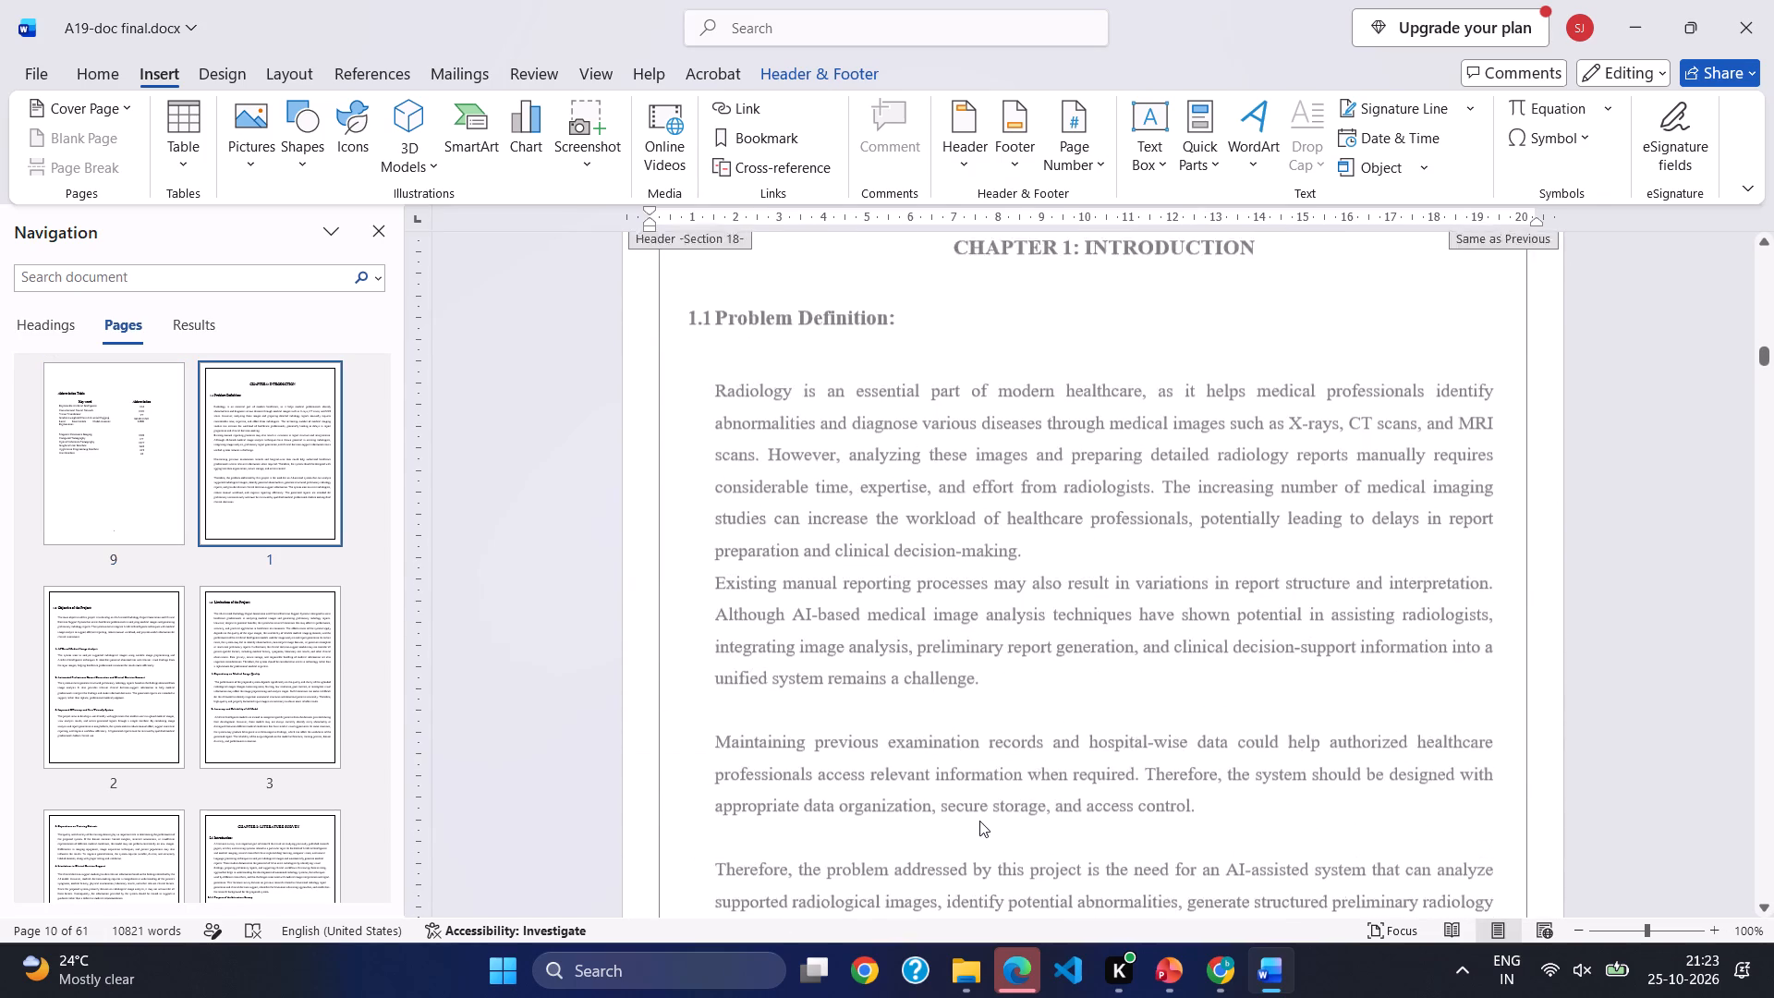
scroll(979, 821, "down", 3)
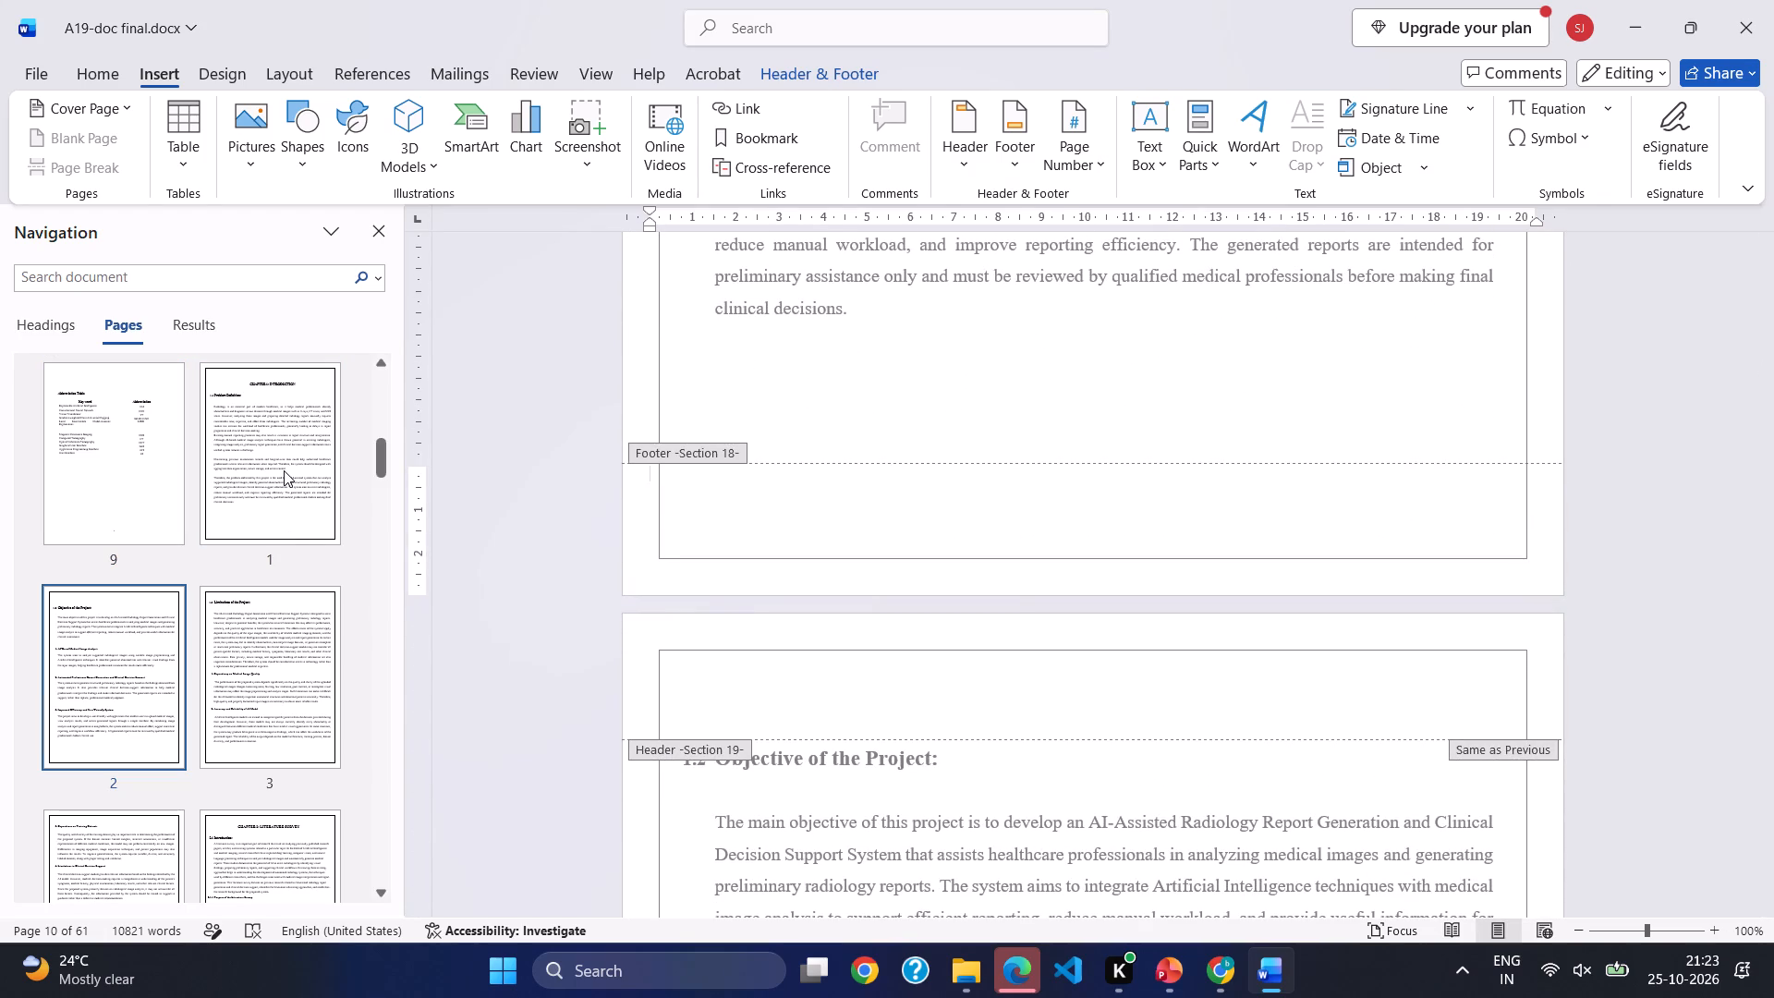
left_click(1053, 454)
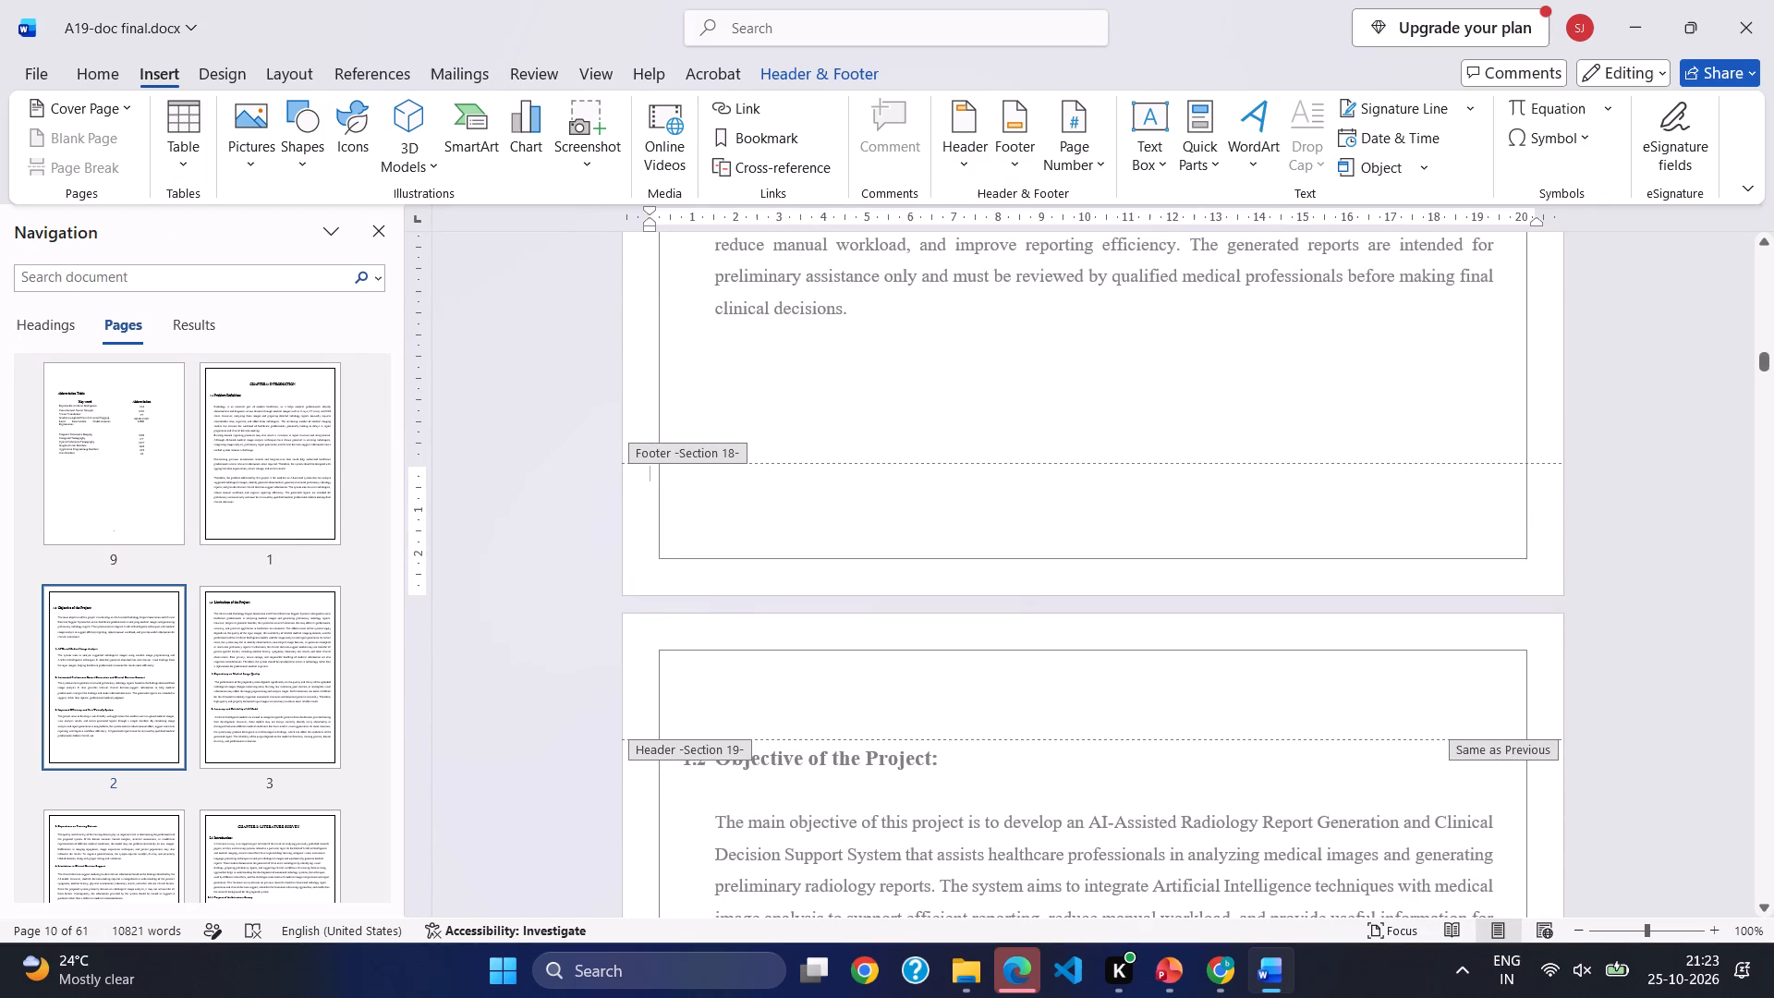
double_click(1104, 493)
left_click(1104, 493)
key("space")
key("space")
left_click(1109, 171)
left_click(994, 143)
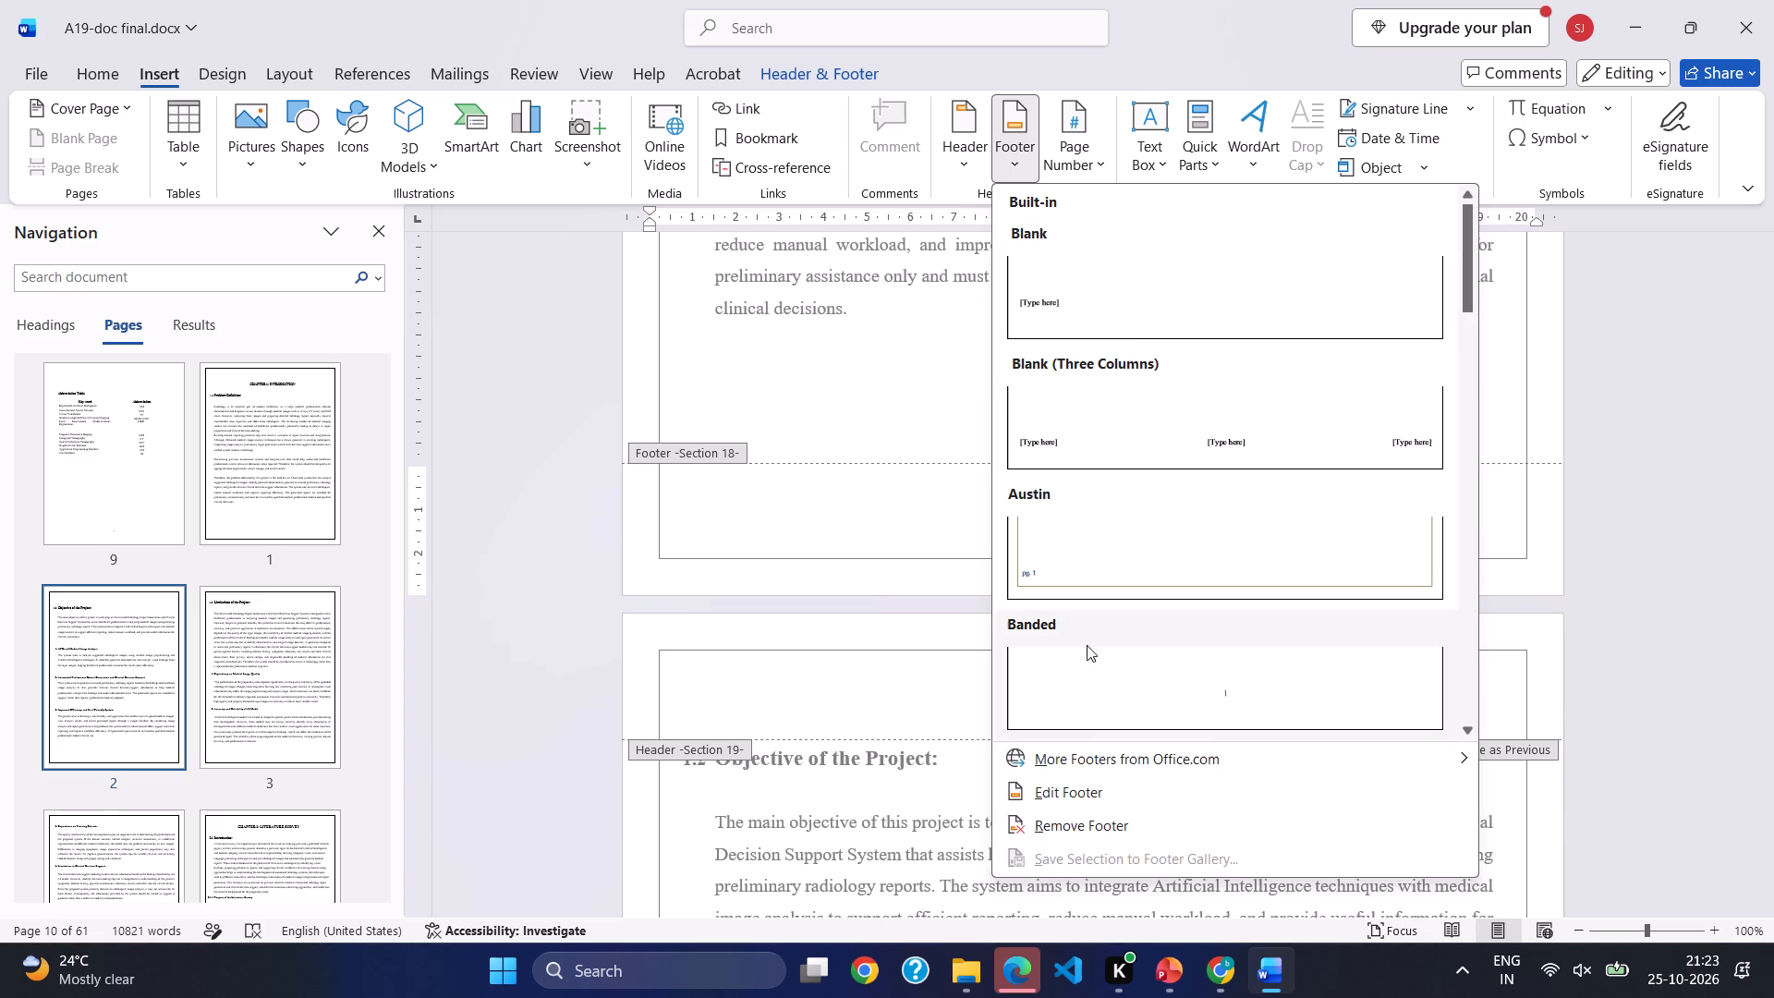
left_click(1129, 785)
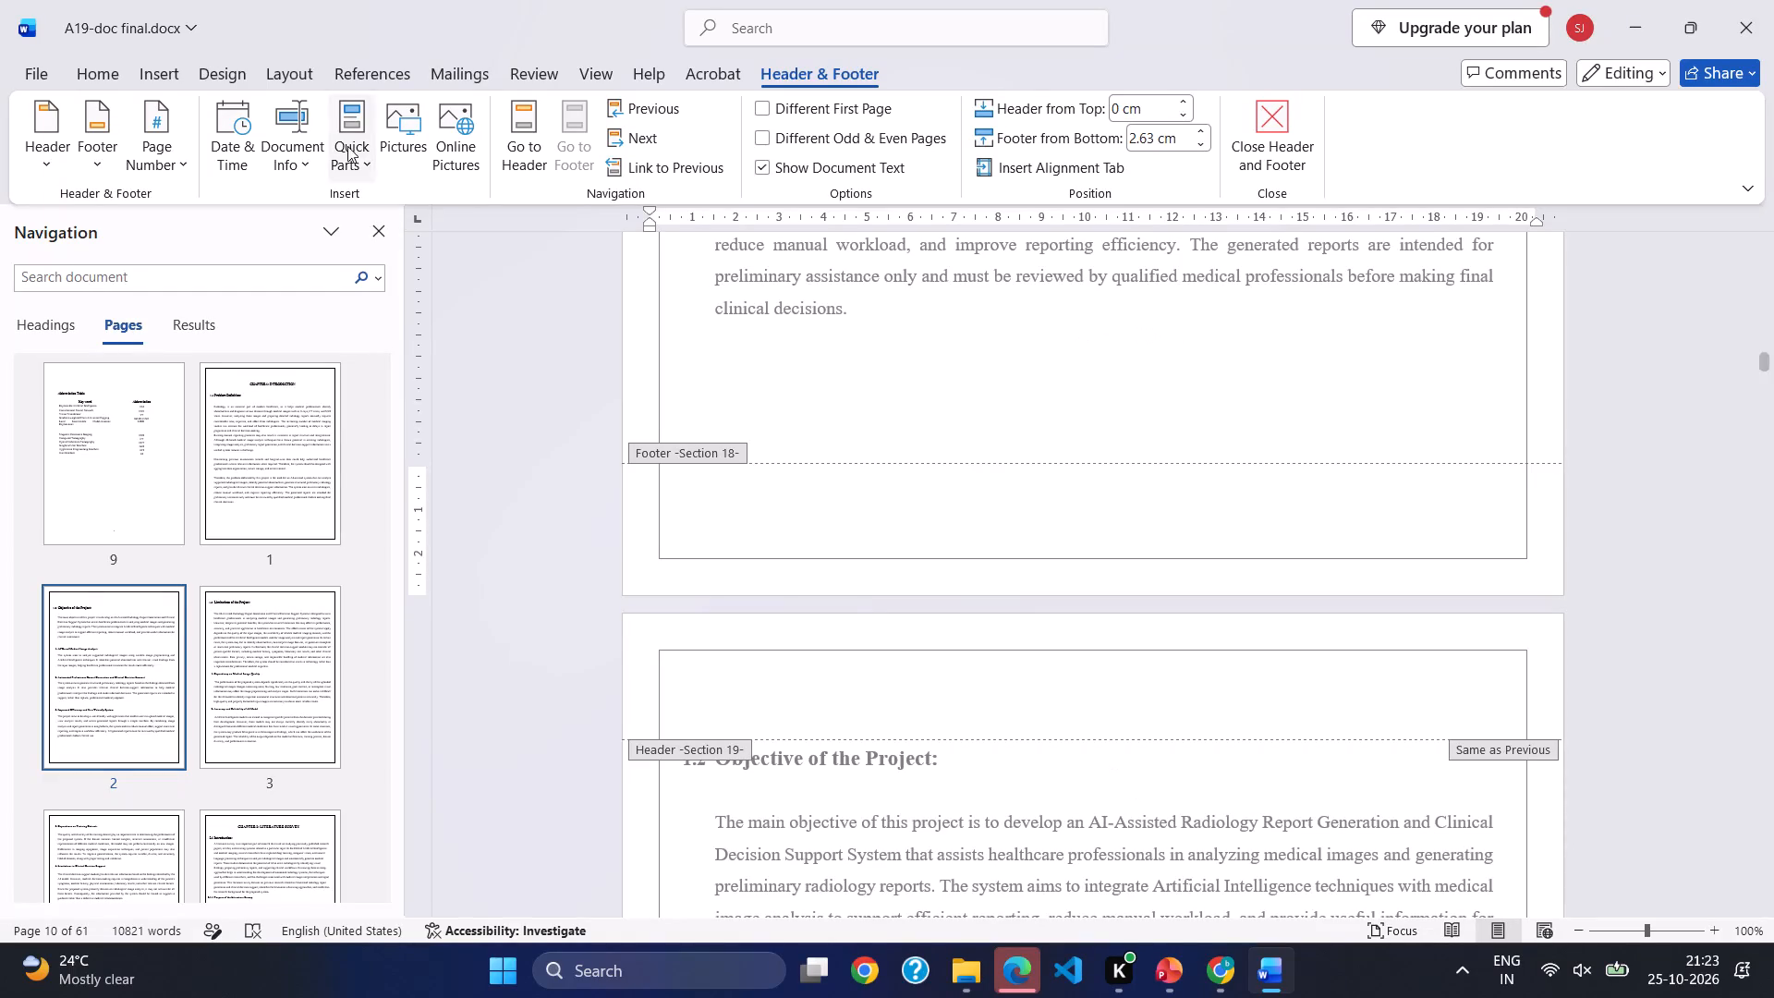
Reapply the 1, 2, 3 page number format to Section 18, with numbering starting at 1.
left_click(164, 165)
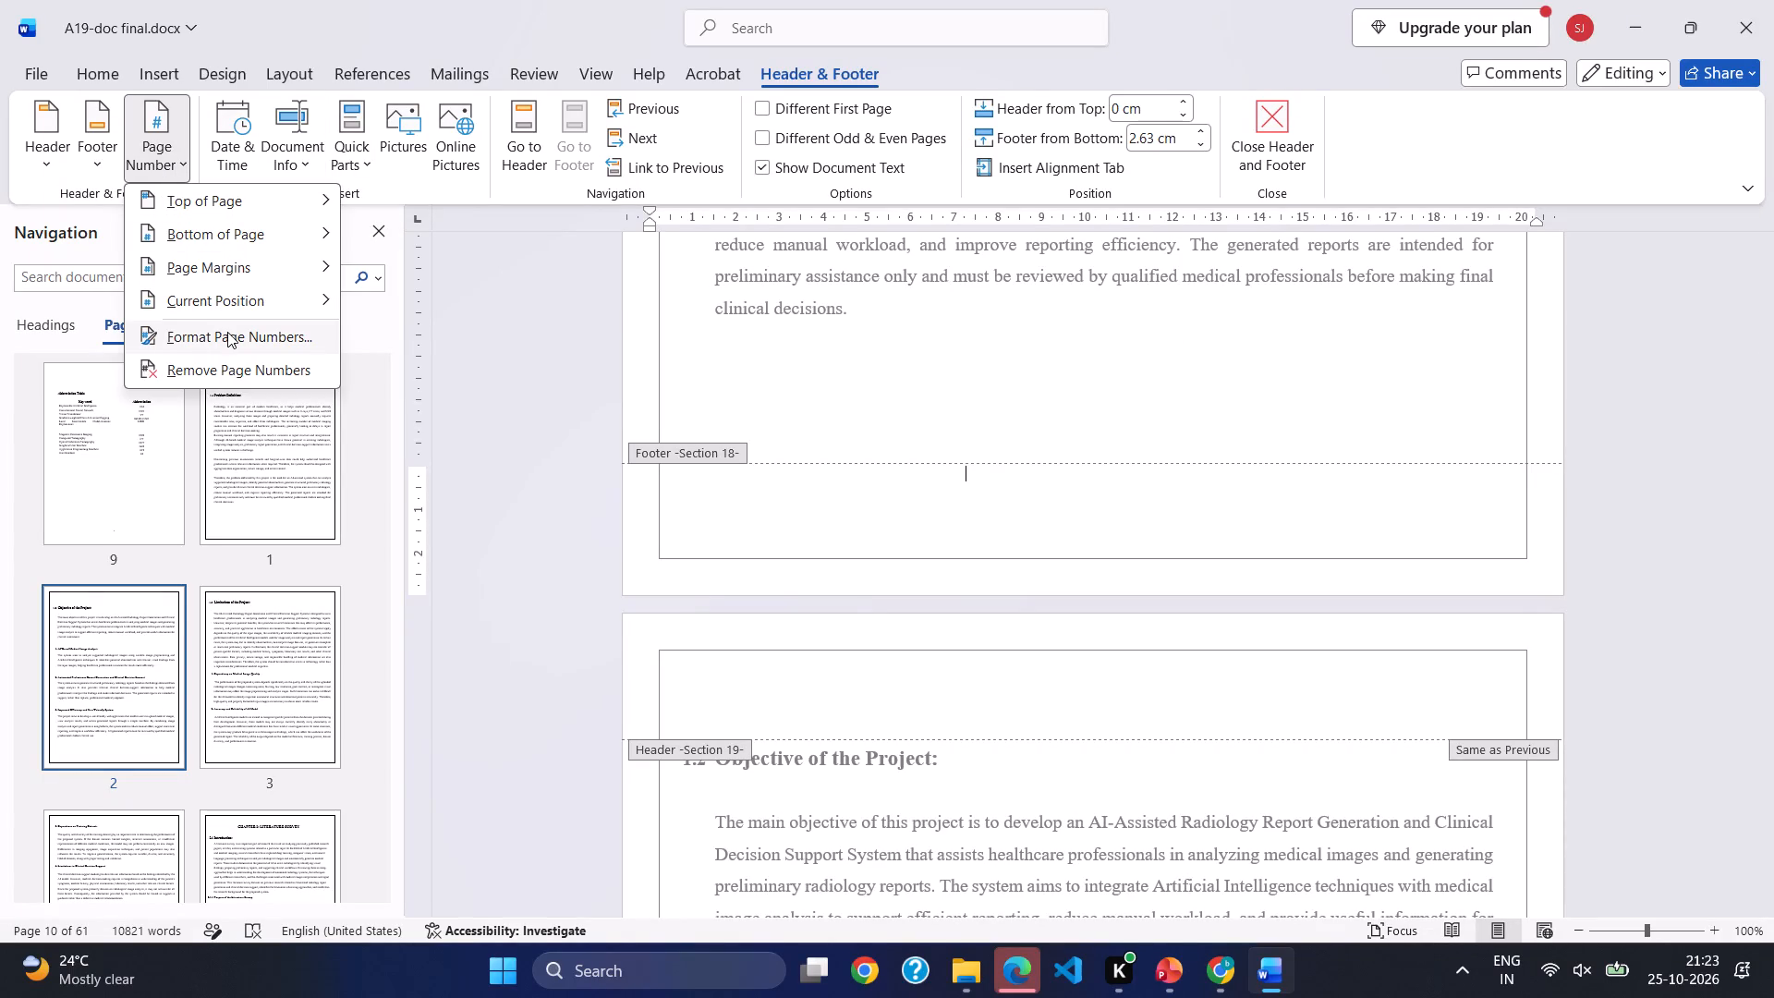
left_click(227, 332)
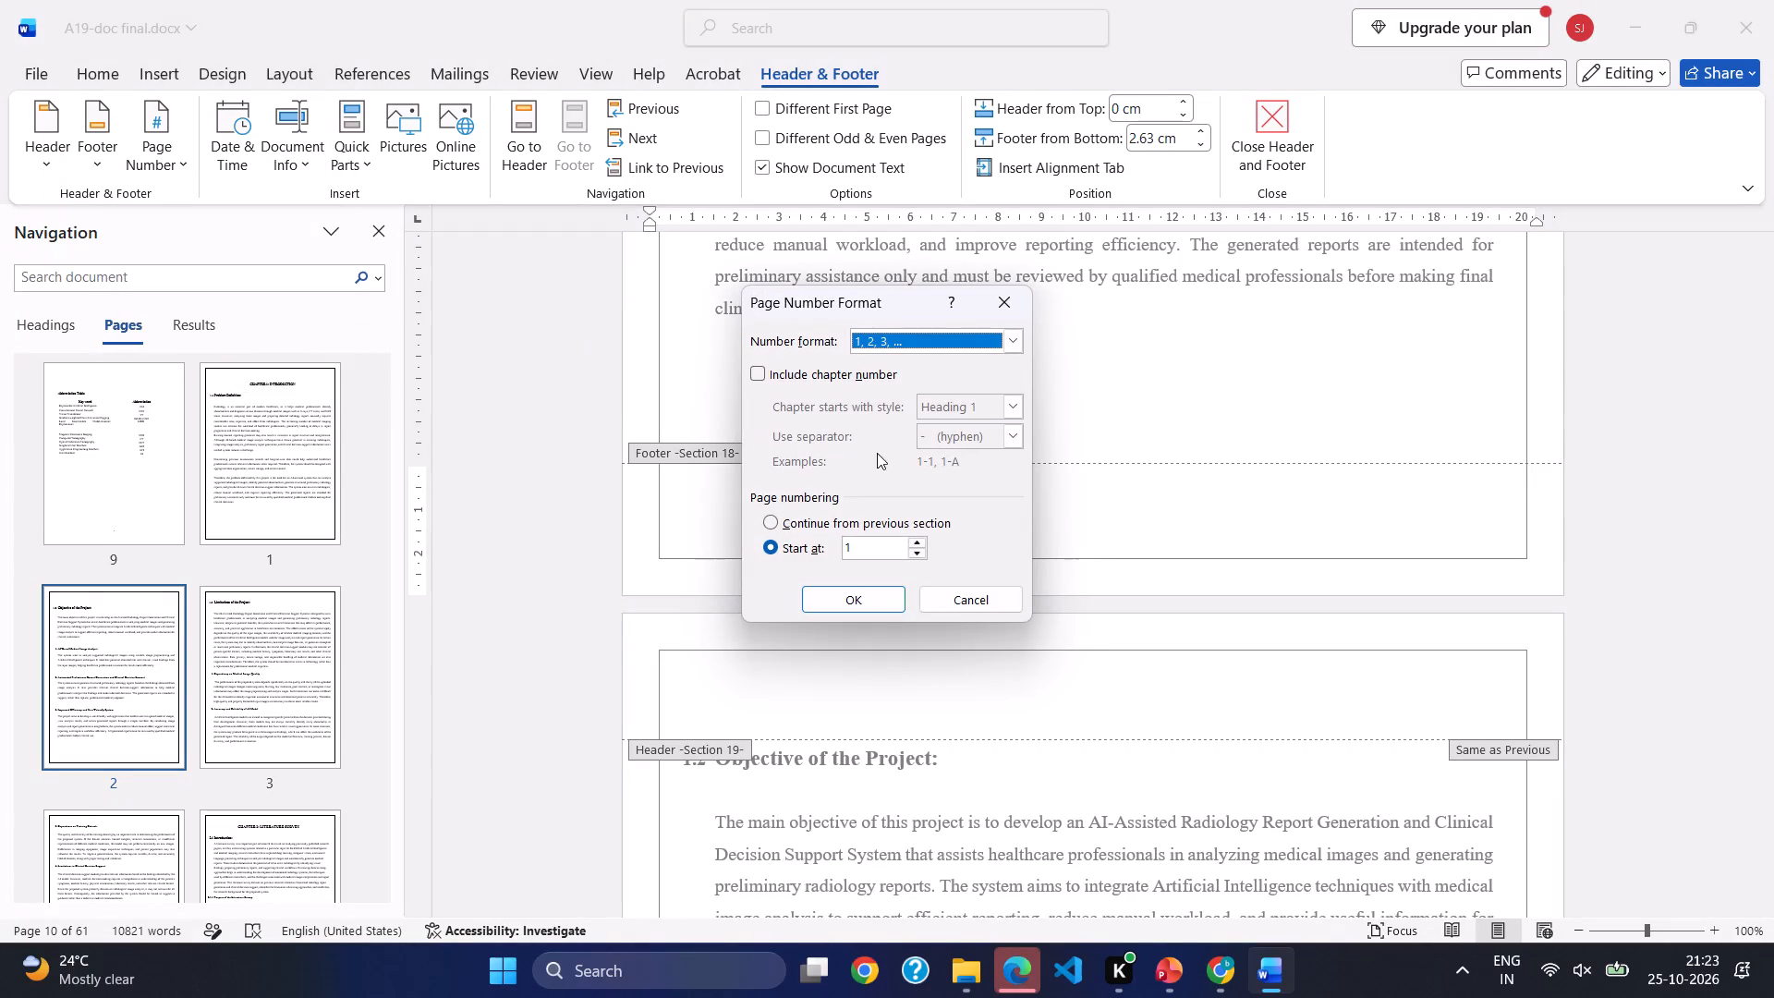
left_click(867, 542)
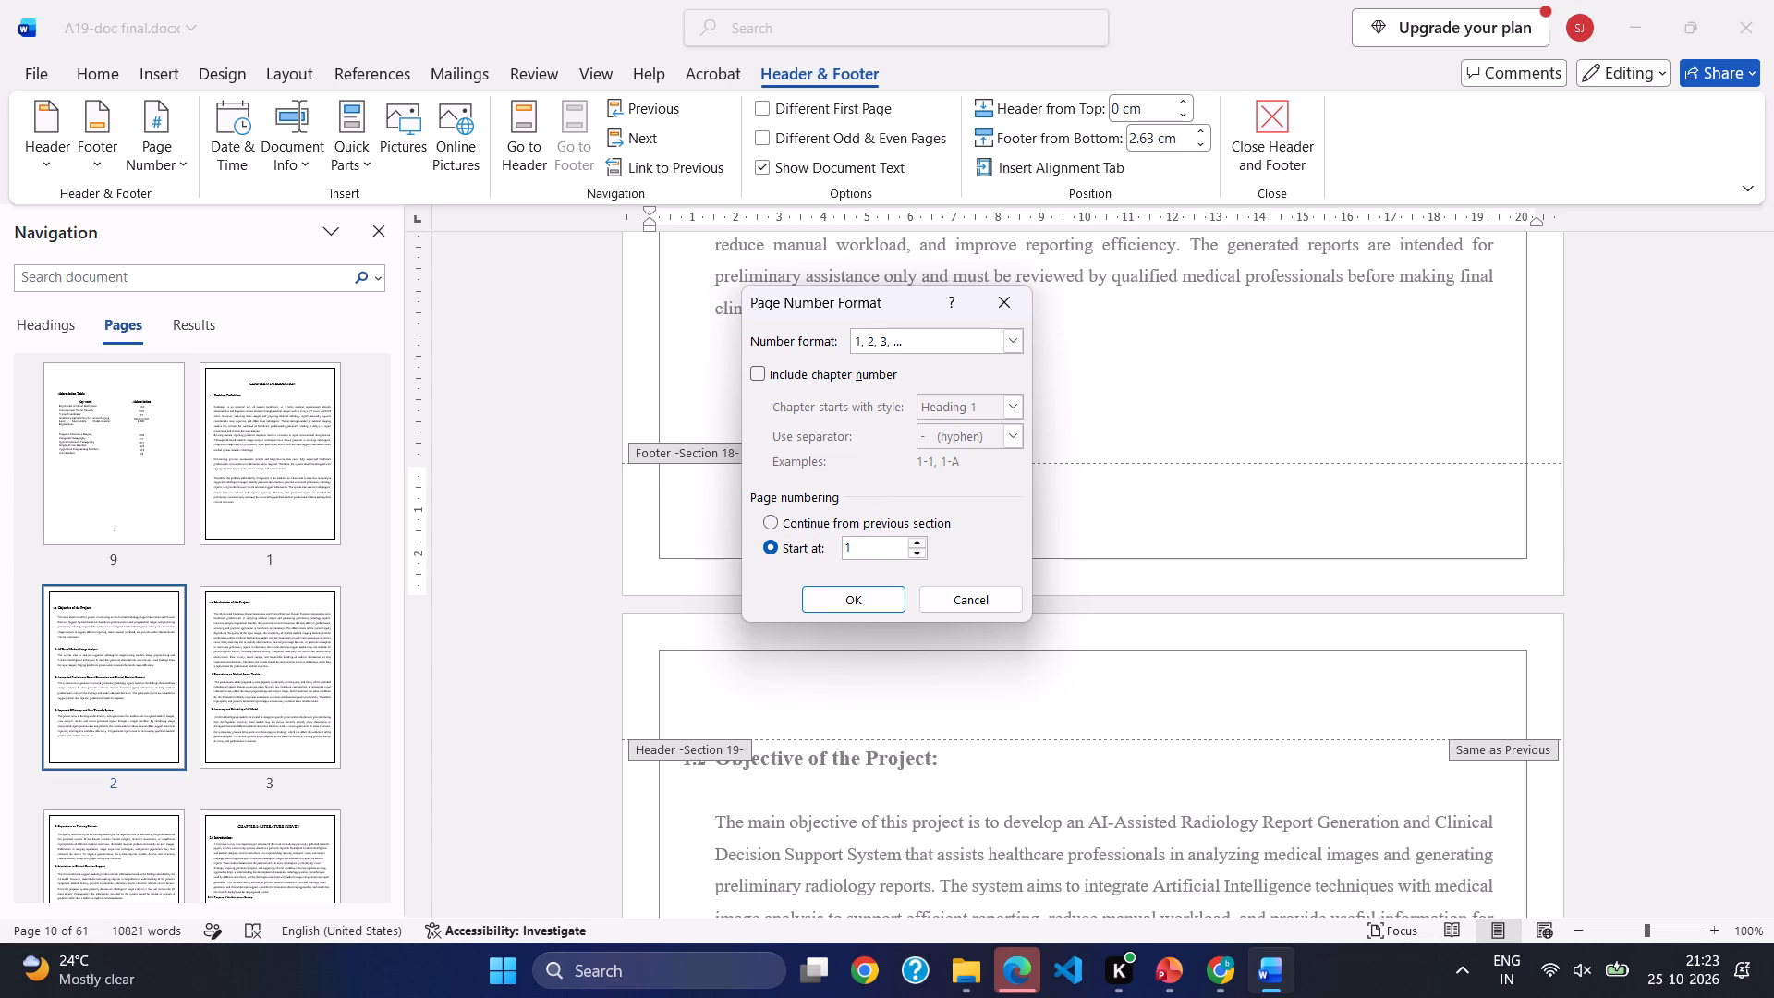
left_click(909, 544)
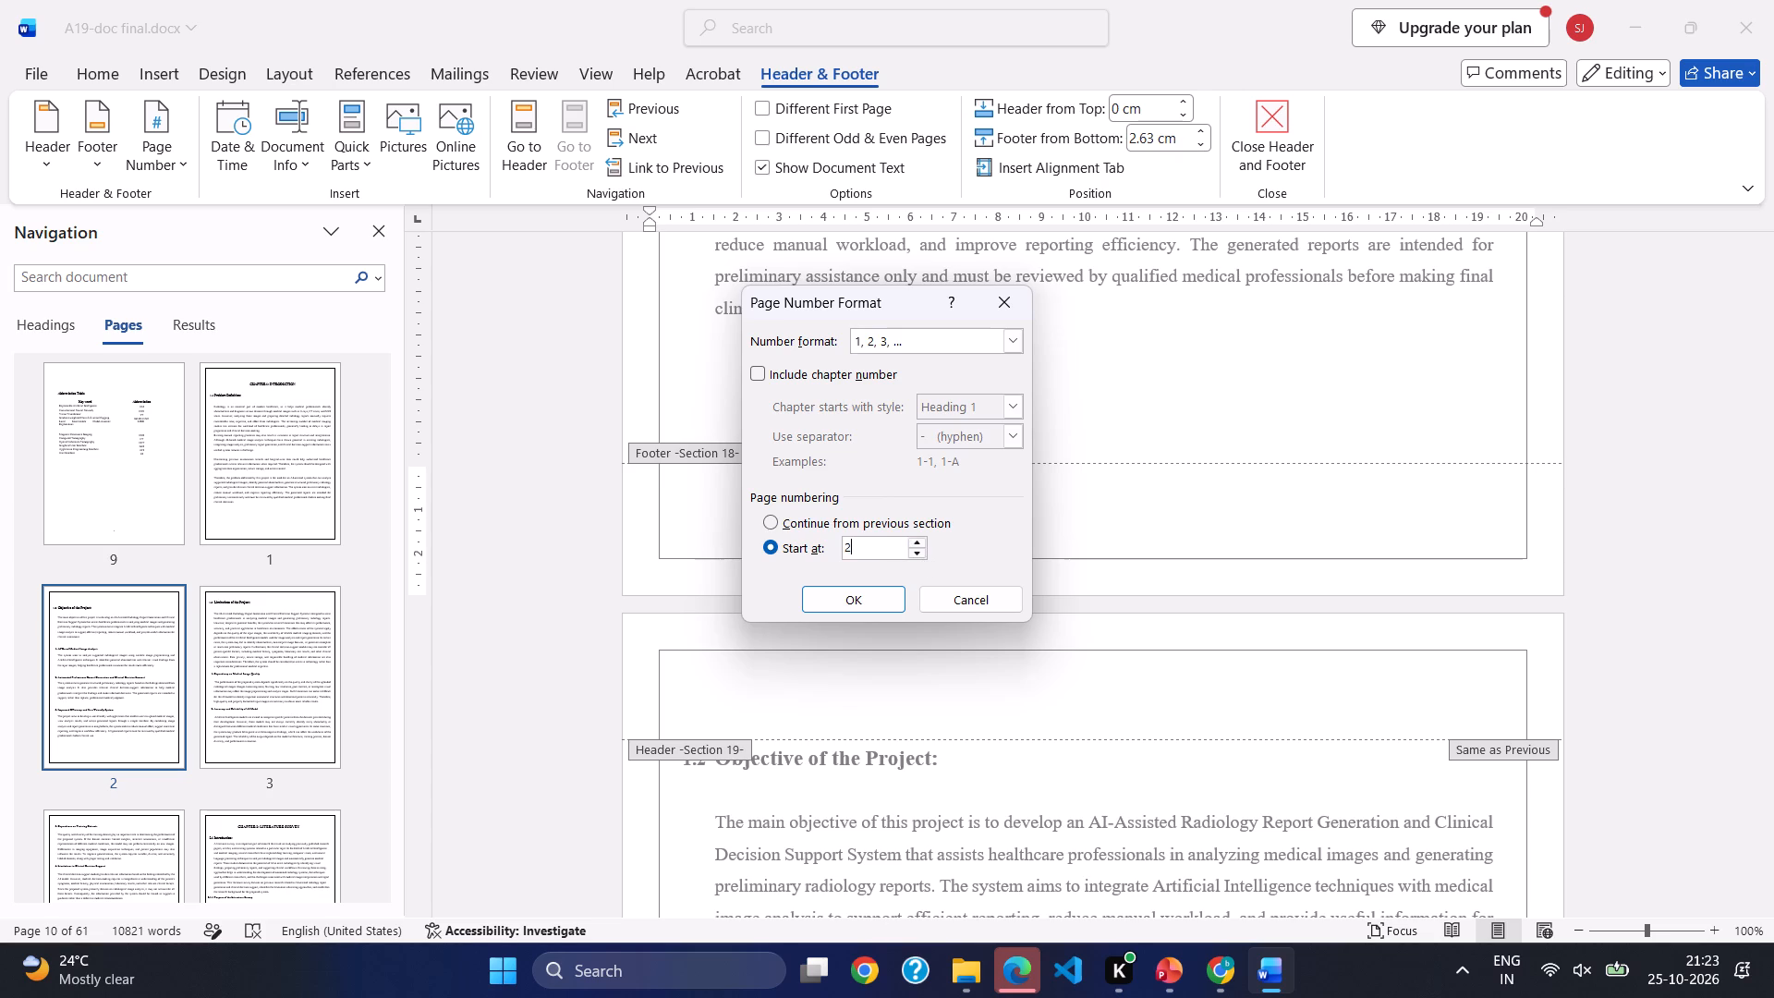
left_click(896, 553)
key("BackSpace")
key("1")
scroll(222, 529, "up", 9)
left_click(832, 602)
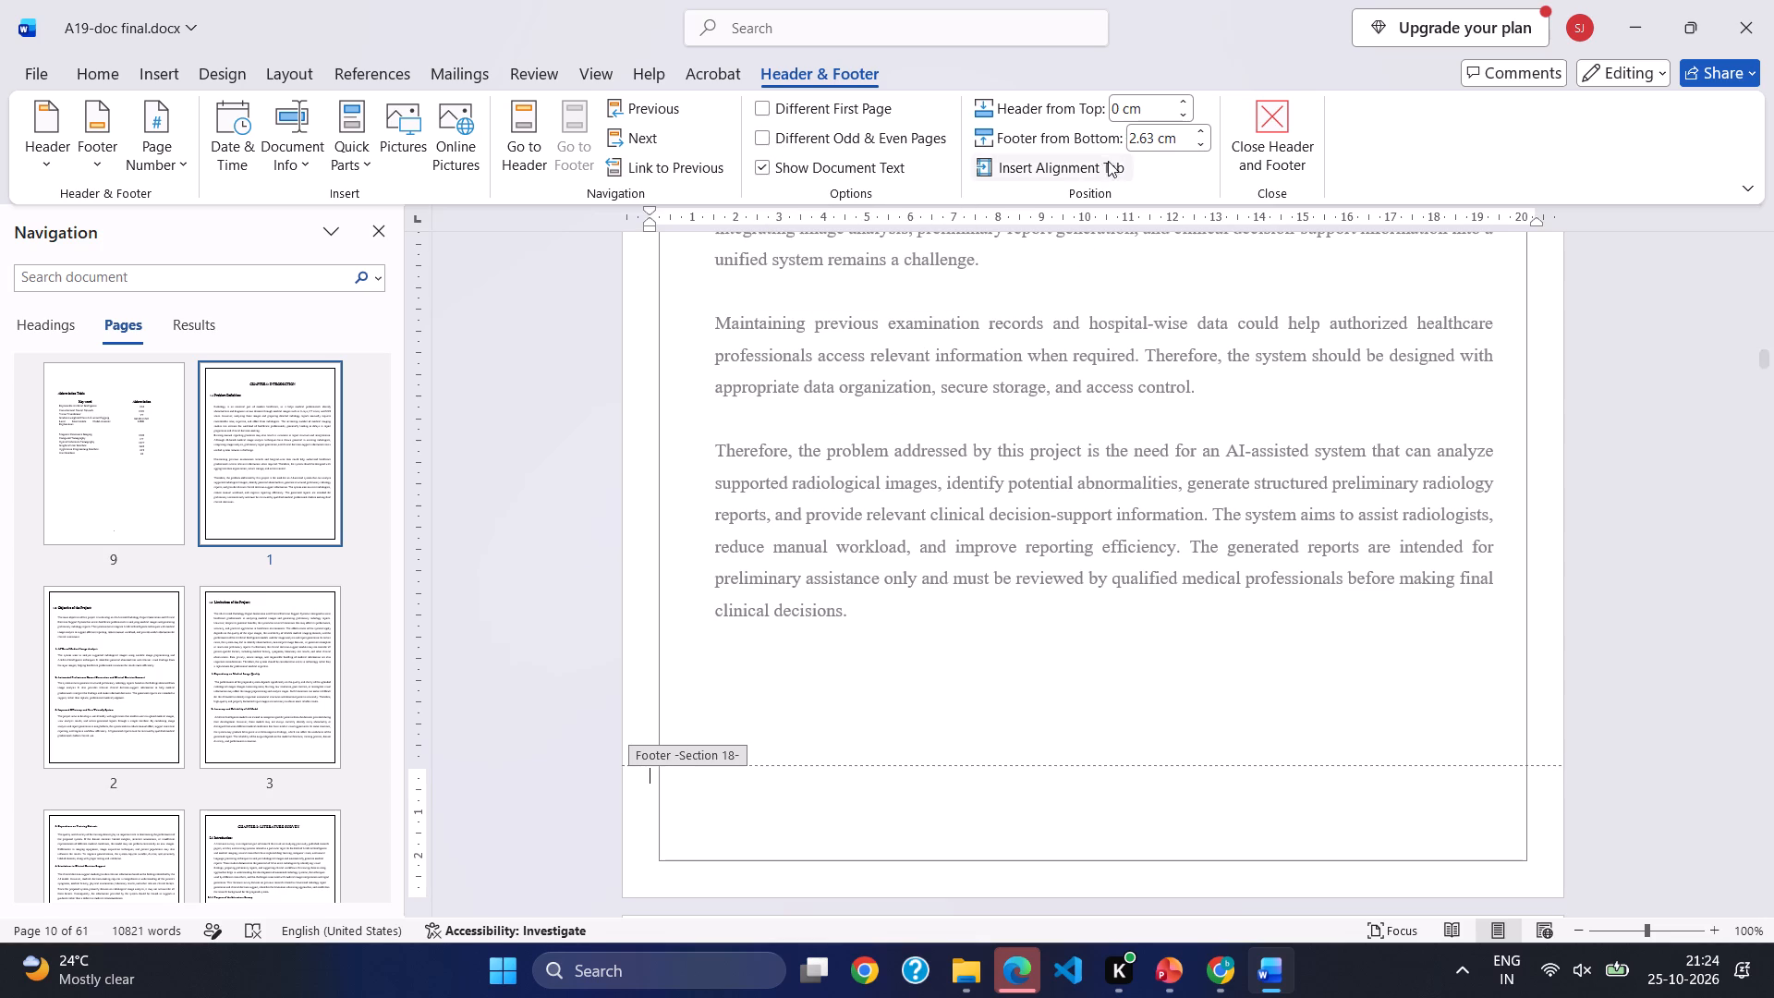
Reduce the Section 18 footer's distance from the bottom of the page to 2 cm.
triple_click(1201, 140)
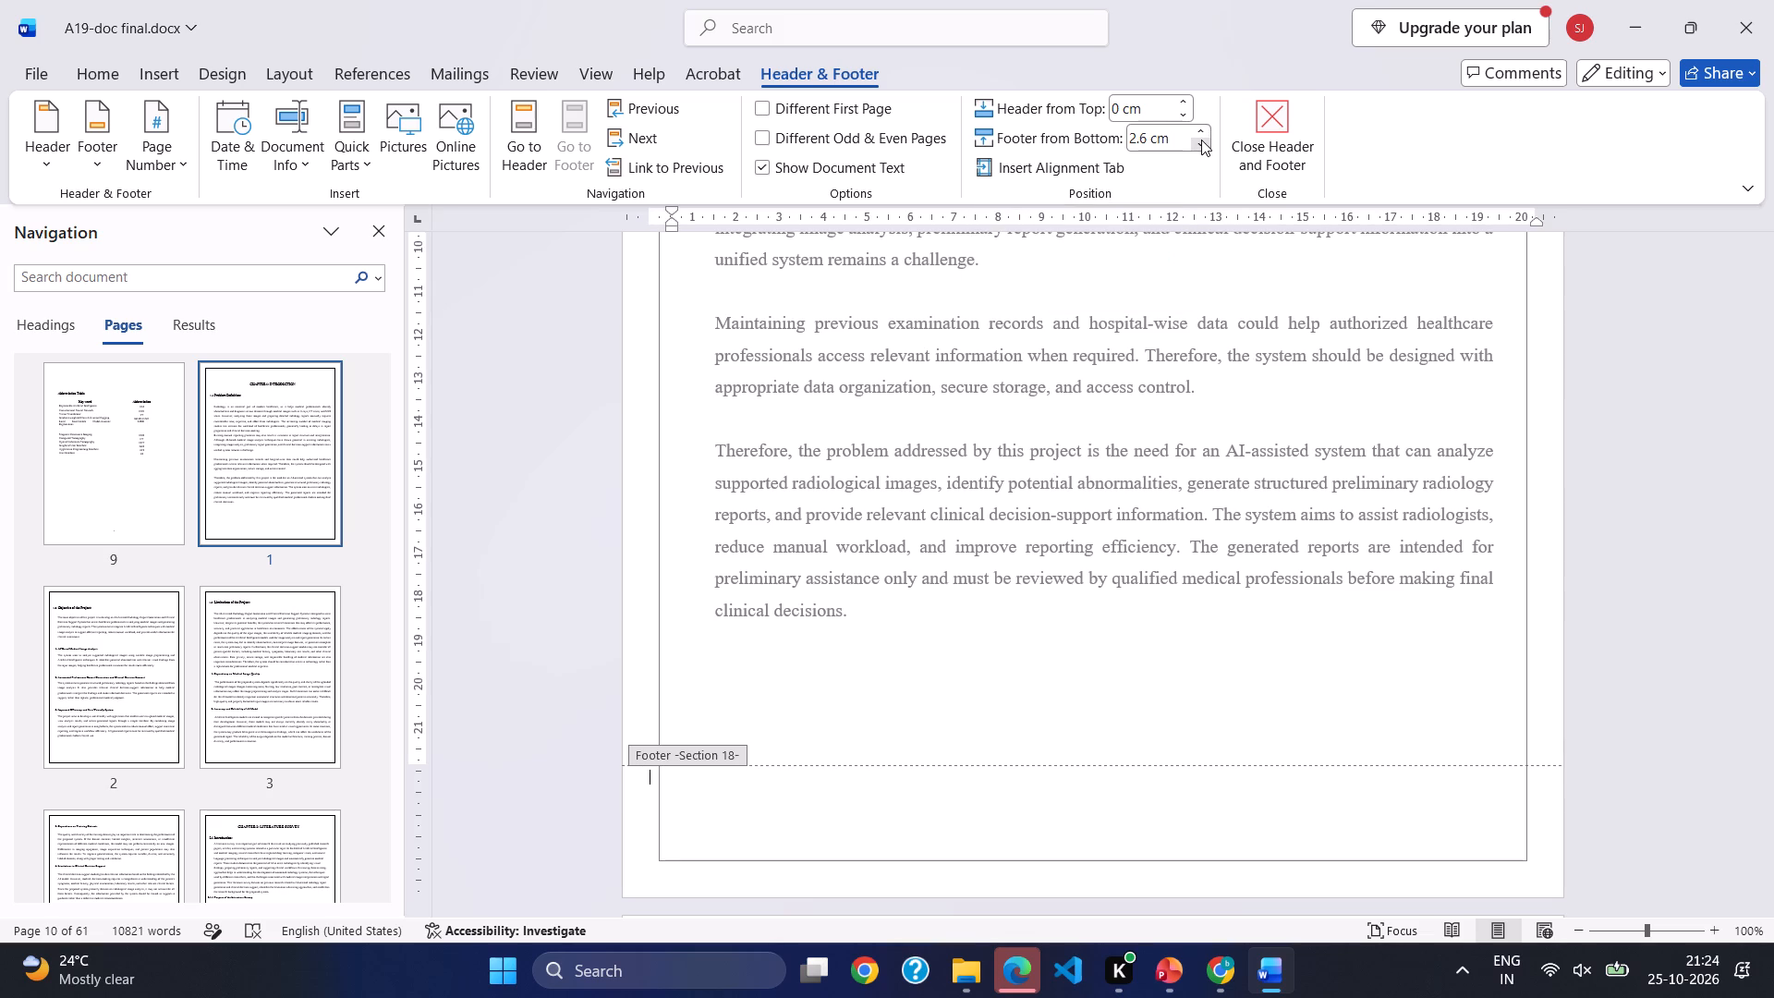
triple_click(1201, 140)
left_click(1201, 140)
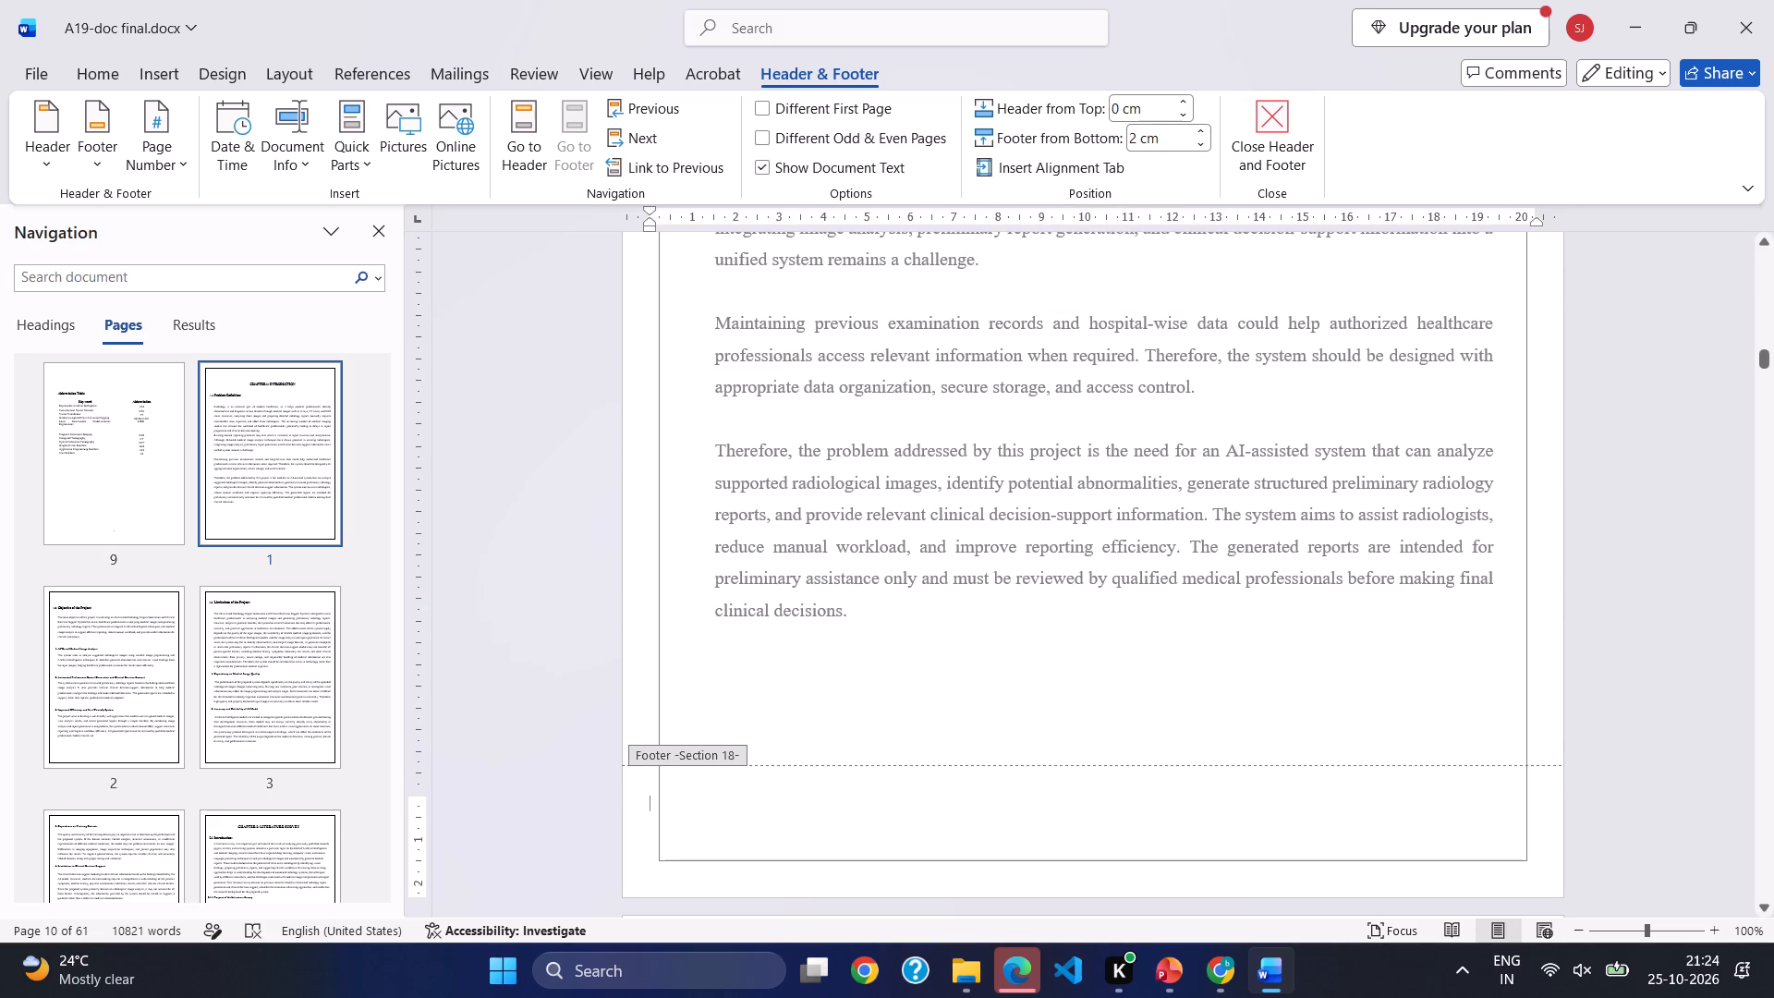
Select the small text frame in the Section 18 footer and apply the 1, 2, 3 page number format starting at 1.
left_click(1100, 777)
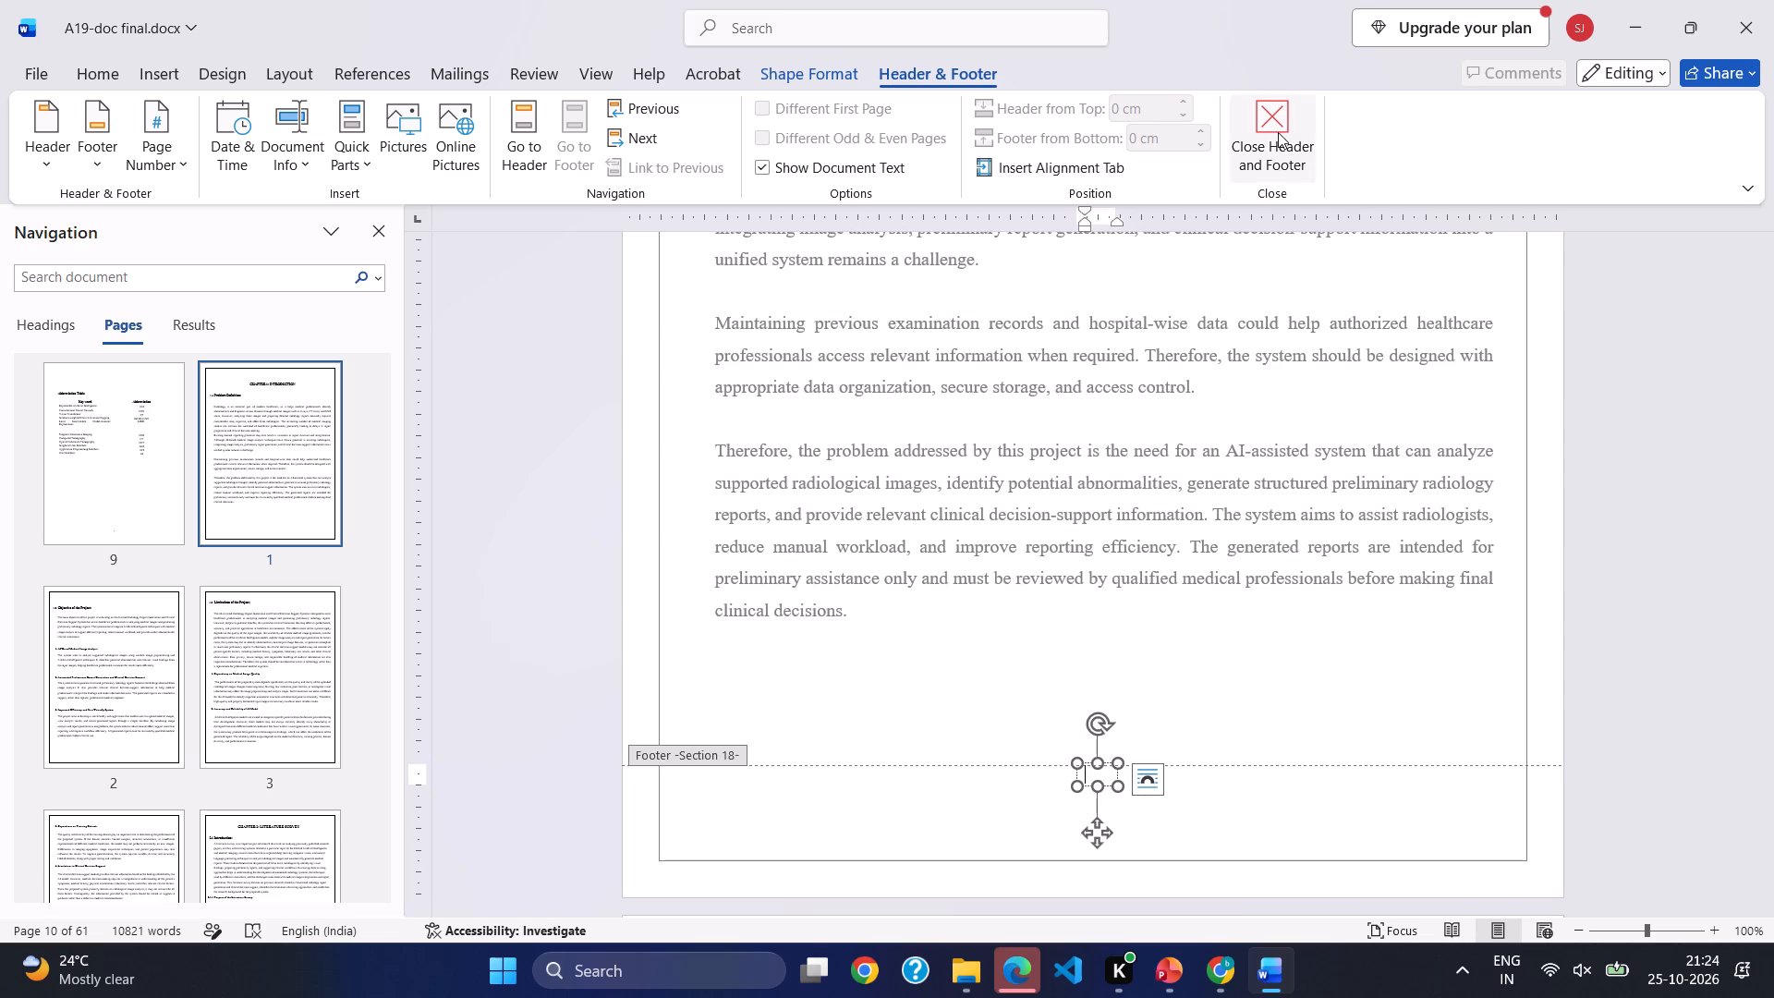
left_click(172, 143)
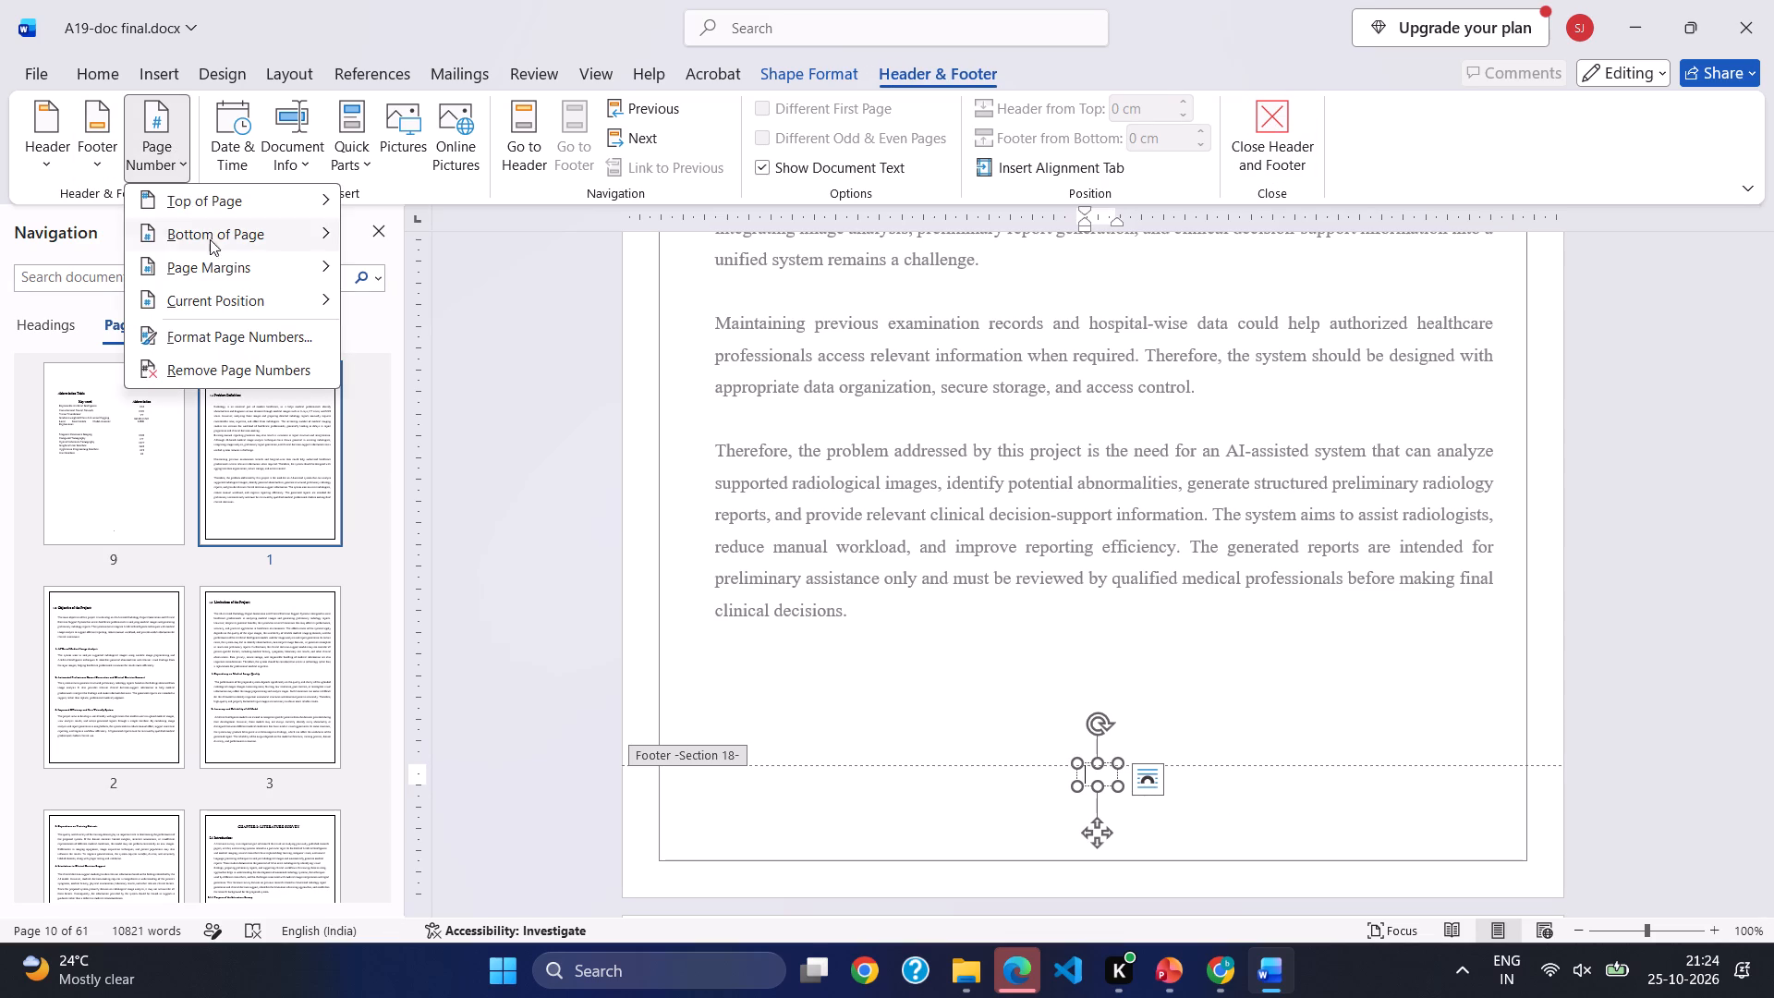
left_click(249, 340)
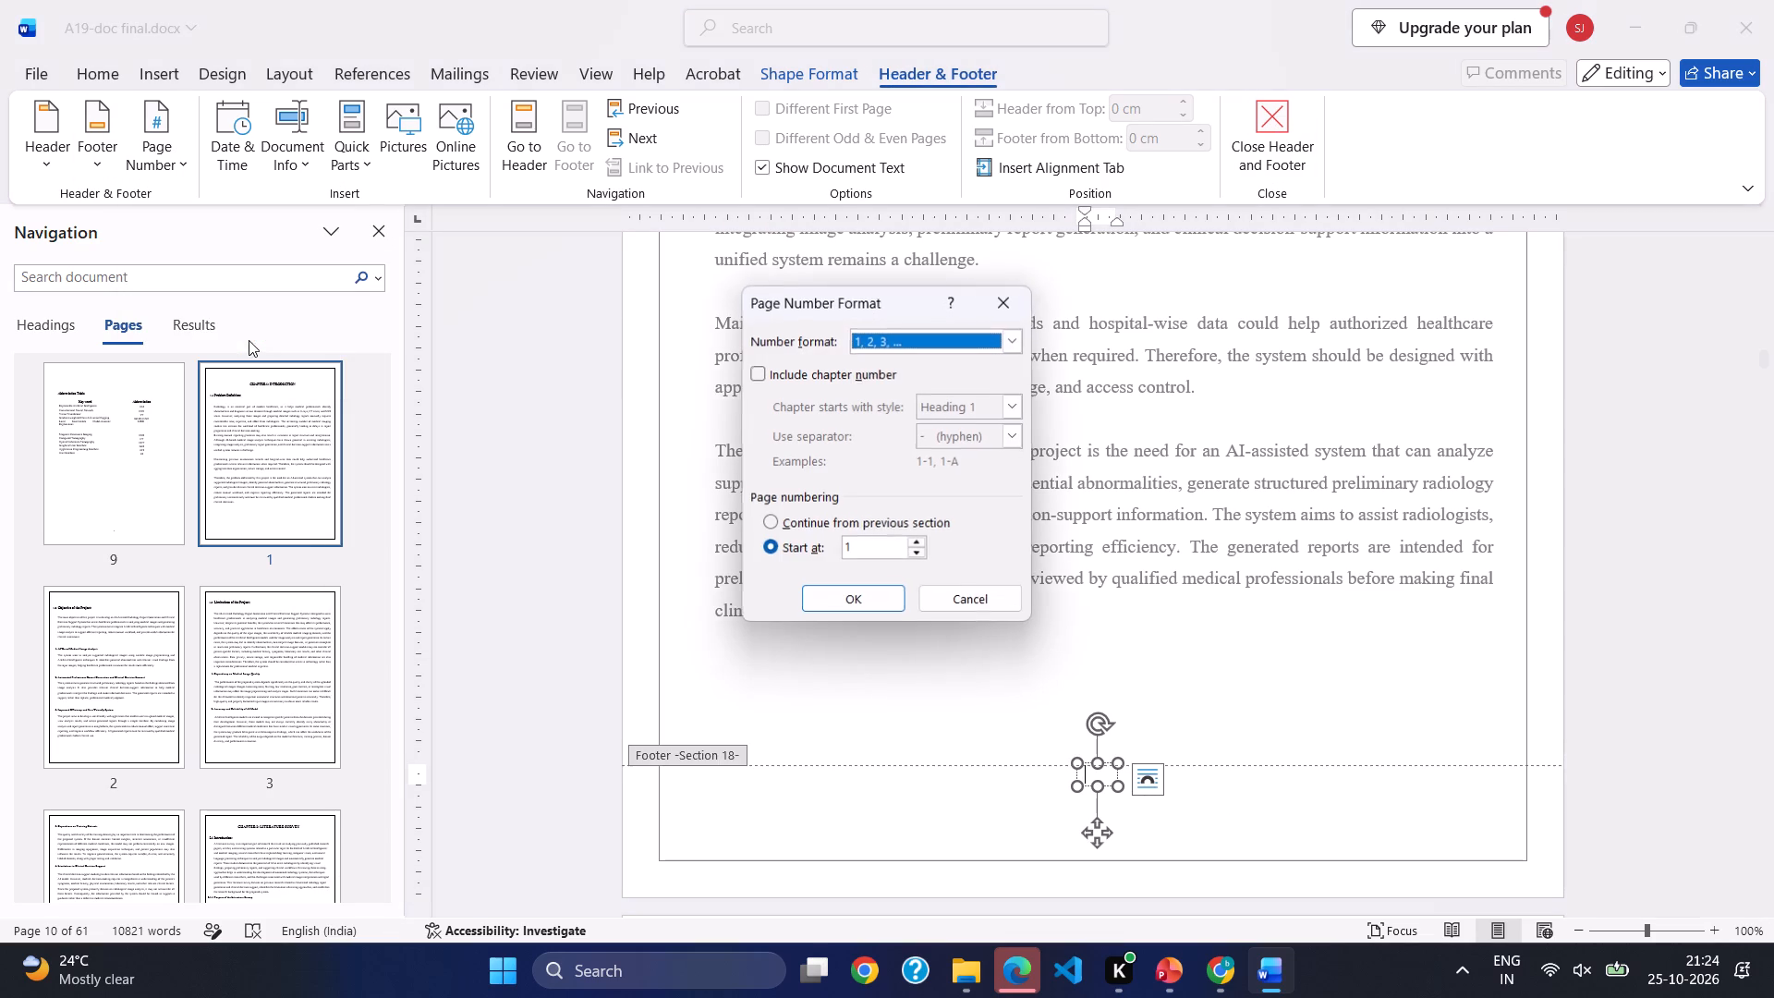
left_click(869, 591)
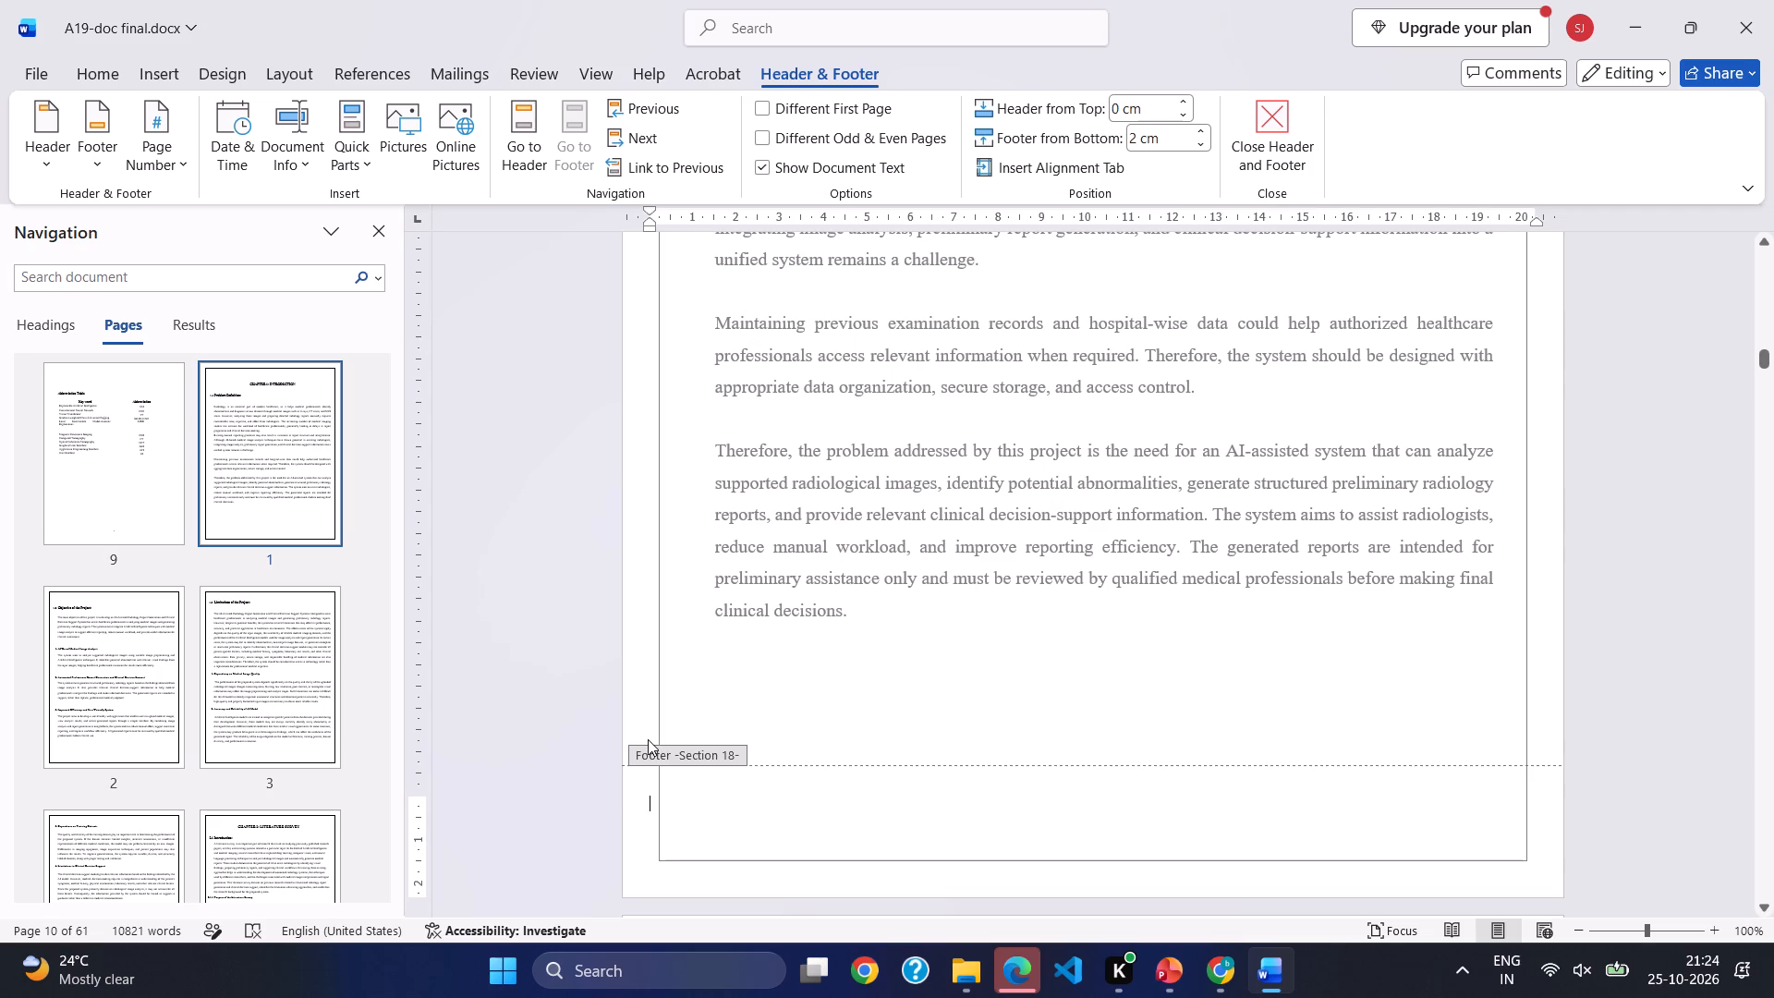
Clear any leftover content before the cursor in the Section 18 footer.
key("BackSpace")
key("BackSpace")
key("BackSpace")
key("BackSpace")
key("BackSpace")
key("BackSpace")
key("BackSpace")
key("BackSpace")
key("BackSpace")
key("BackSpace")
key("BackSpace")
key("BackSpace")
key("BackSpace")
key("BackSpace")
key("BackSpace")
Insert a centred Plain Number 2 page number at the bottom of the page in the Section 18 footer.
scroll(852, 817, "down", 5)
scroll(852, 817, "up", 1)
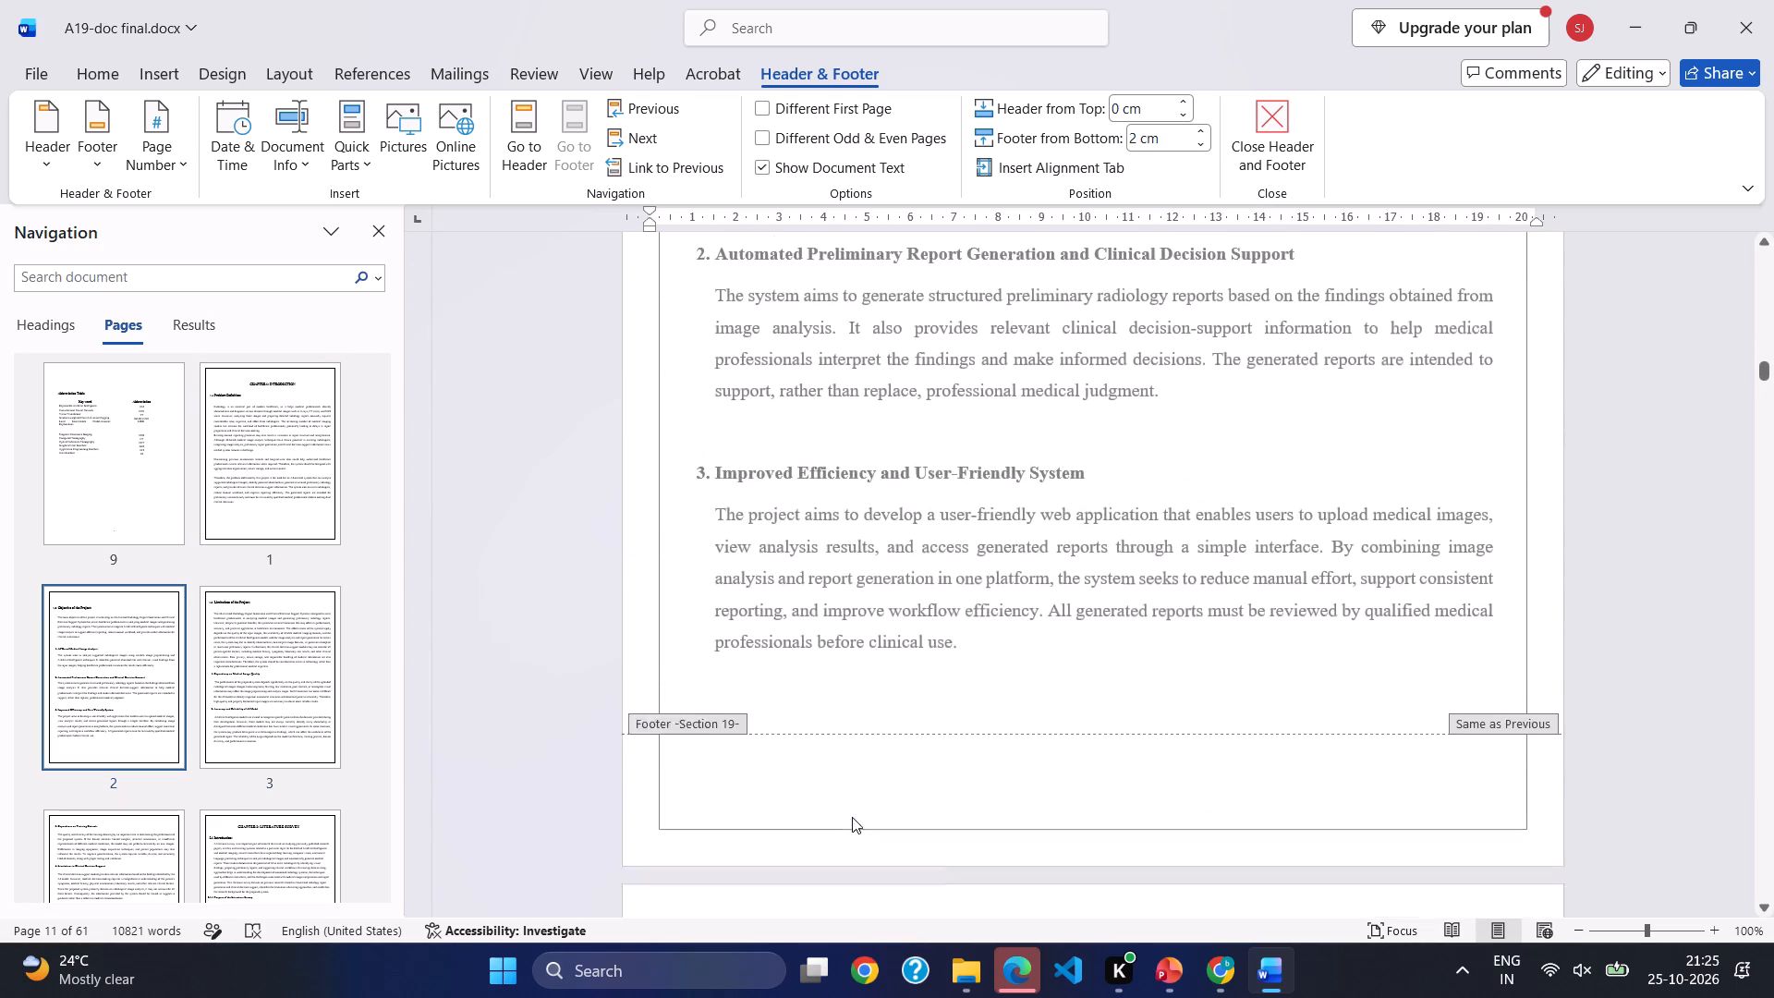
scroll(852, 817, "up", 2)
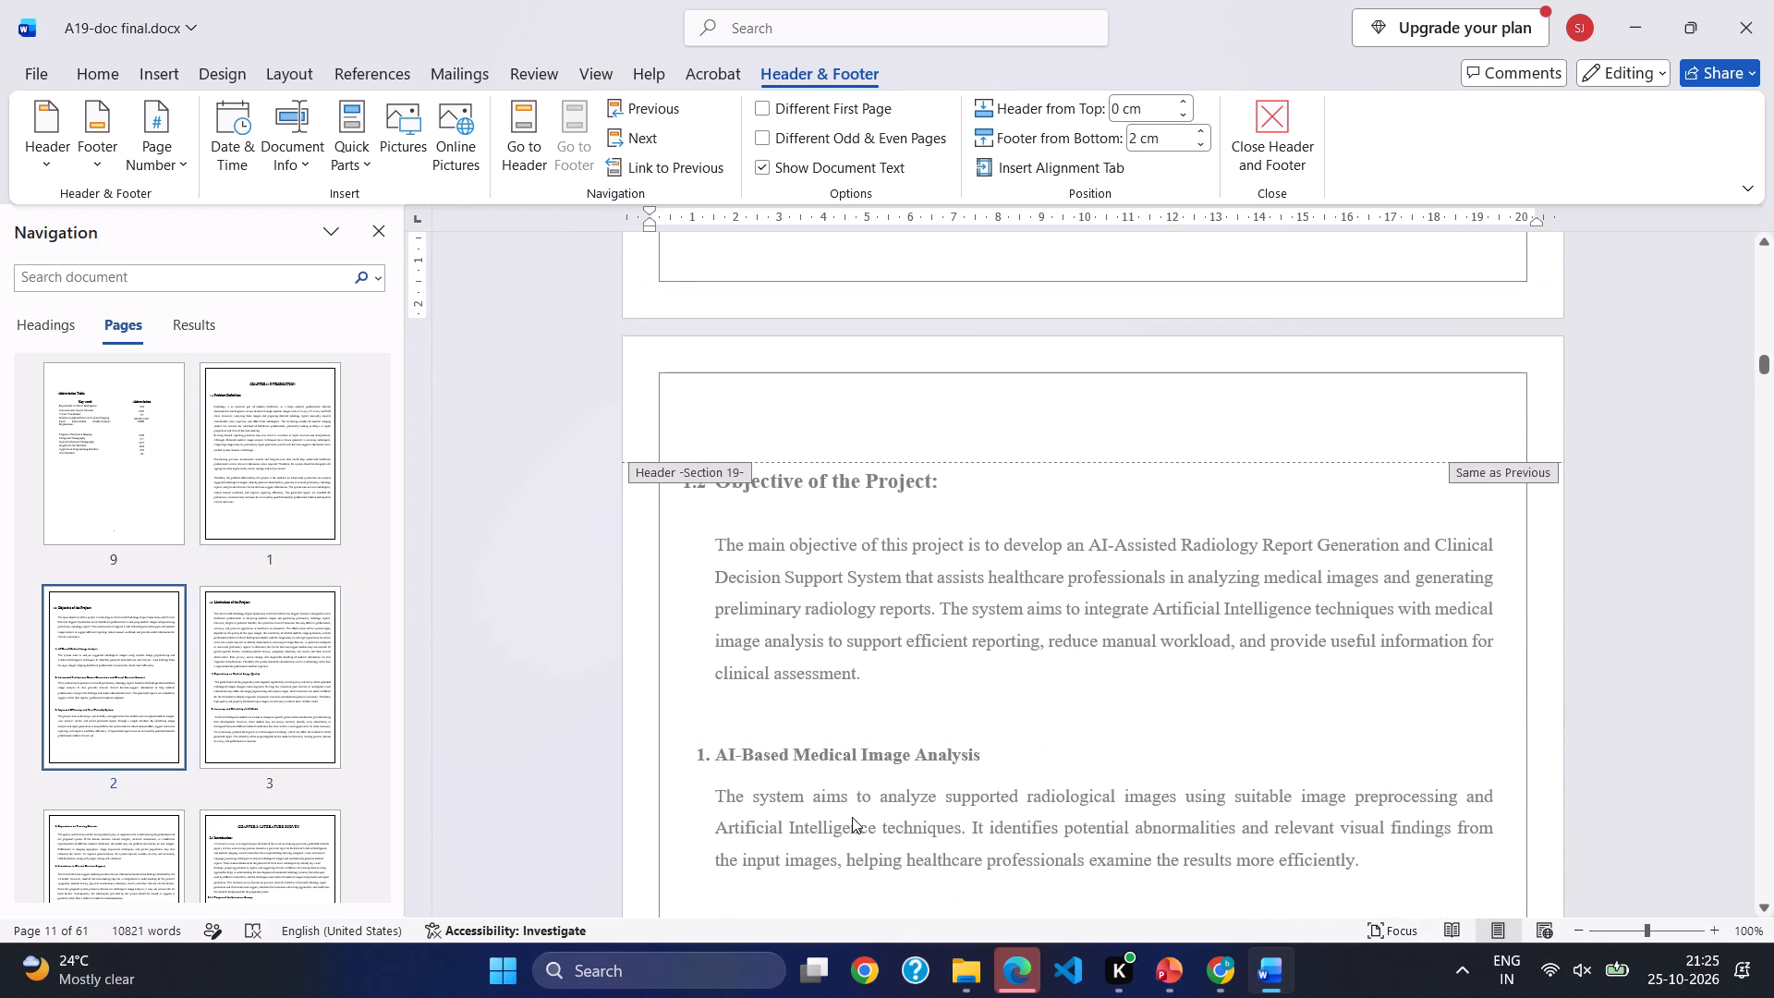
scroll(852, 817, "up", 2)
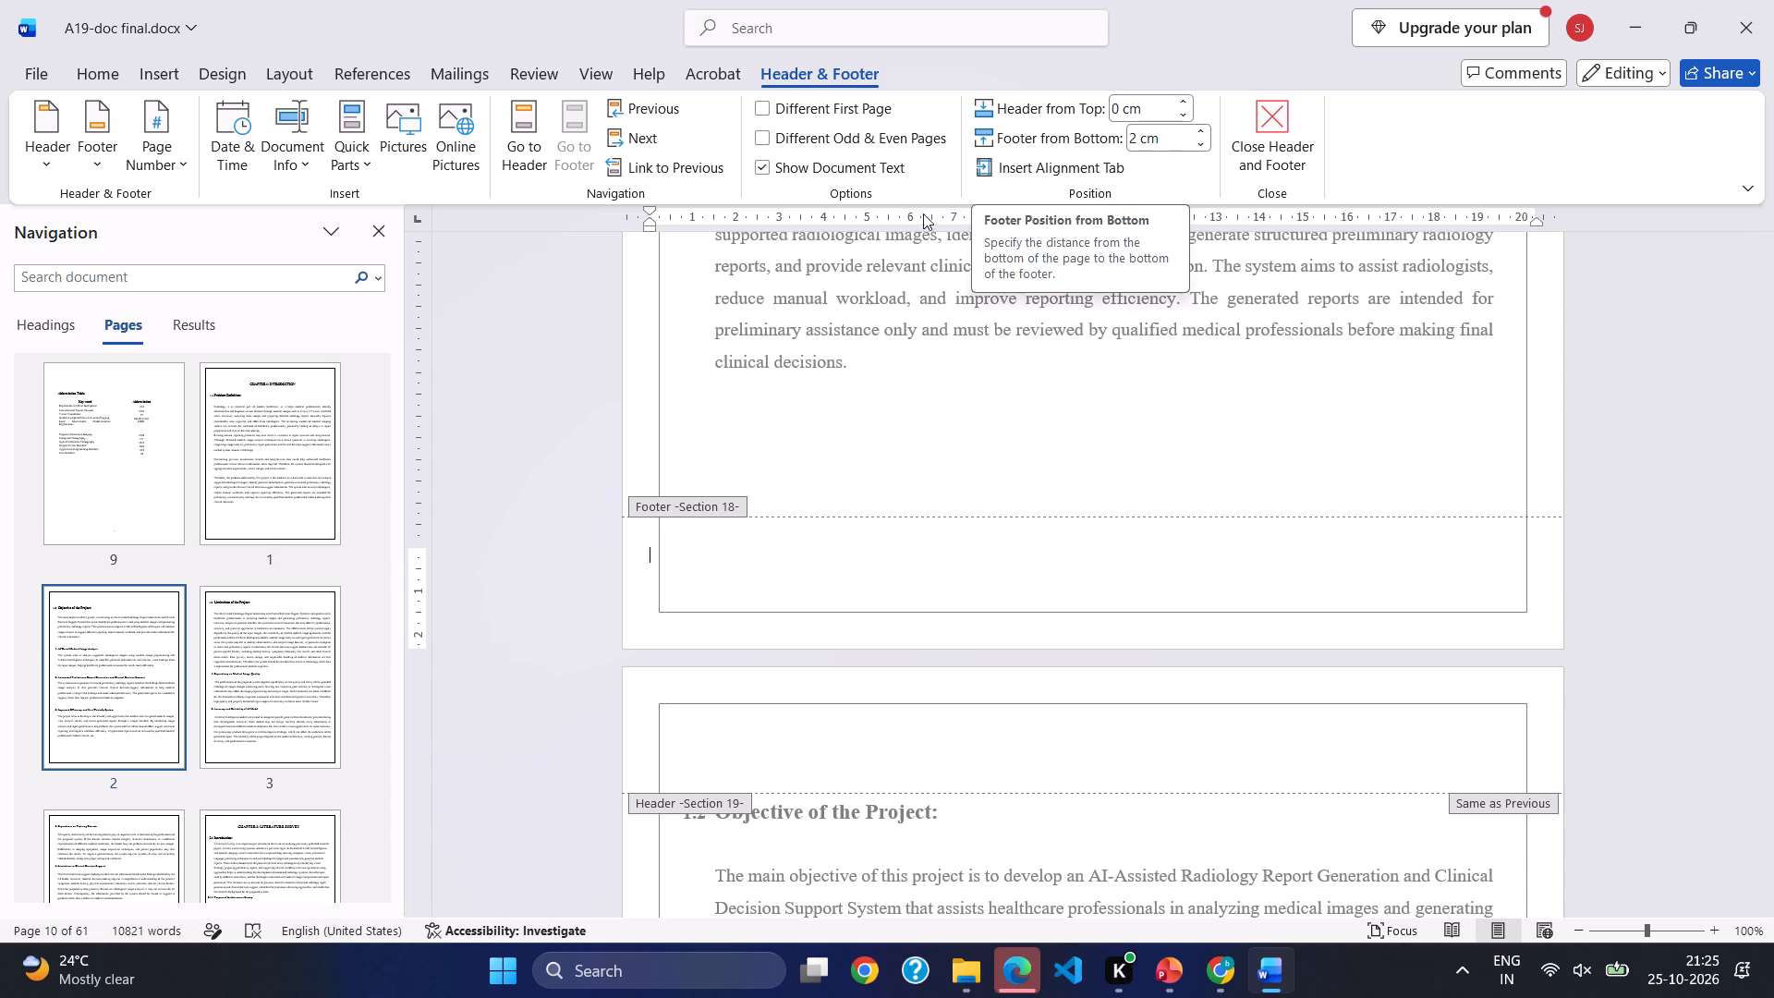
left_click(155, 168)
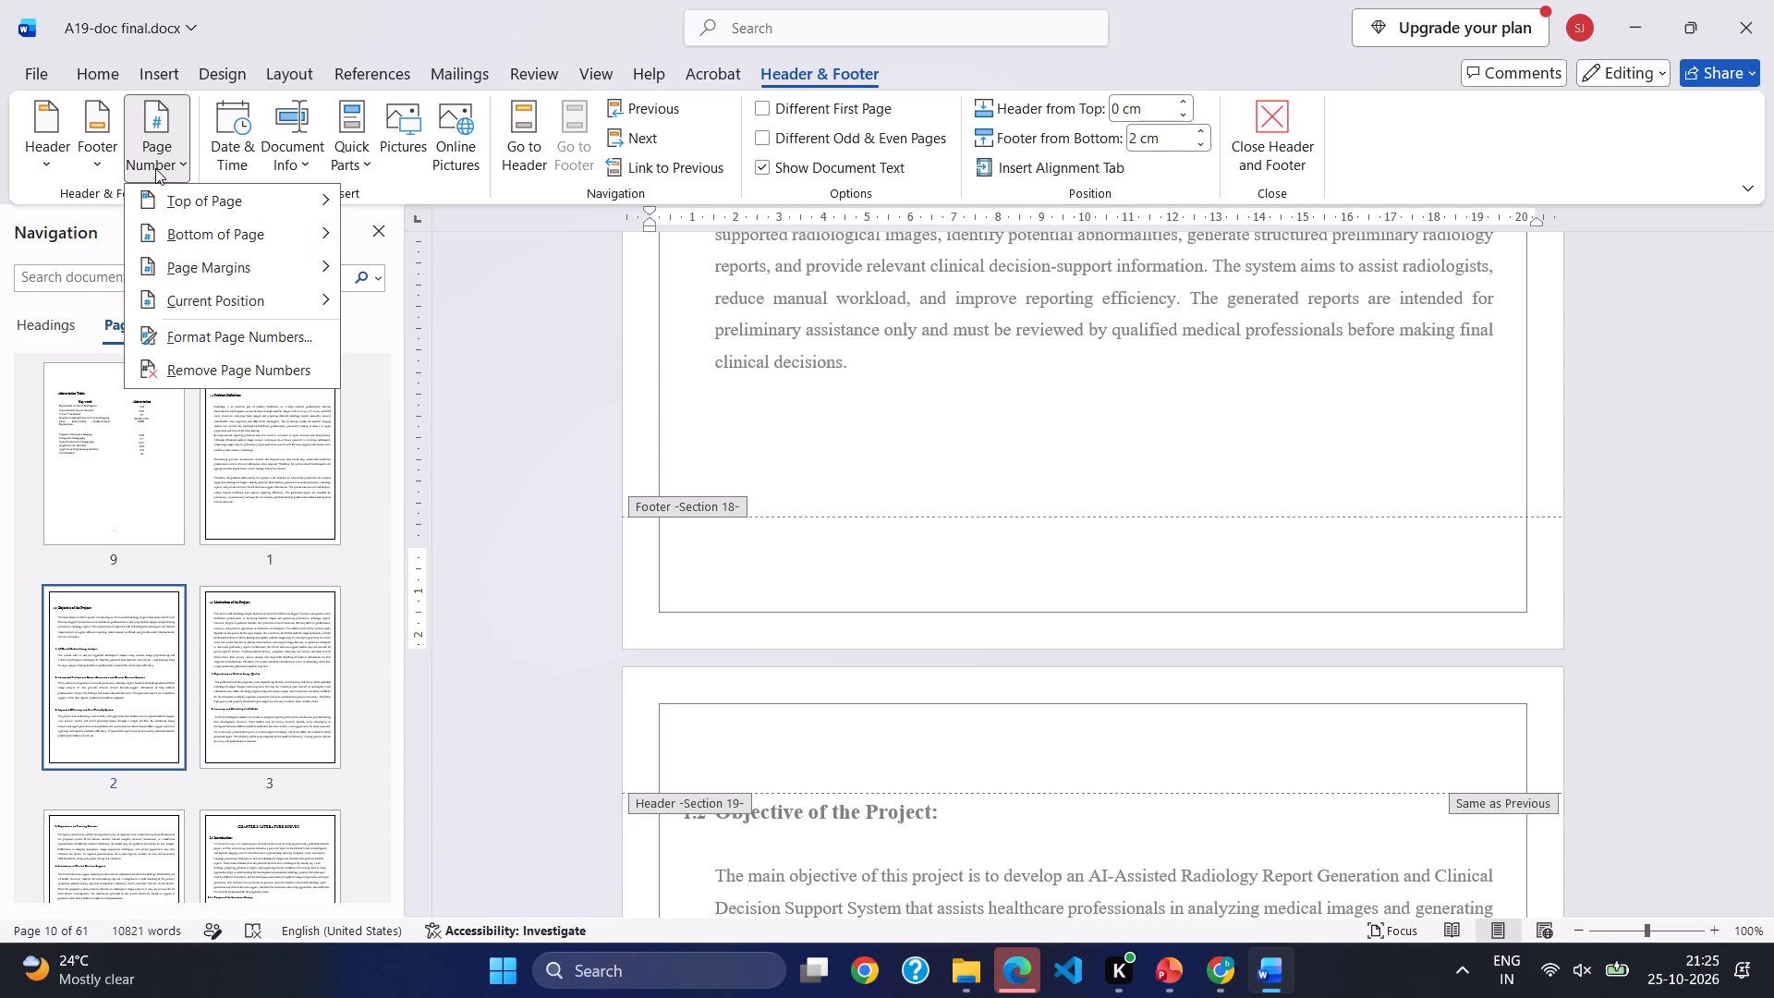
left_click(250, 227)
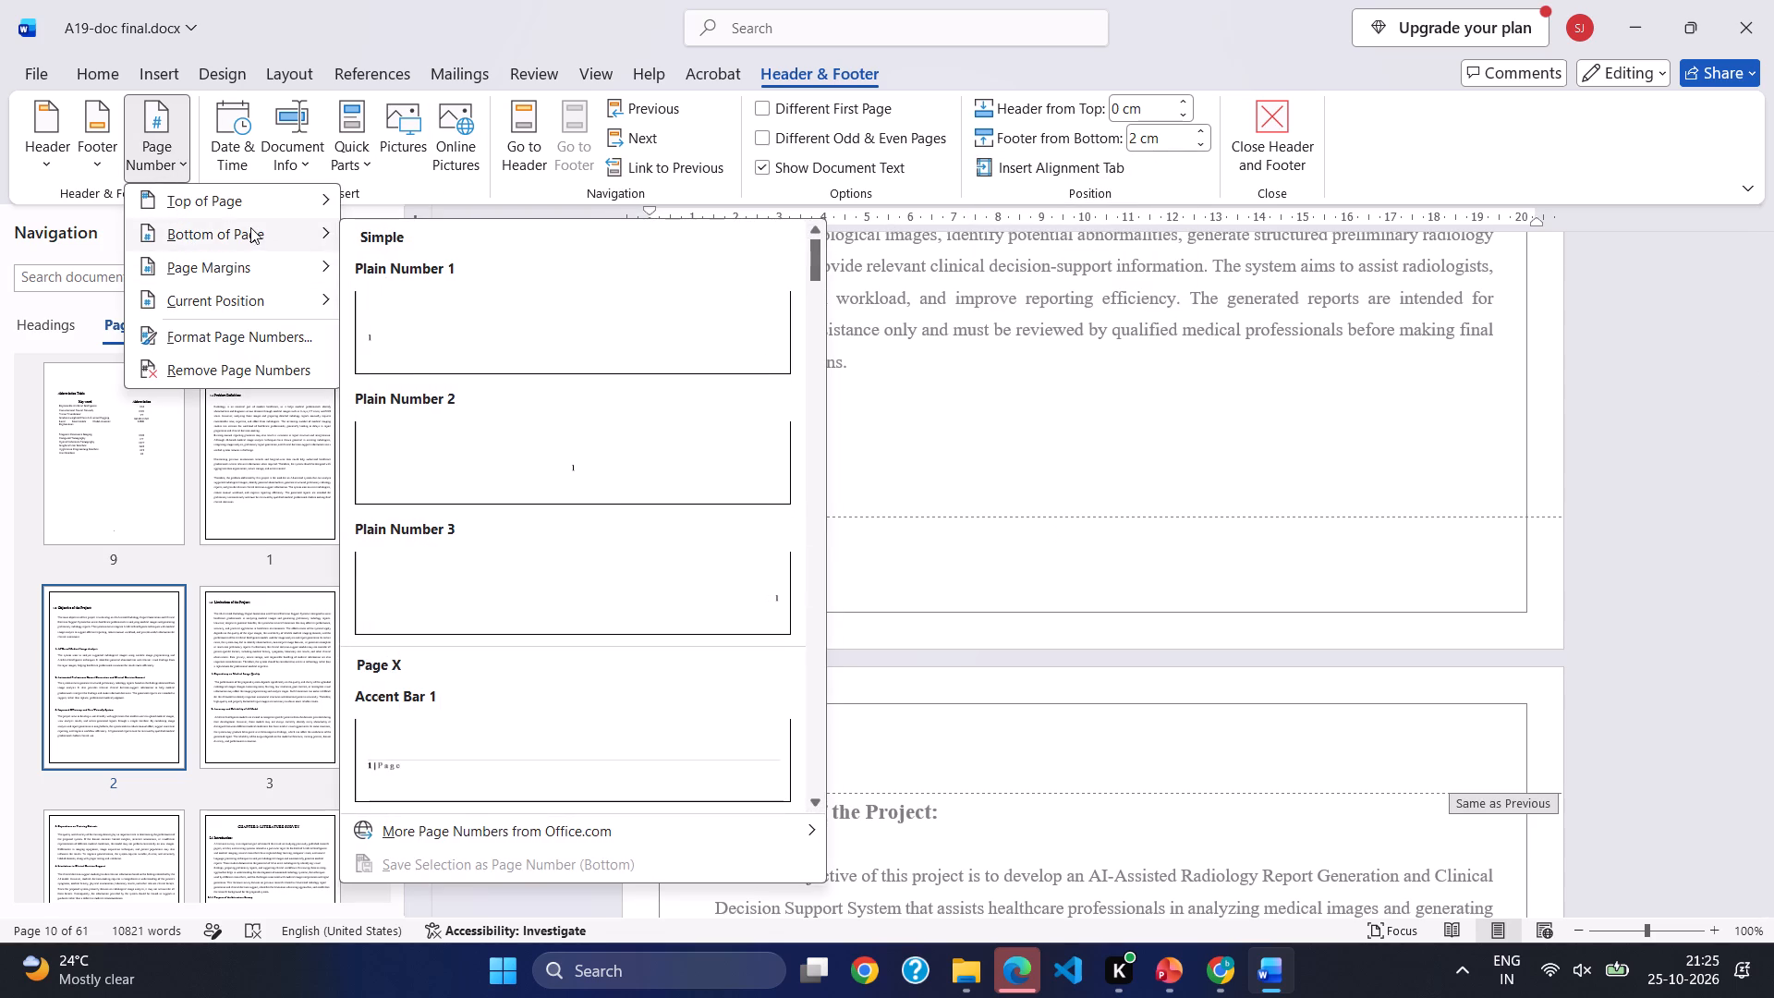
left_click(657, 485)
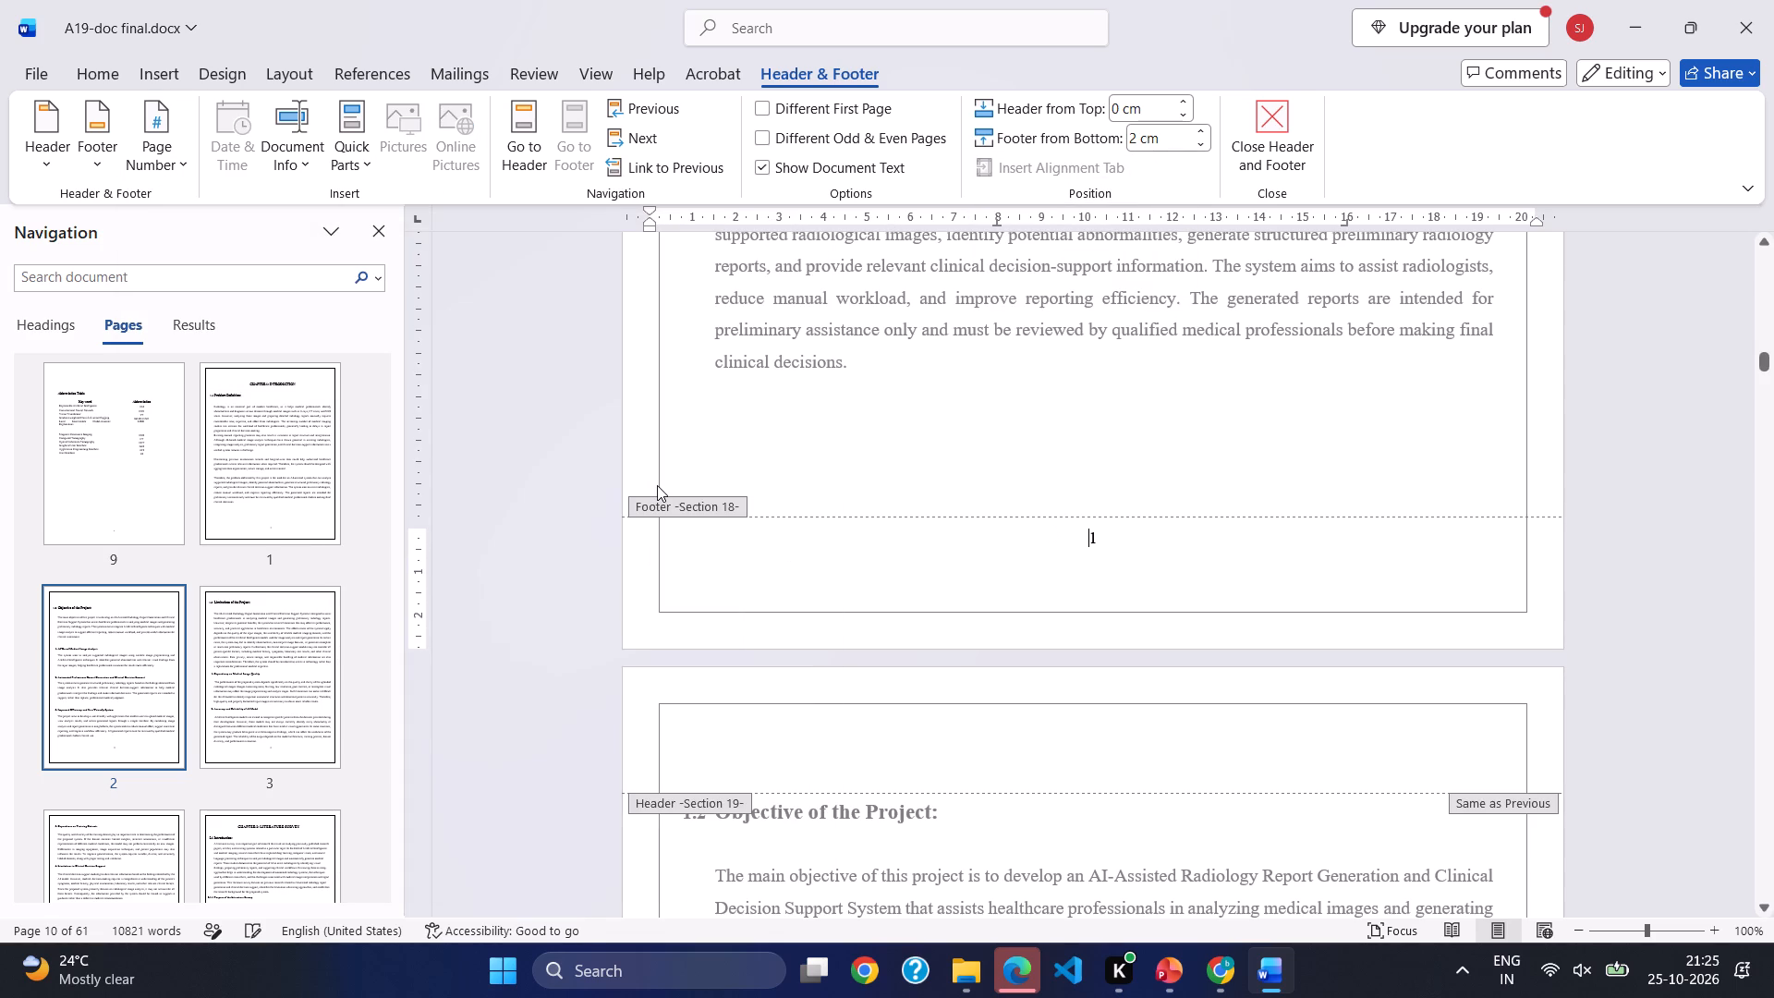
Check the page numbers in the footers from the first page of Chapter 1 through the literature survey pages.
scroll(461, 590, "down", 1)
scroll(461, 590, "up", 5)
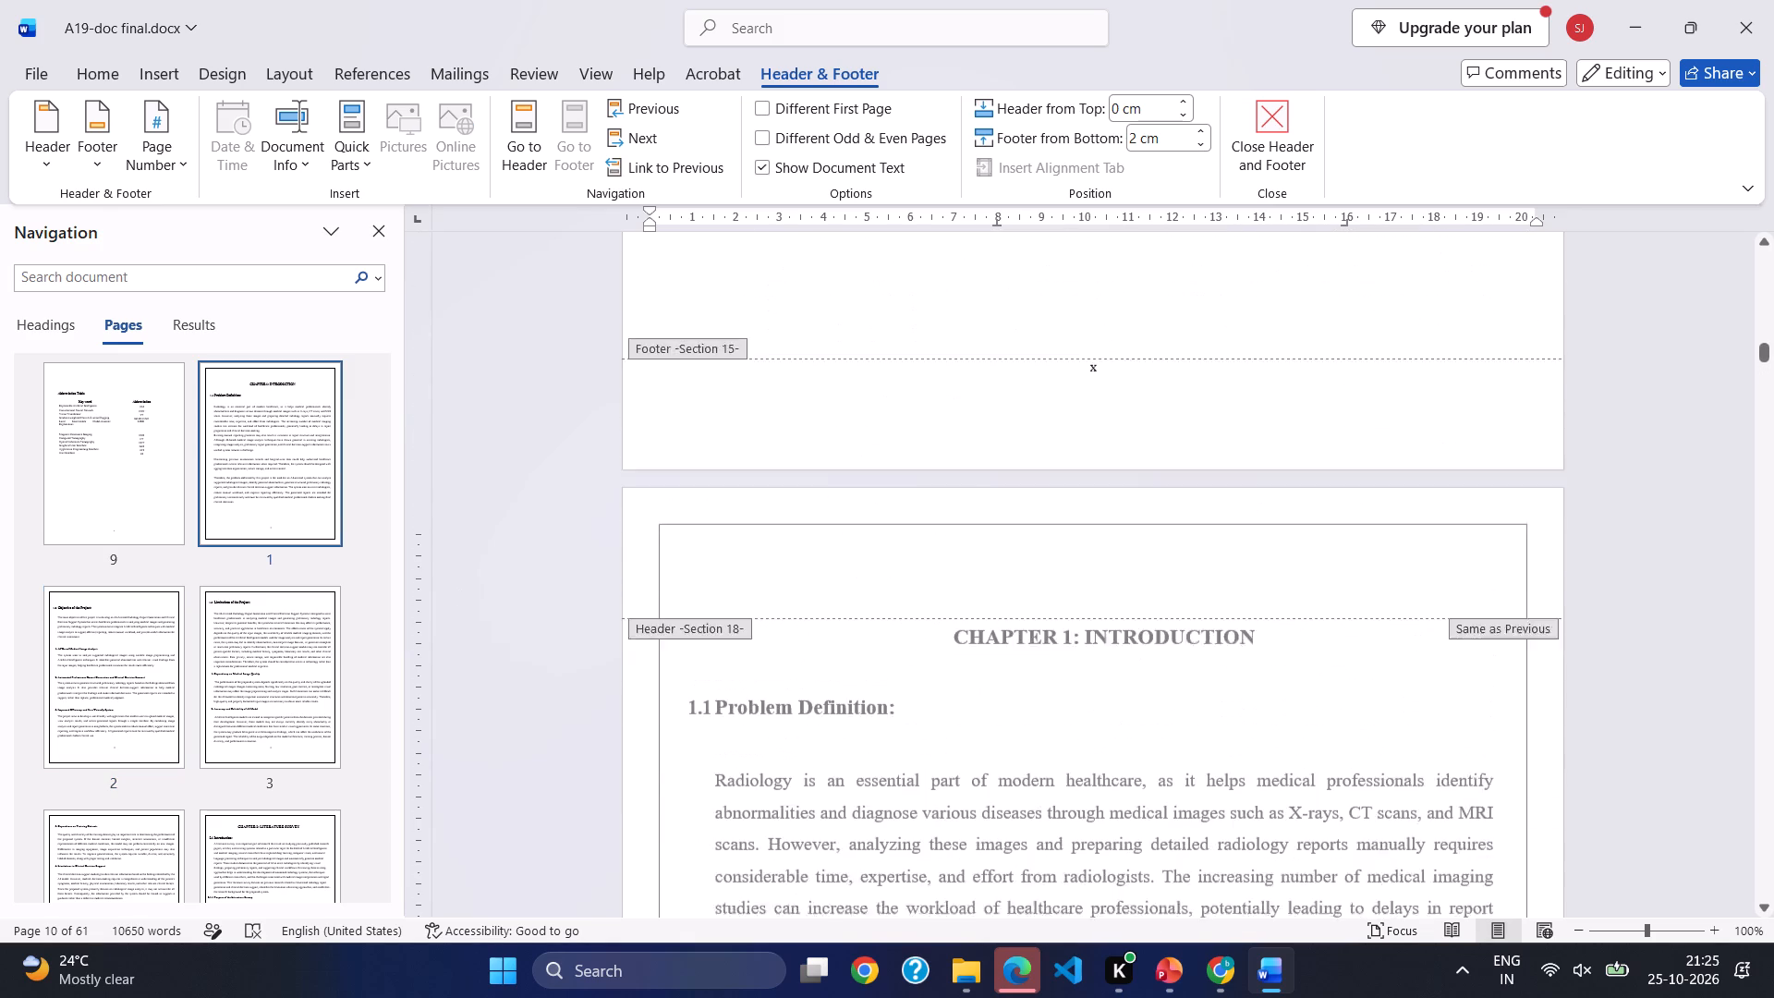
scroll(461, 590, "down", 8)
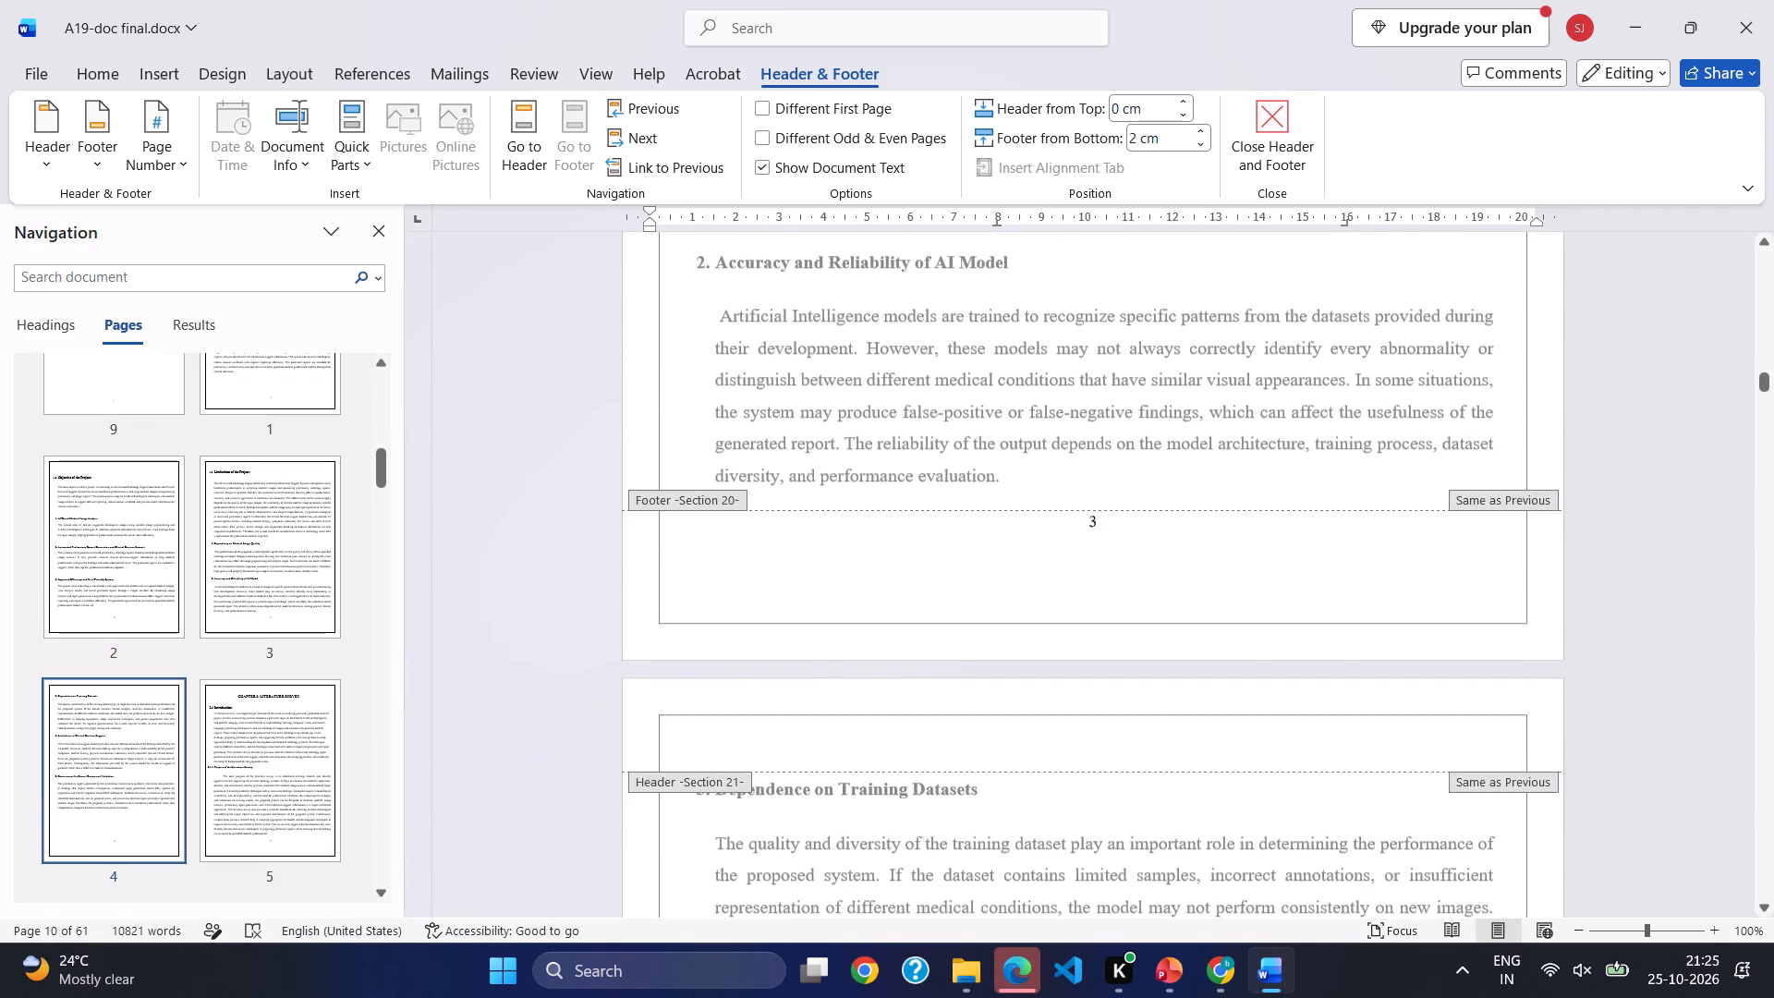
scroll(461, 590, "down", 9)
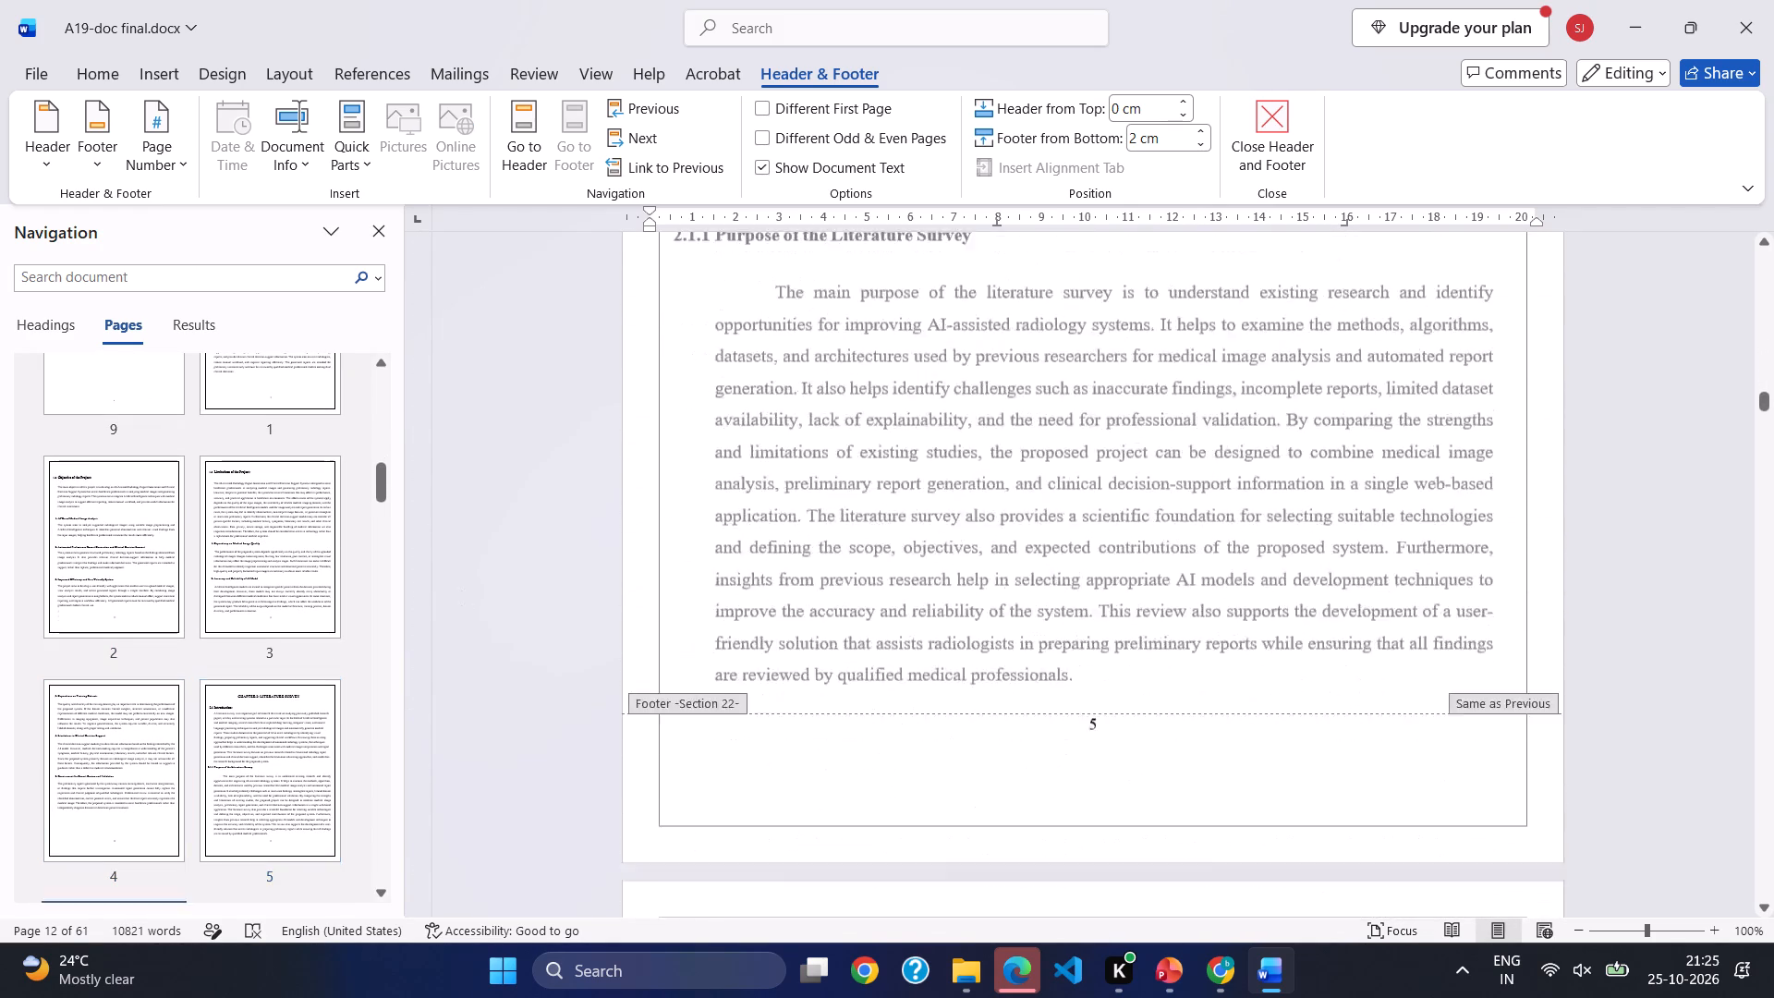
scroll(461, 590, "down", 5)
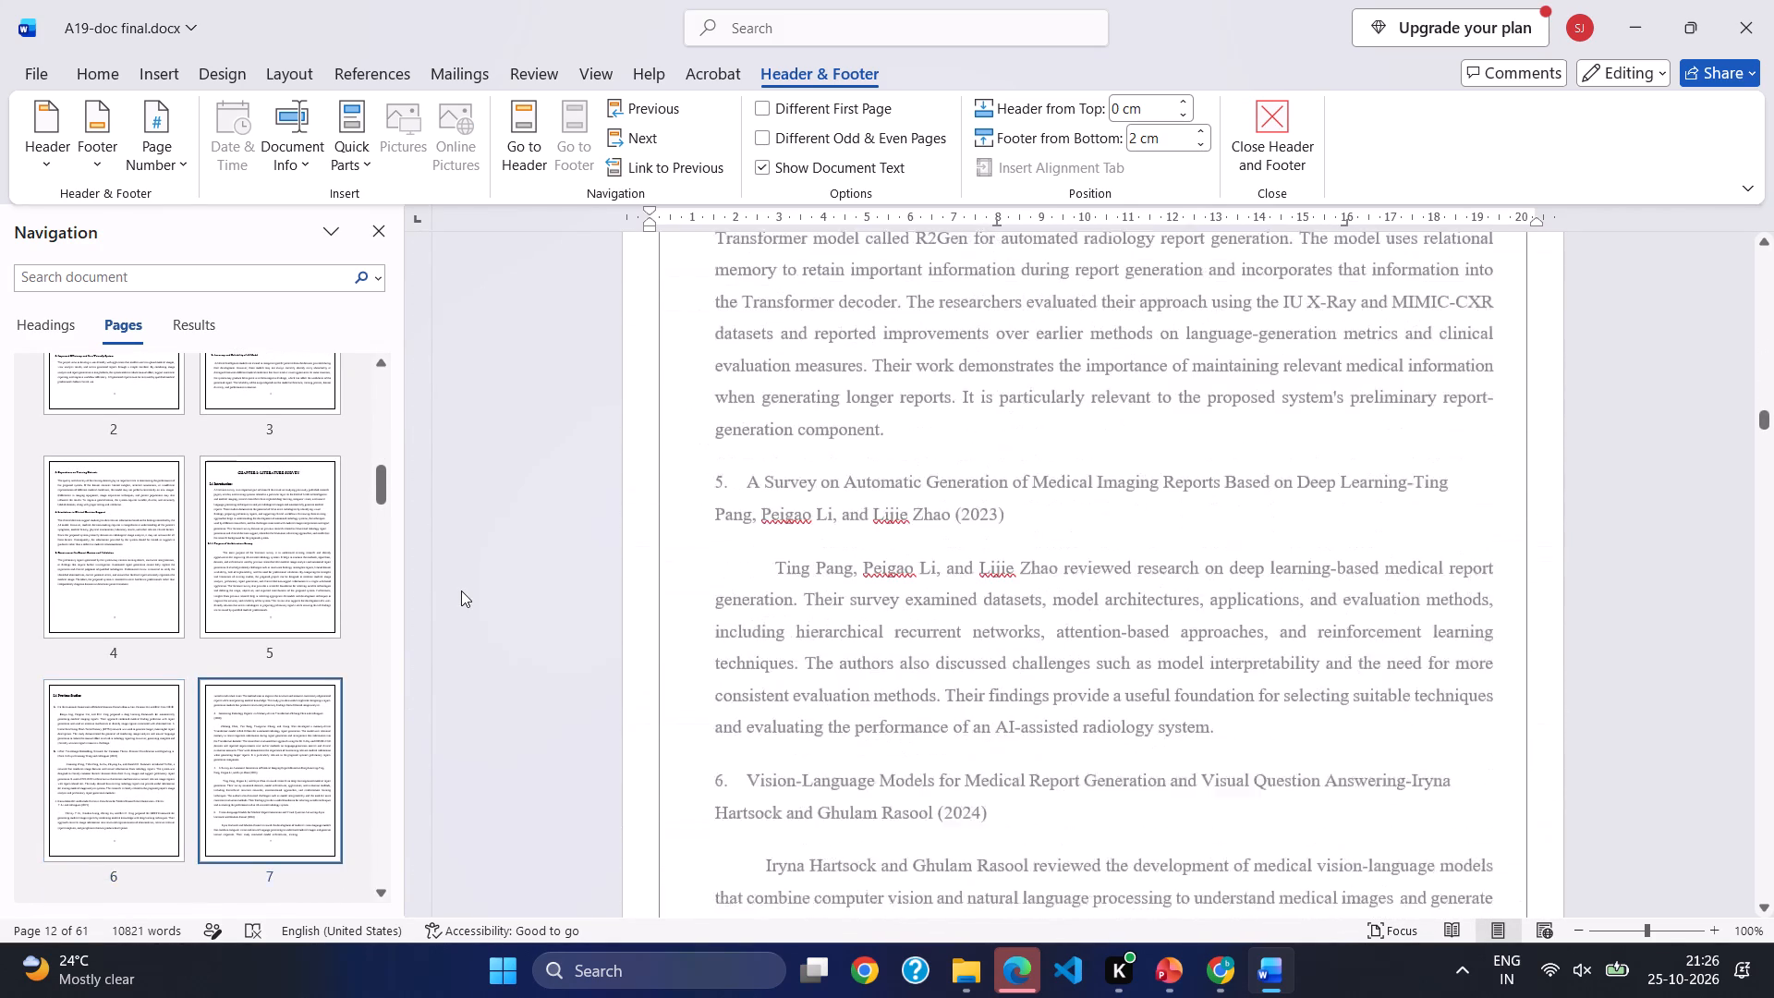
scroll(461, 590, "down", 2)
scroll(461, 590, "up", 1)
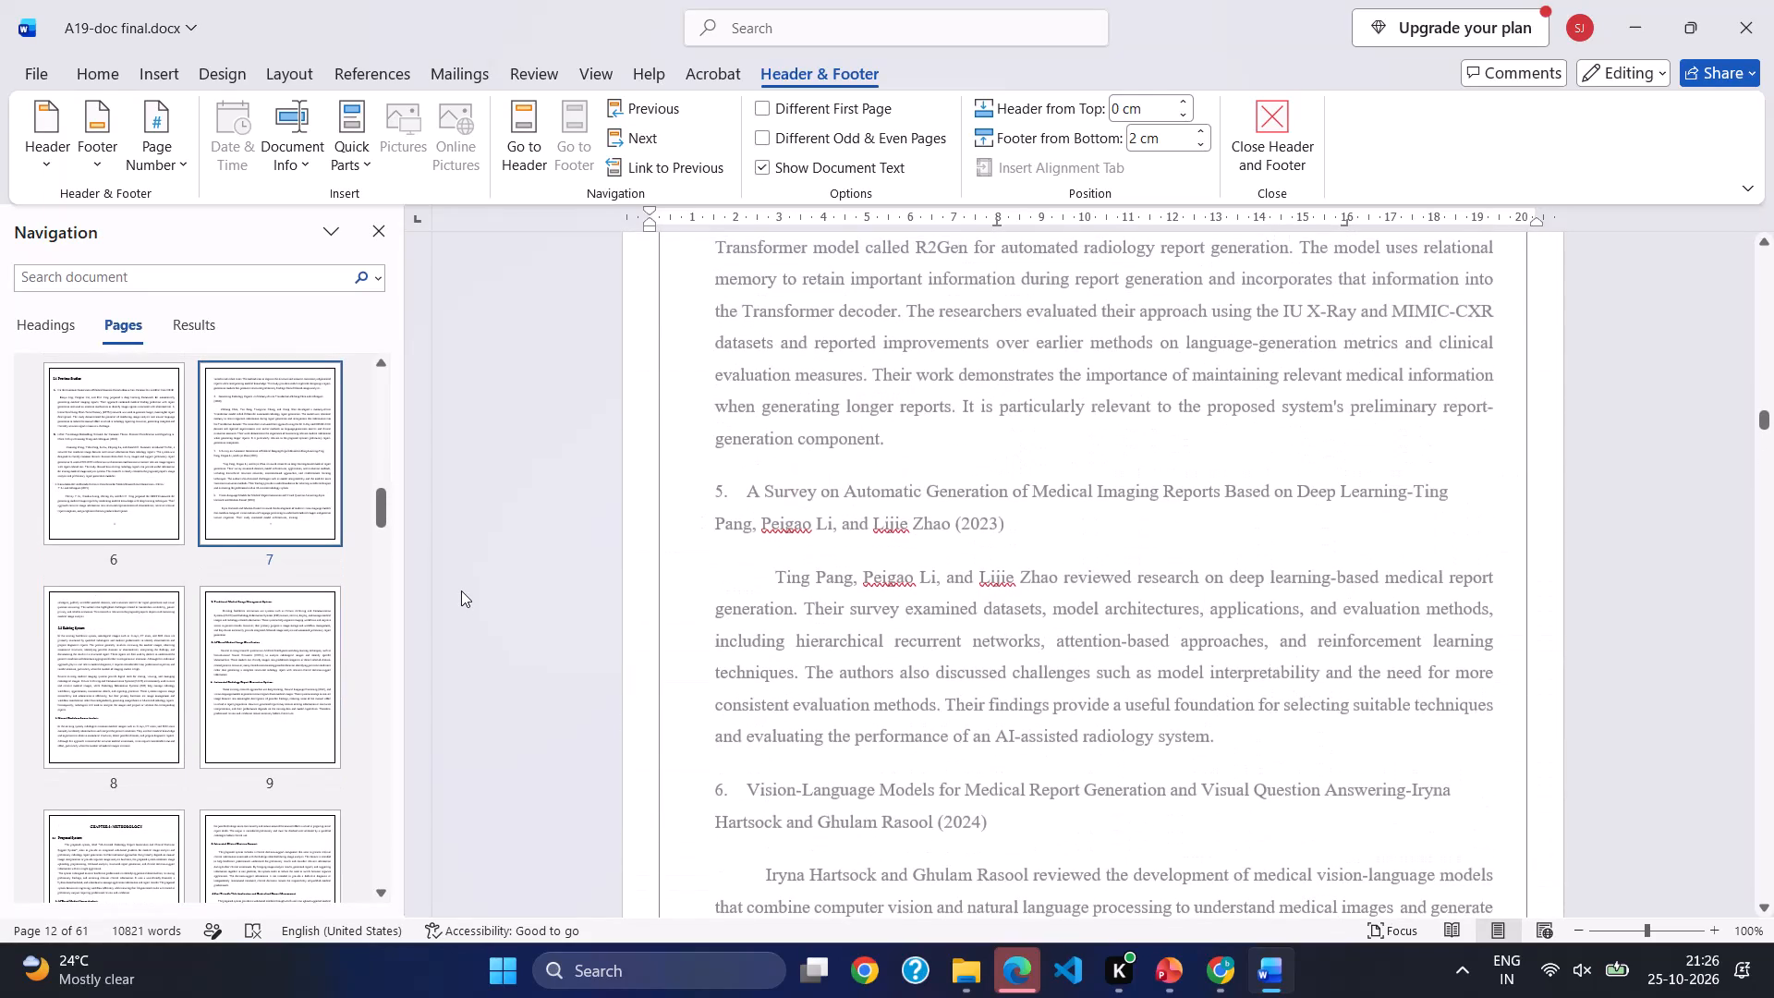
Check the footer page numbers from the literature survey pages through the Proposed System pages of Chapter 3.
scroll(461, 590, "down", 1)
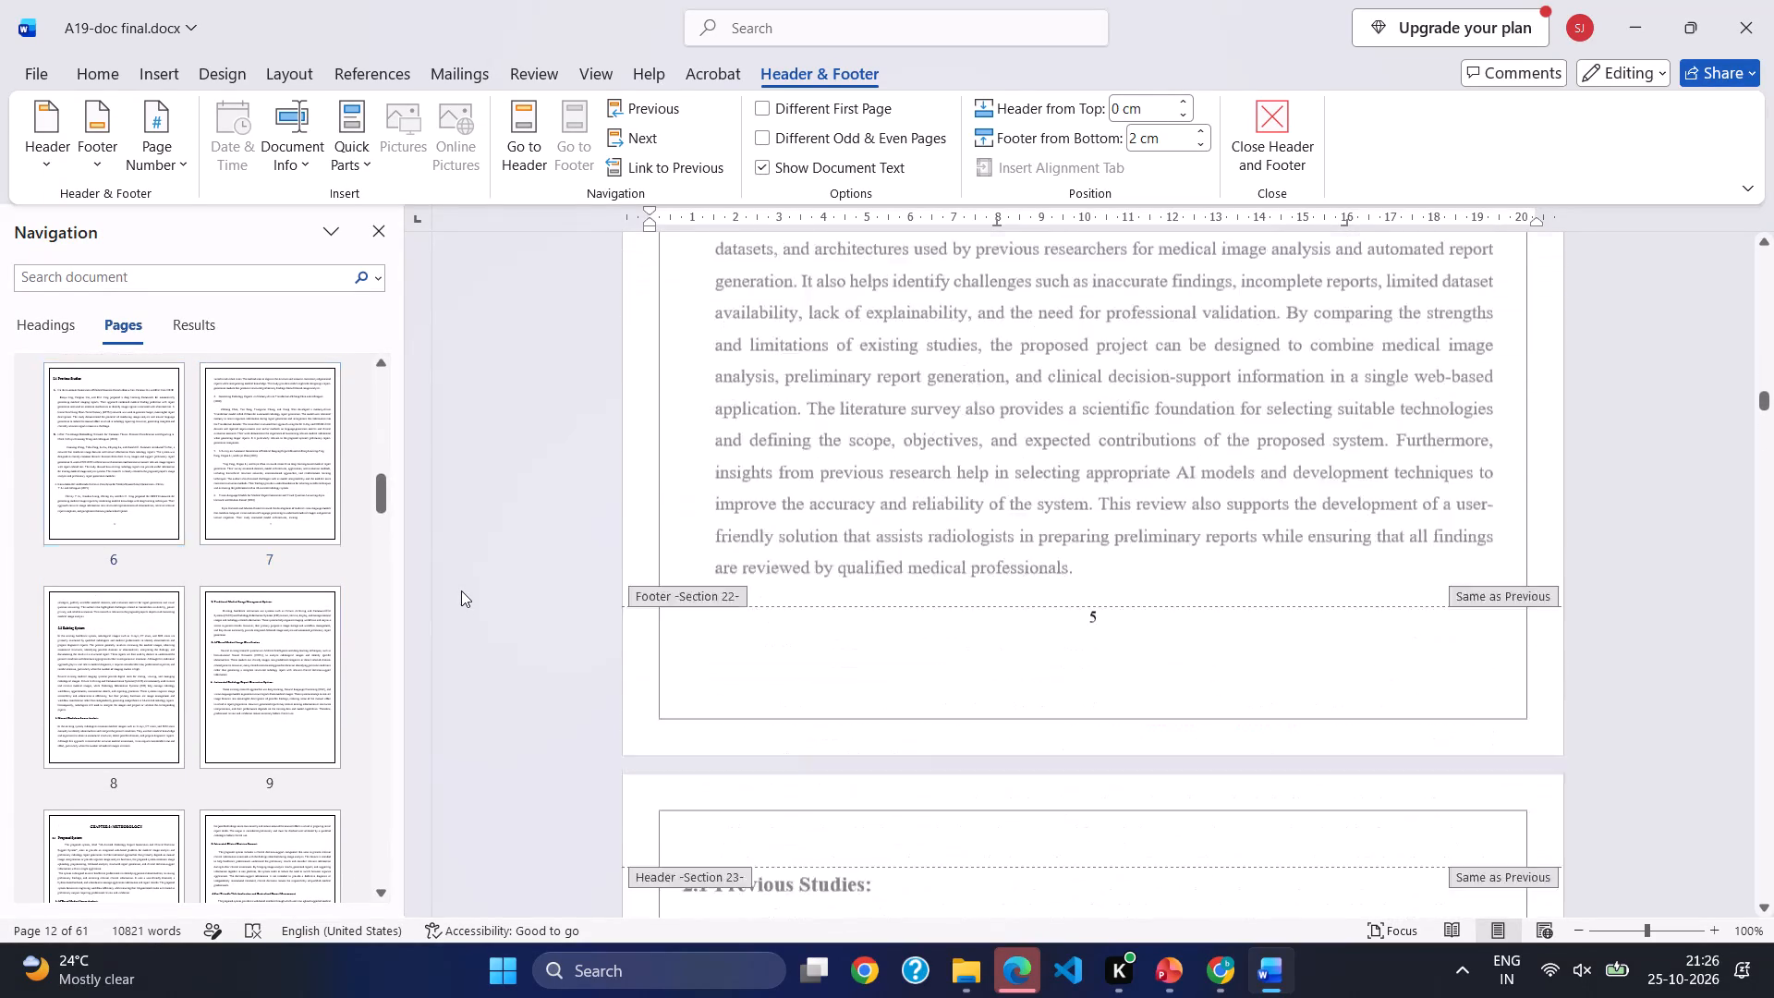
scroll(461, 590, "down", 4)
left_click(83, 864)
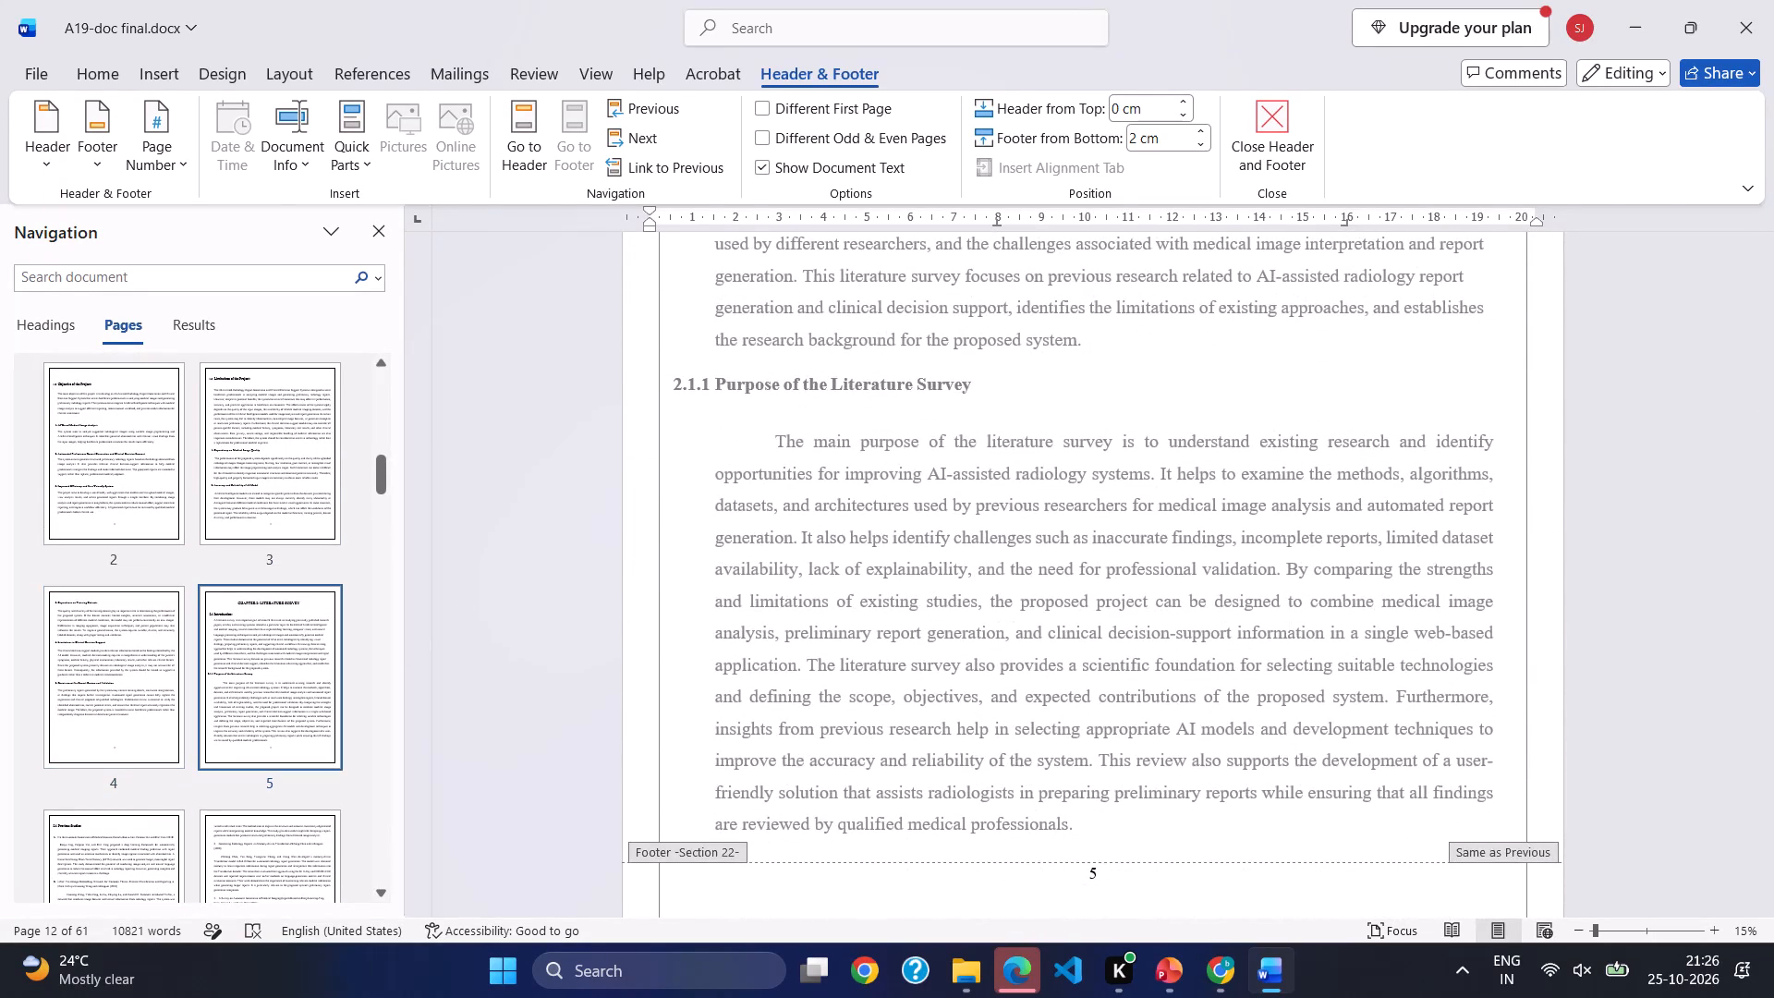
scroll(880, 627, "down", 8)
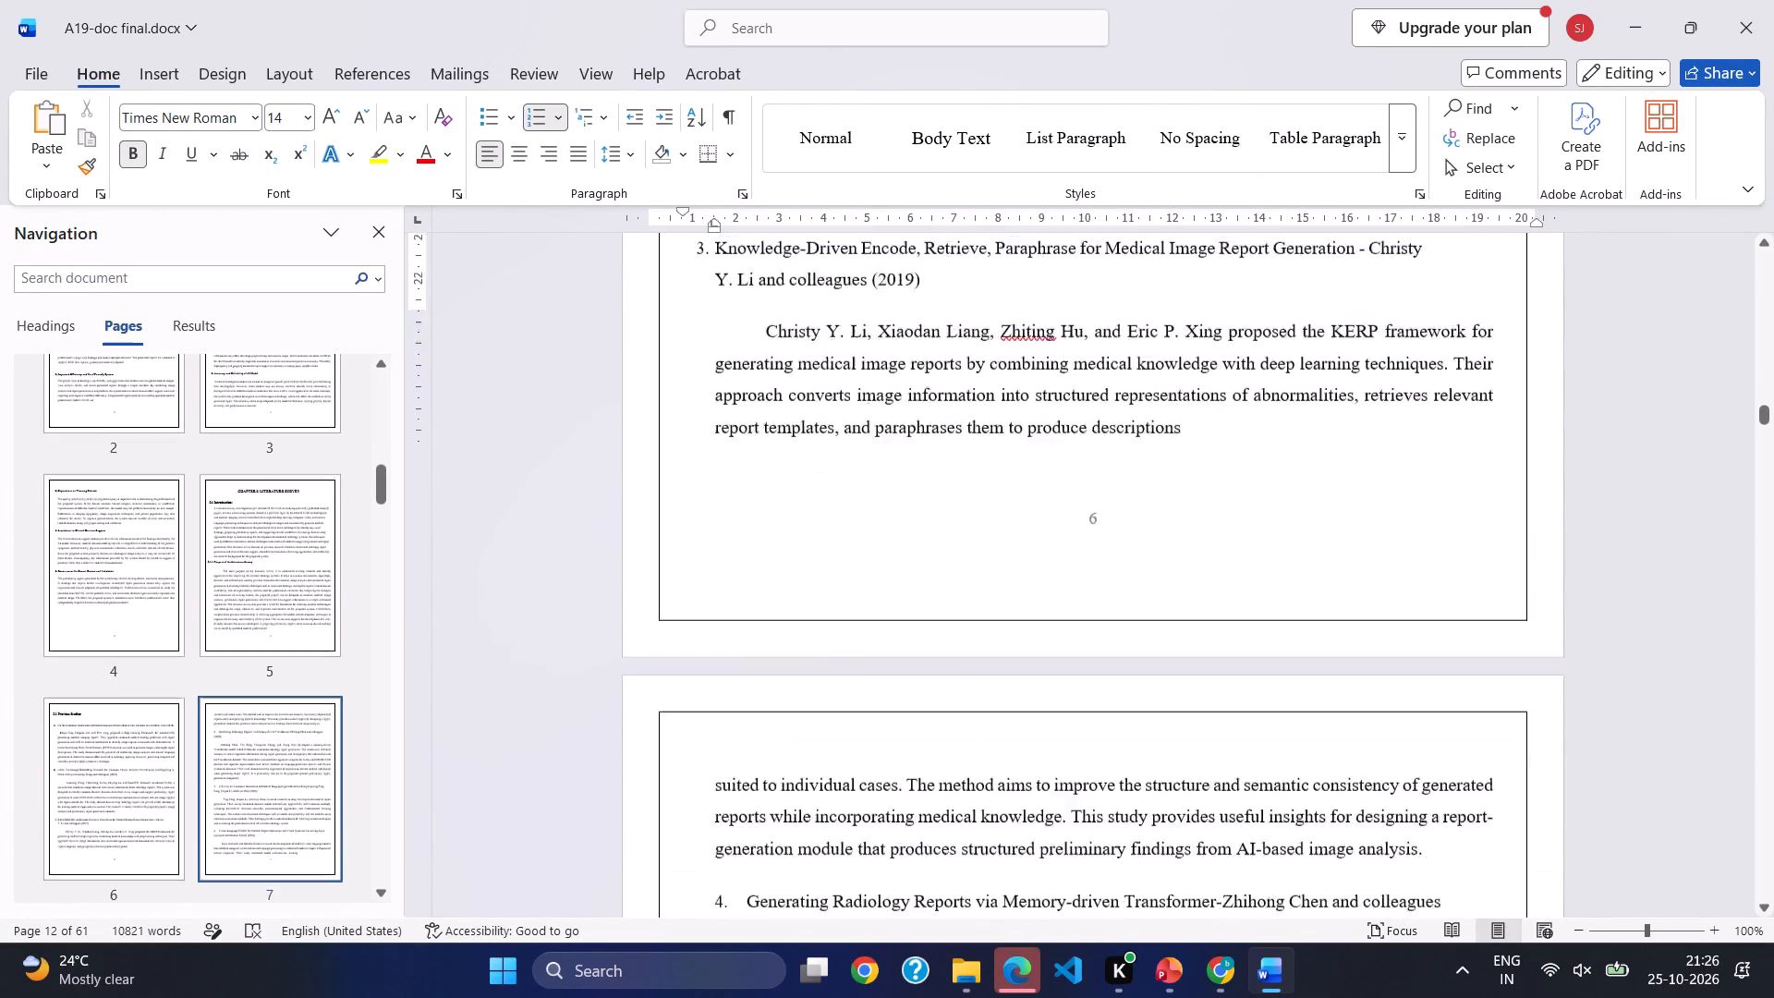
scroll(880, 627, "down", 9)
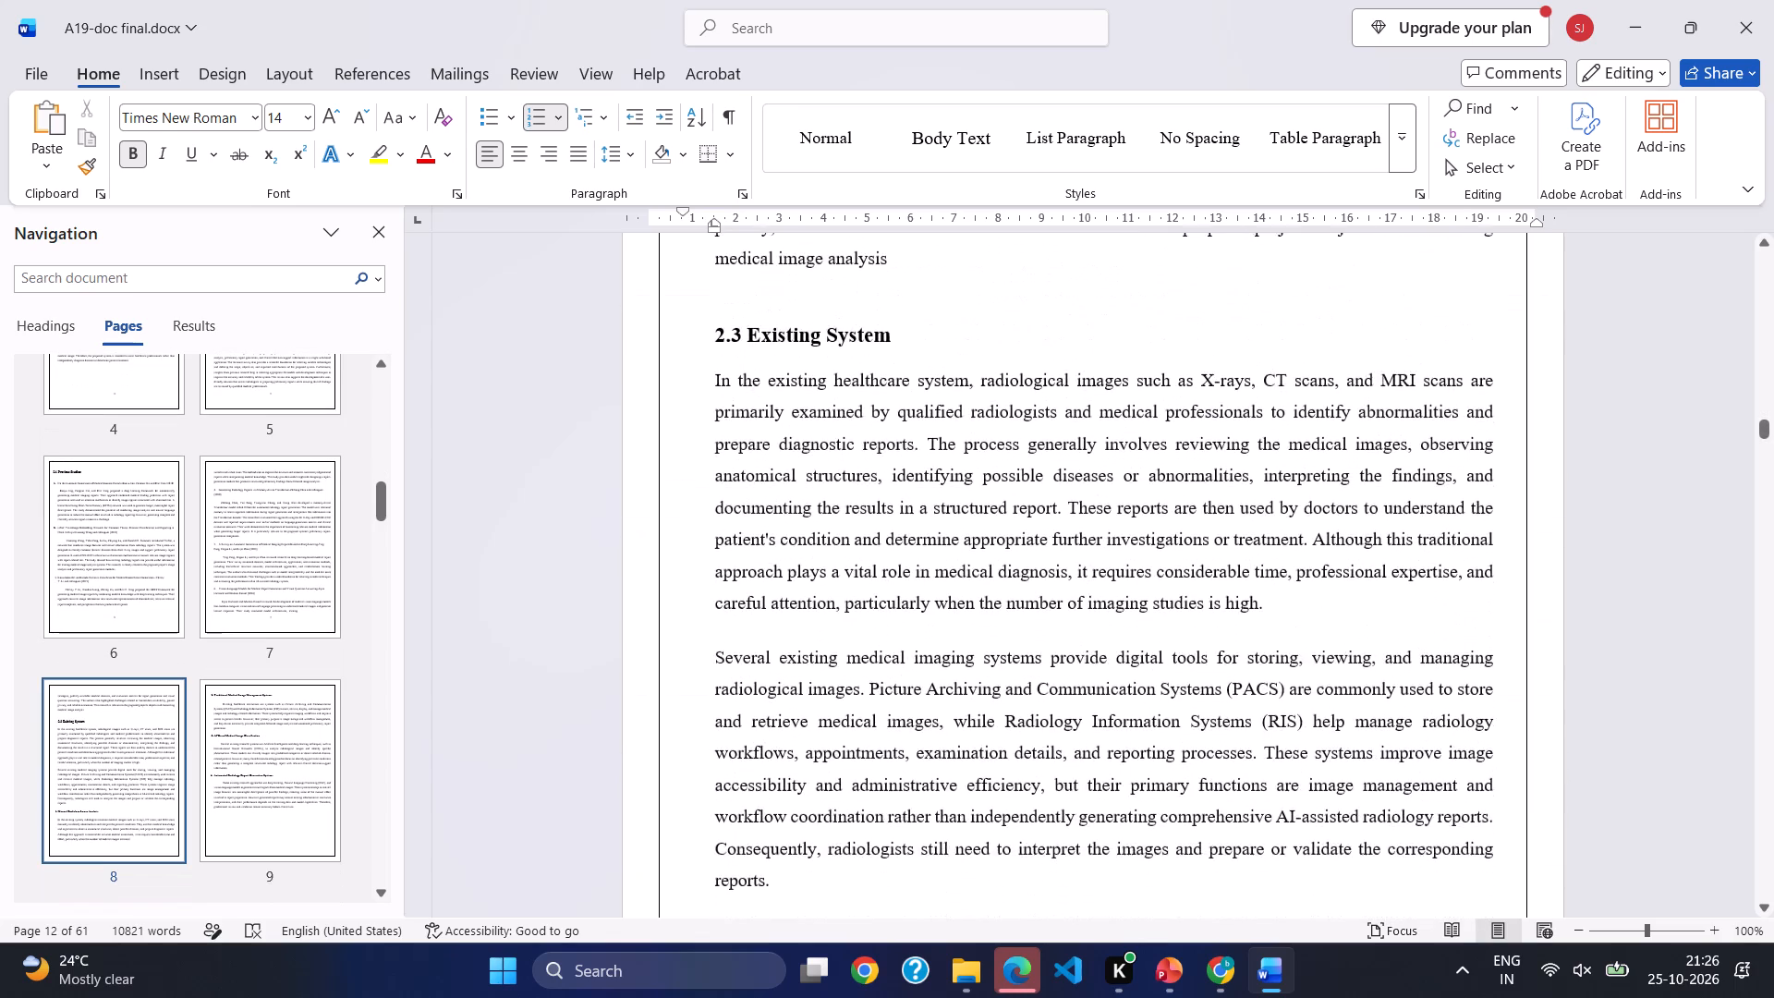
scroll(880, 627, "down", 2)
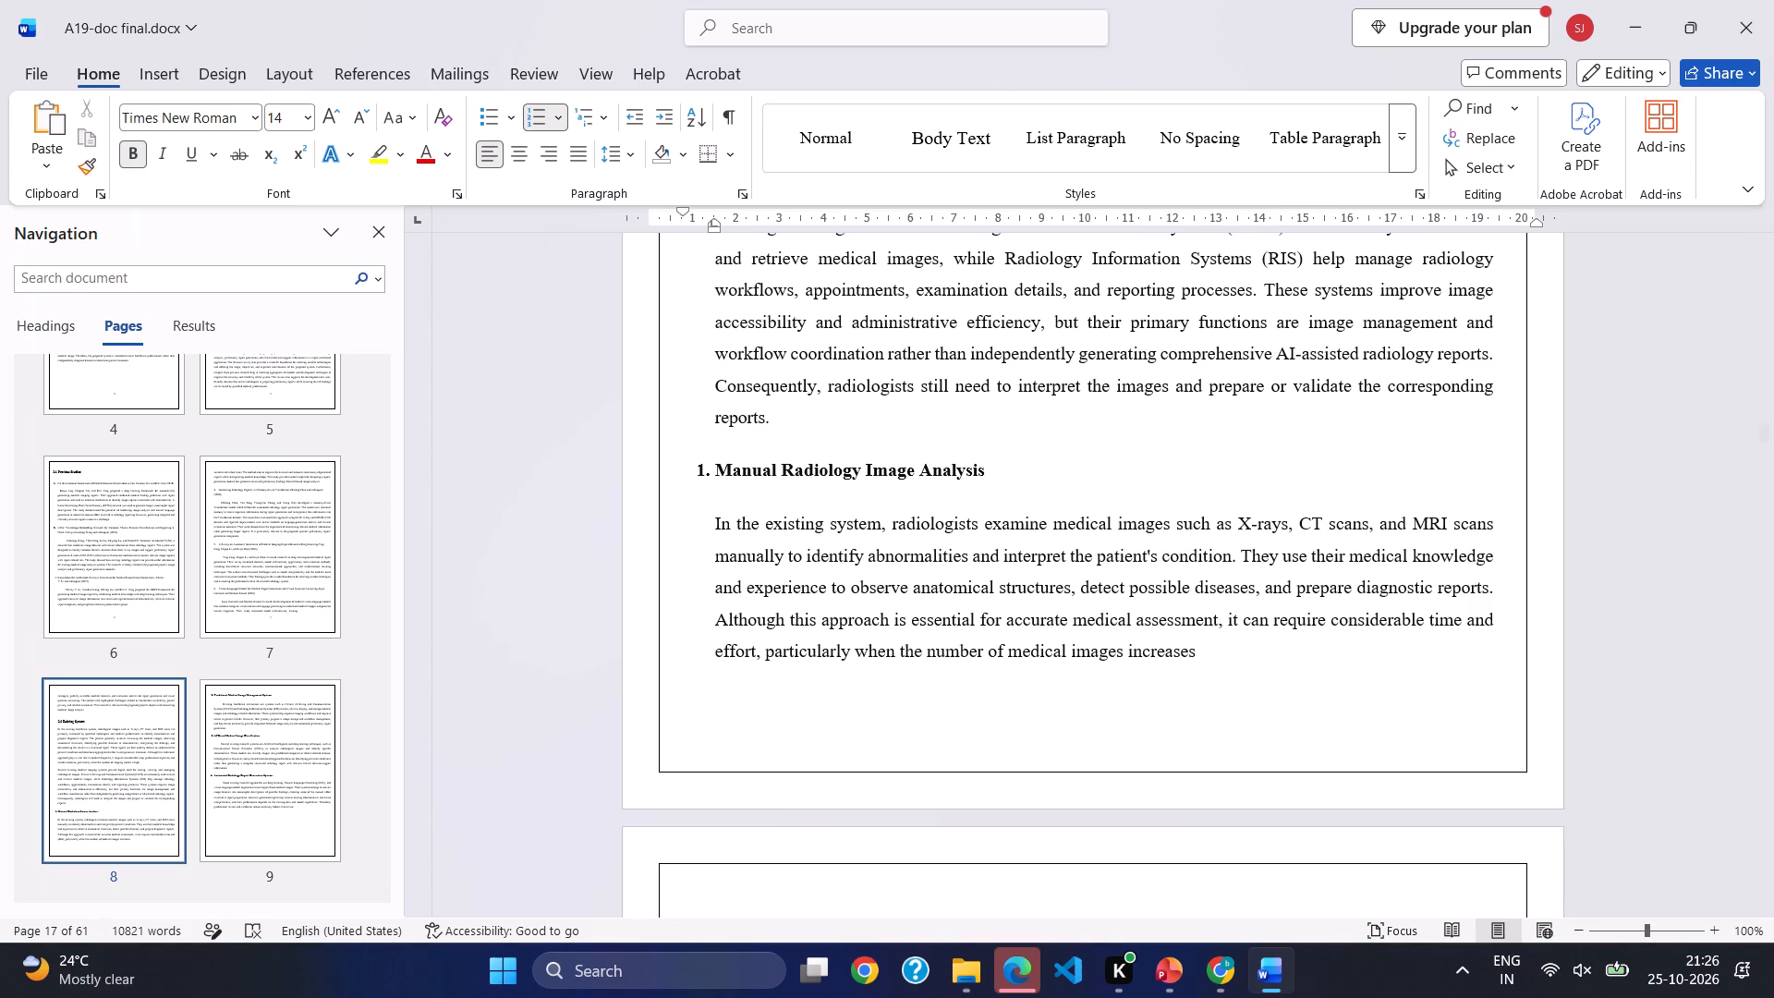
left_click(1121, 697)
scroll(1121, 697, "down", 5)
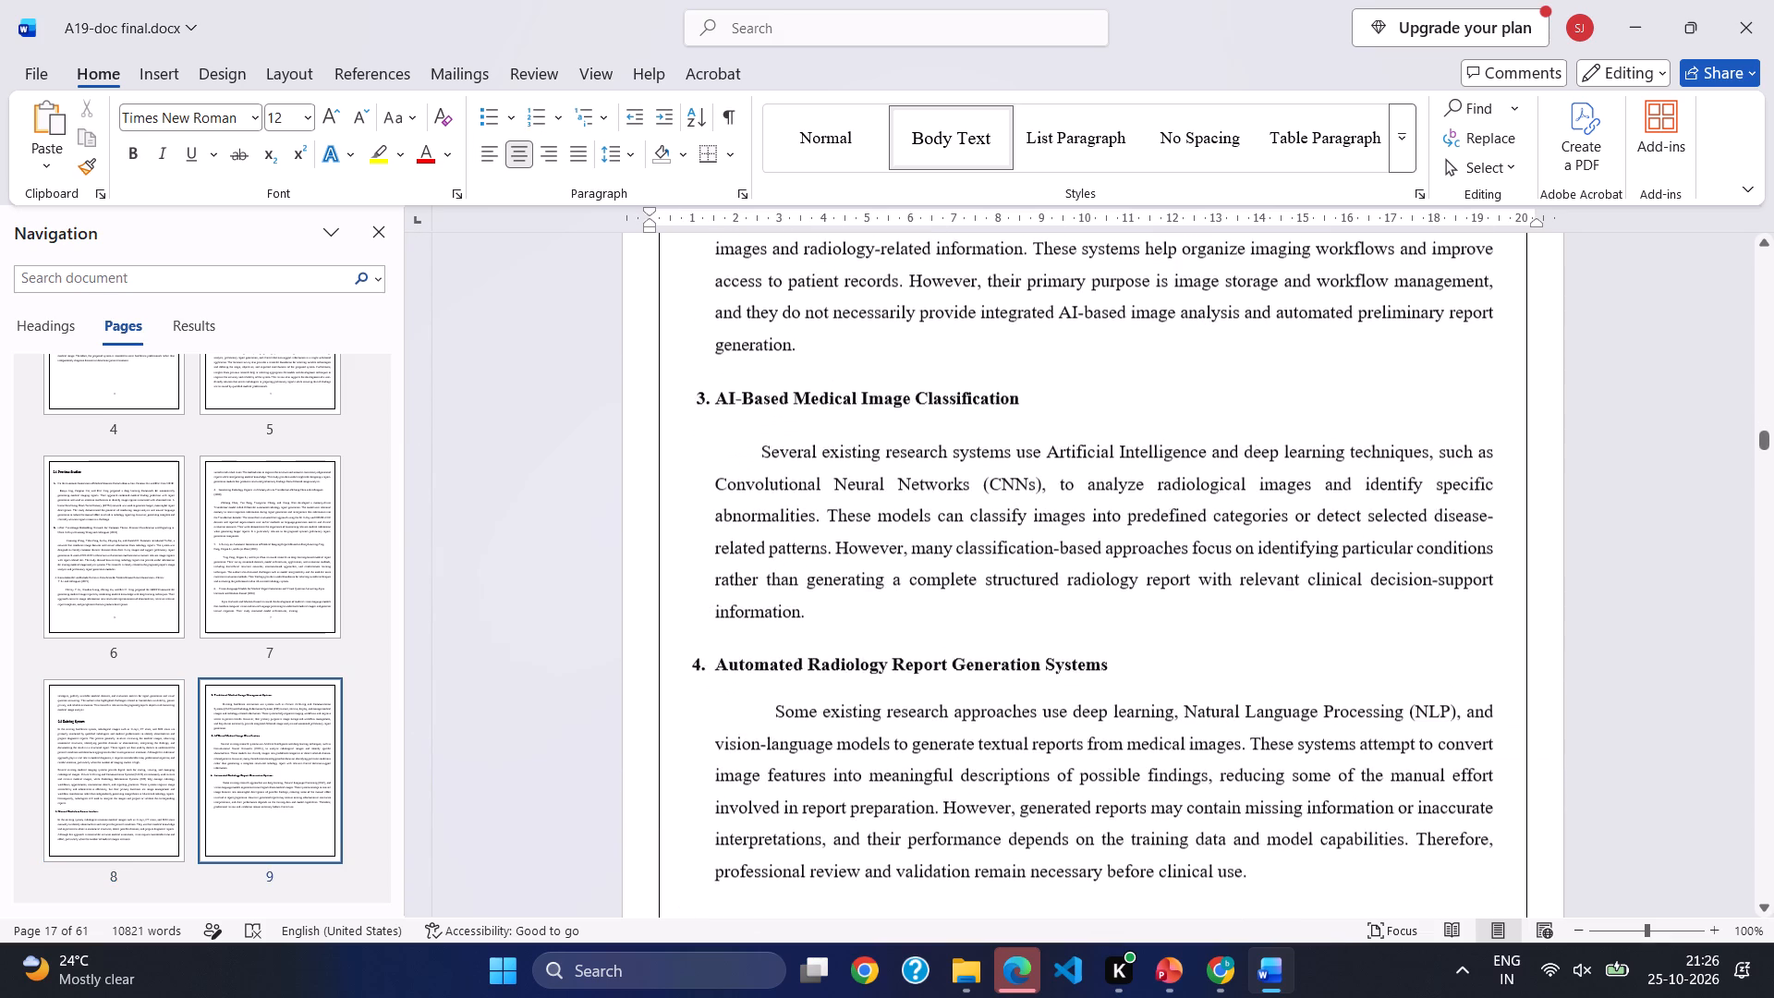
scroll(1121, 697, "down", 7)
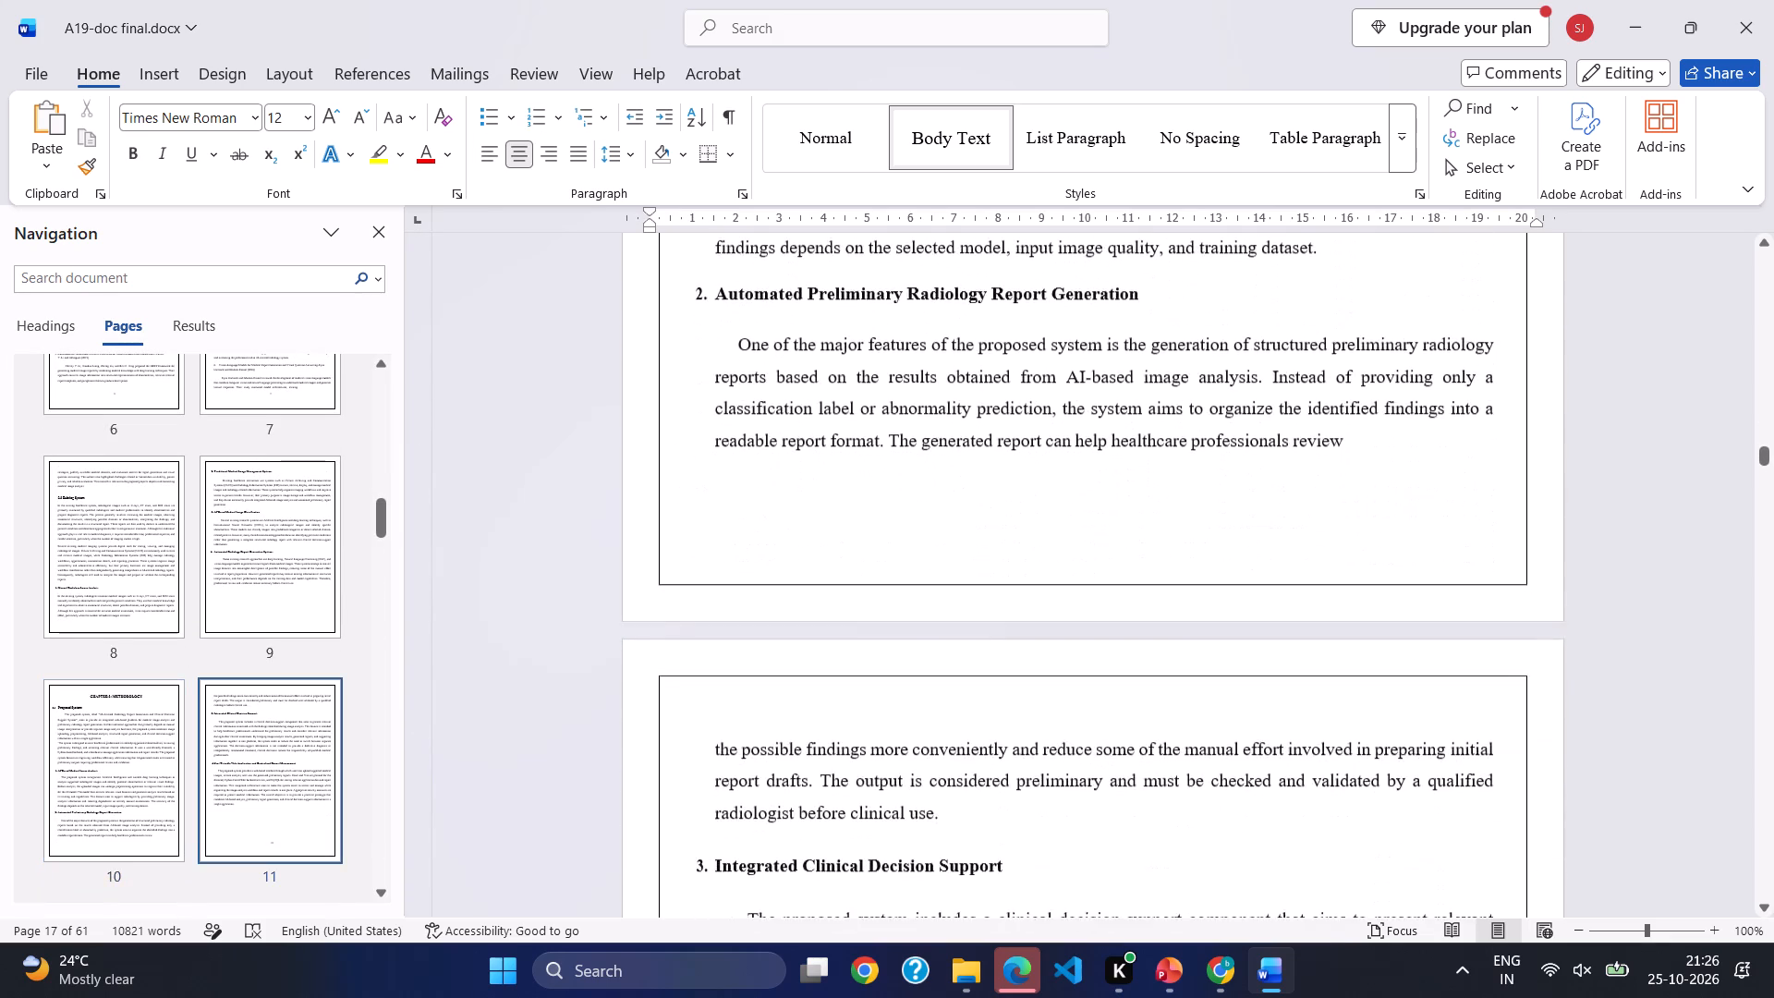
scroll(1121, 697, "down", 6)
scroll(1121, 697, "up", 1)
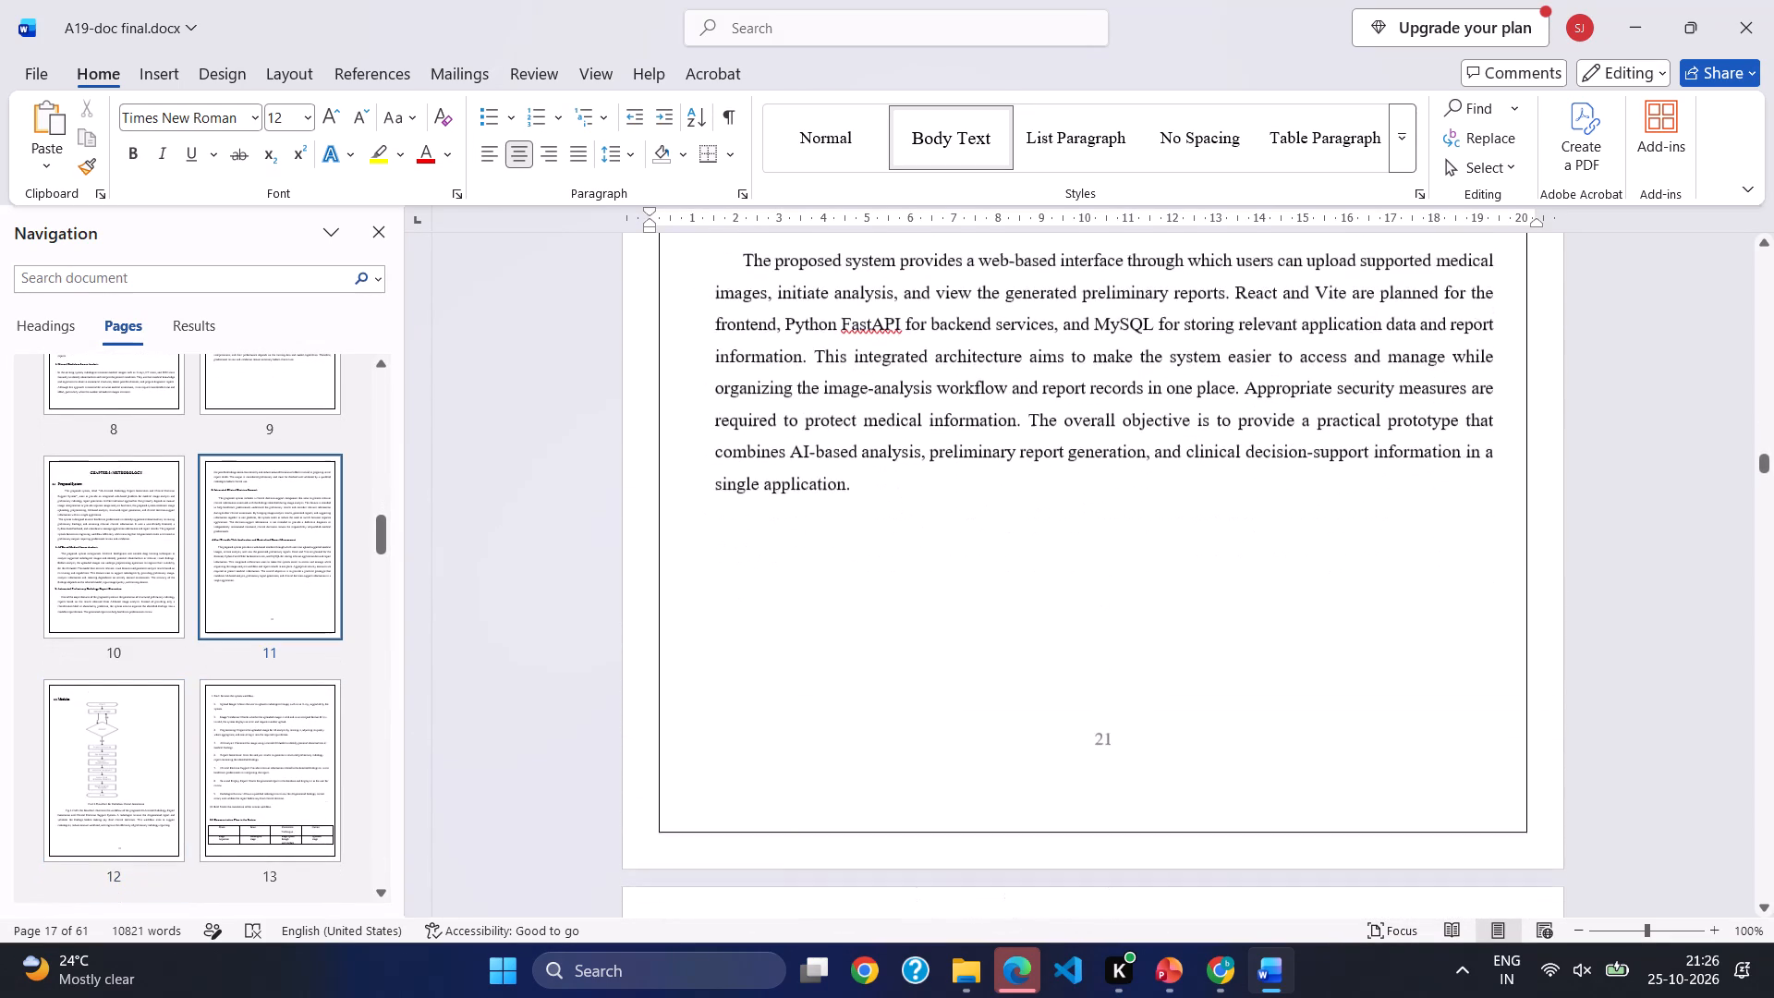
scroll(1121, 697, "up", 1)
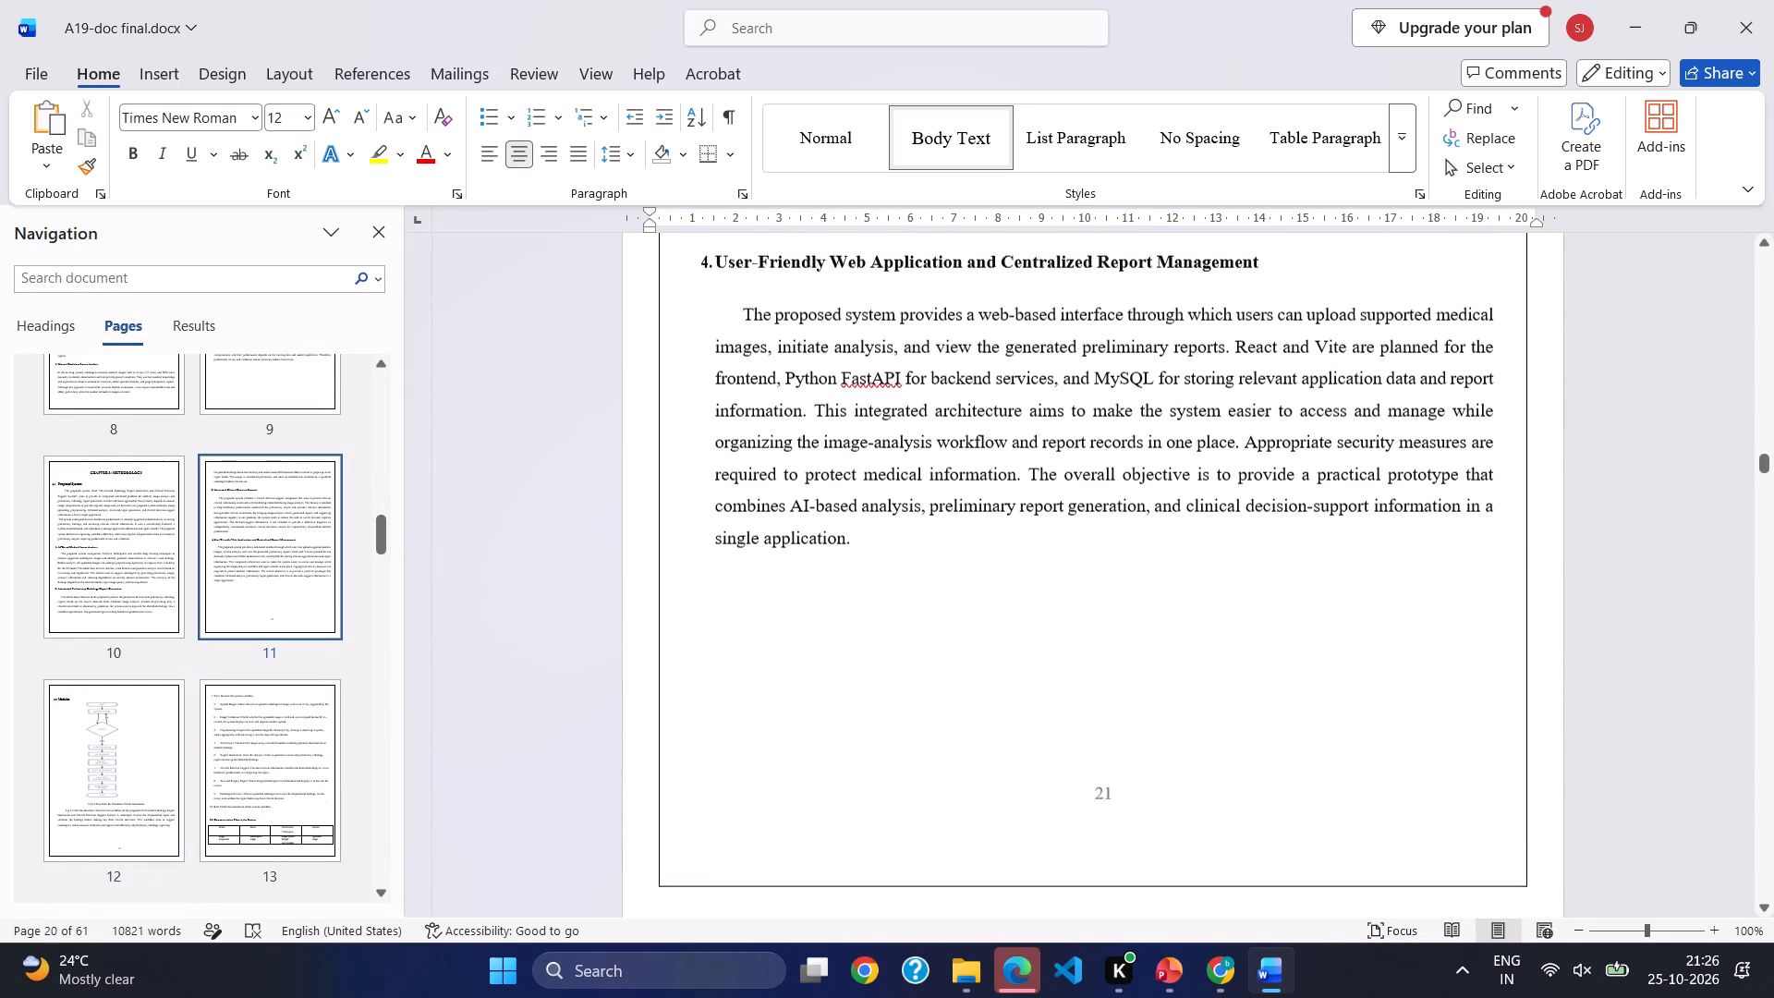
Place the cursor on the last Proposed System page, which carries the old page number 21.
left_click(1100, 795)
left_click(1122, 785)
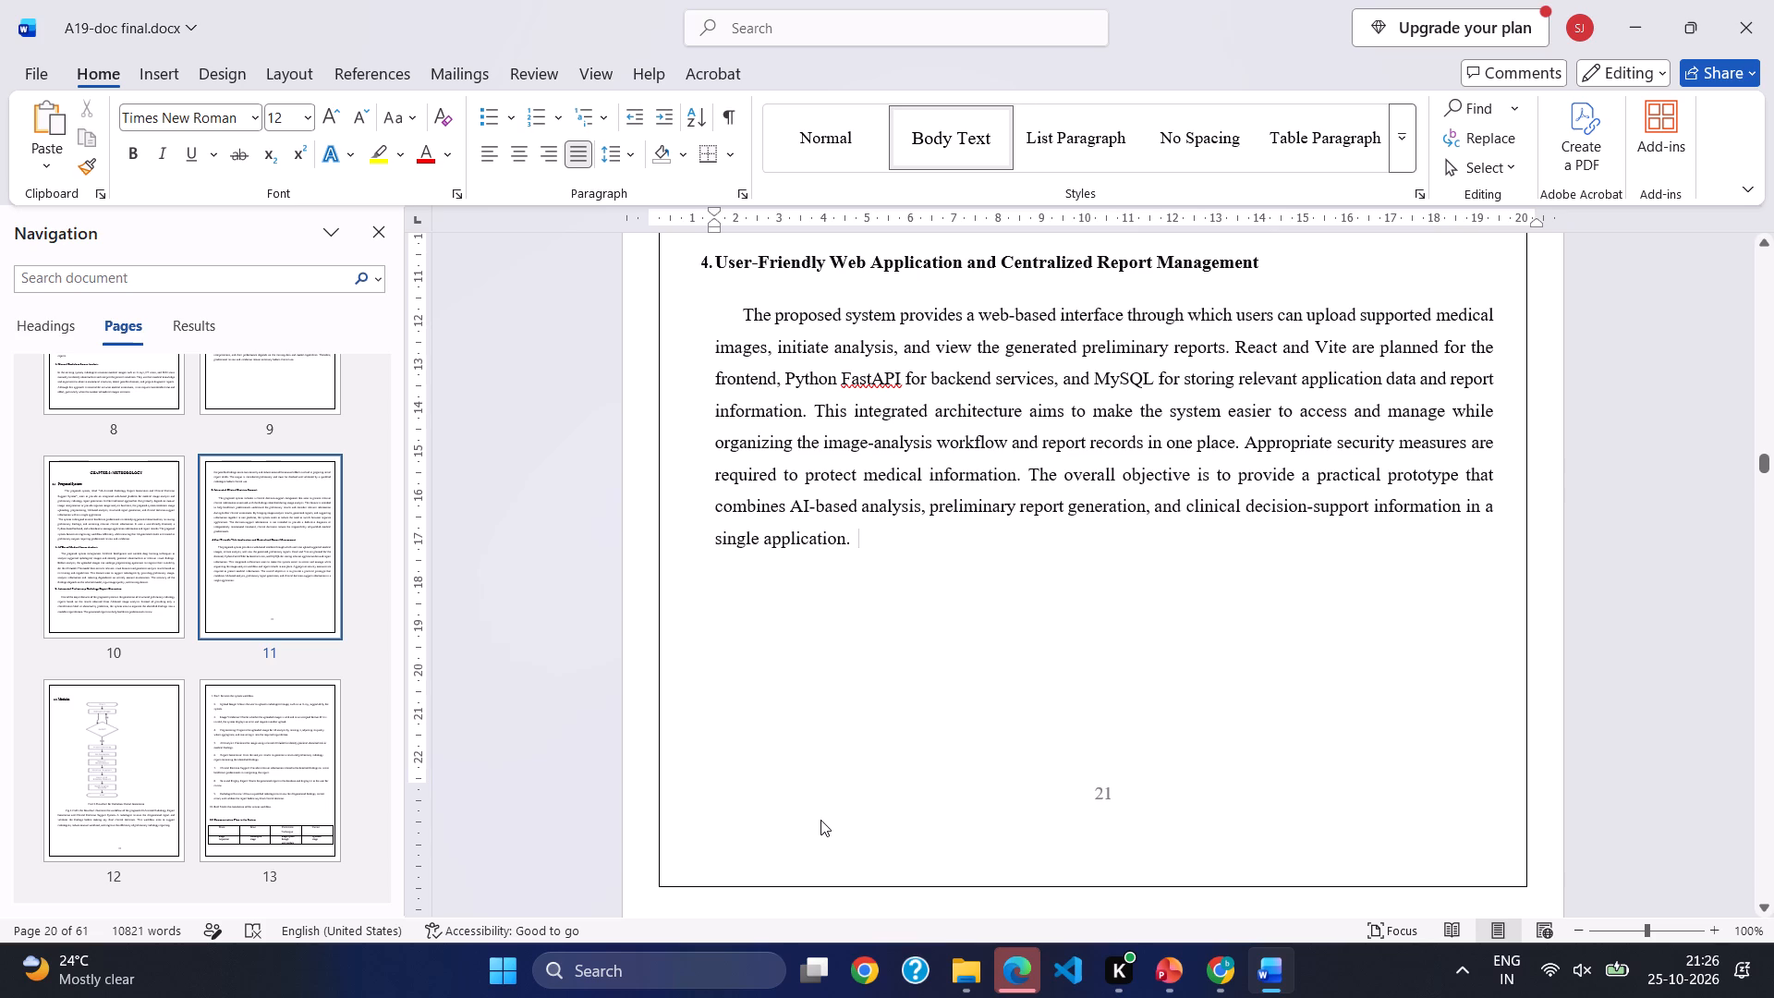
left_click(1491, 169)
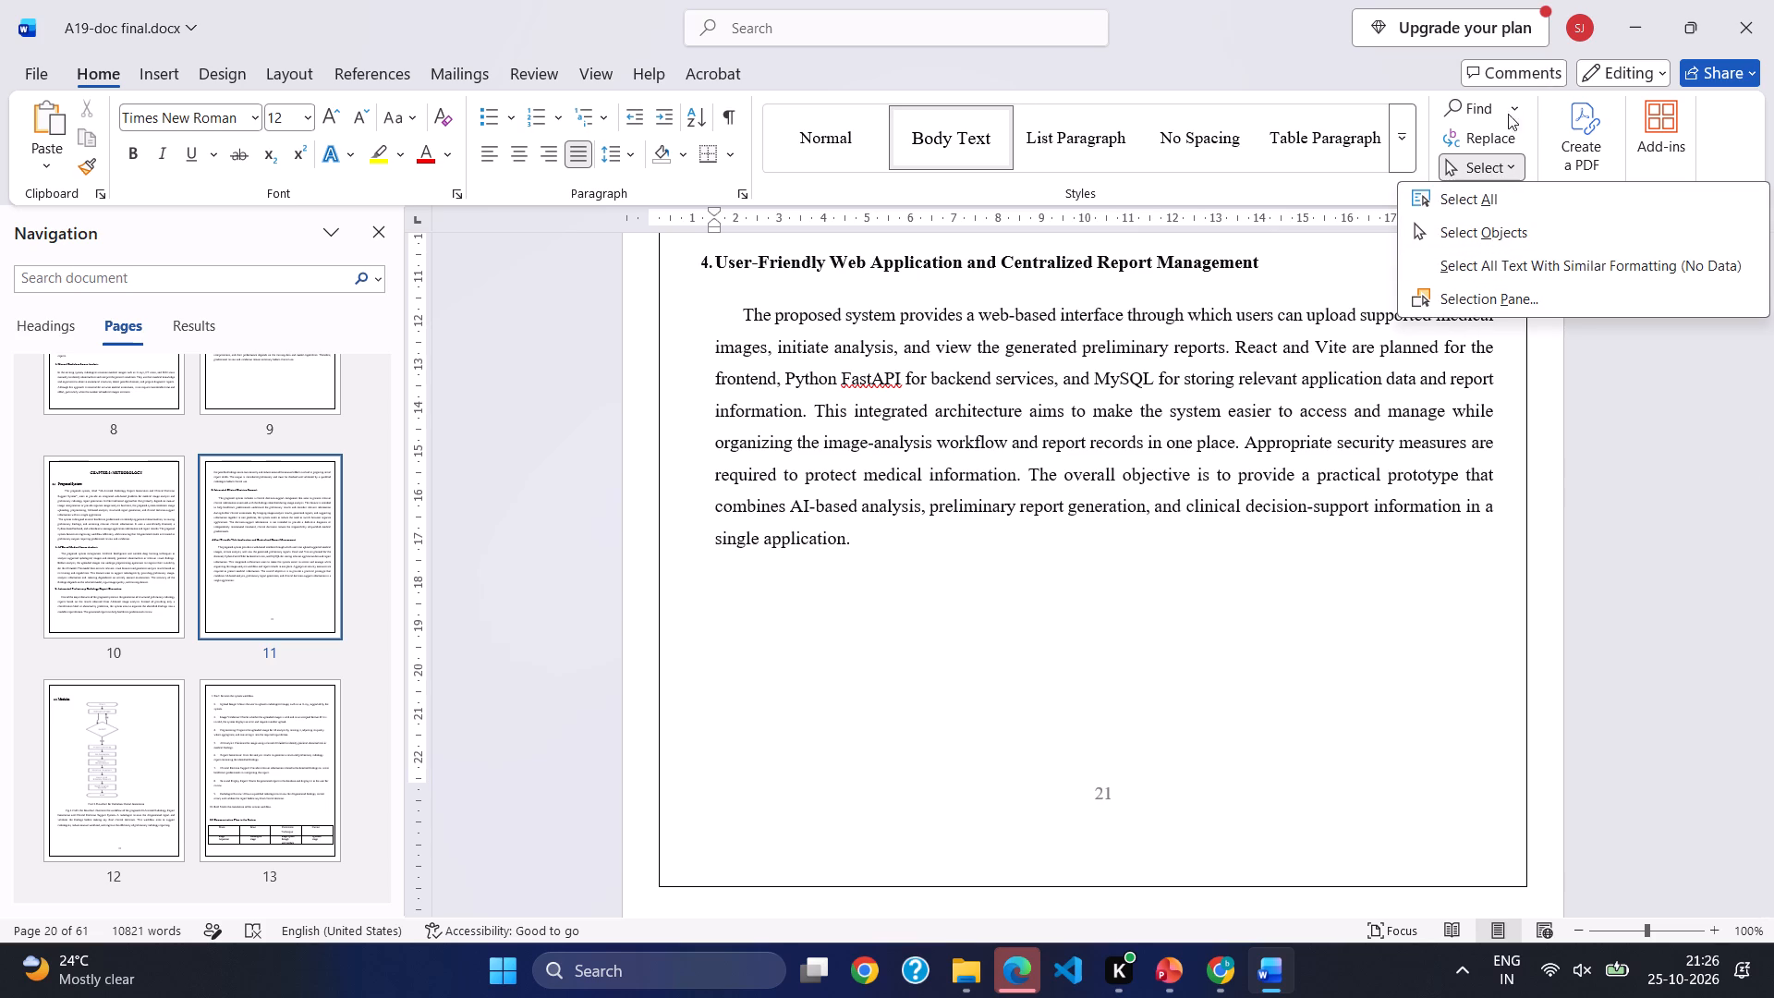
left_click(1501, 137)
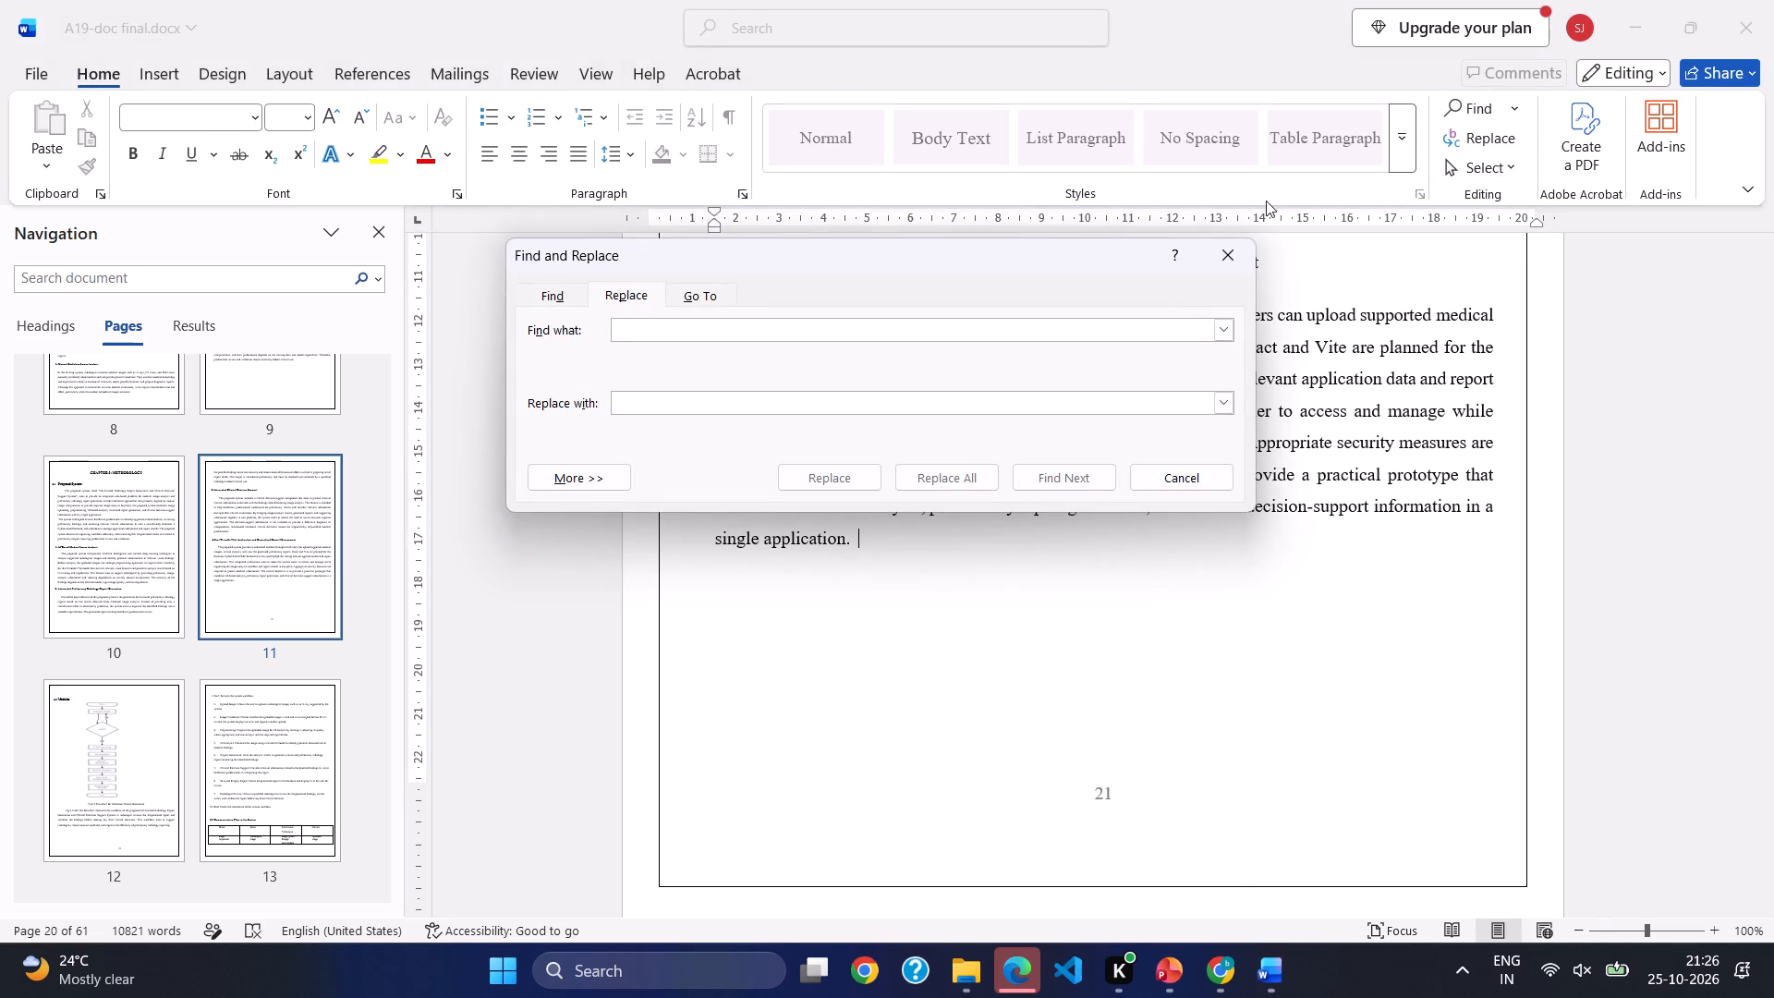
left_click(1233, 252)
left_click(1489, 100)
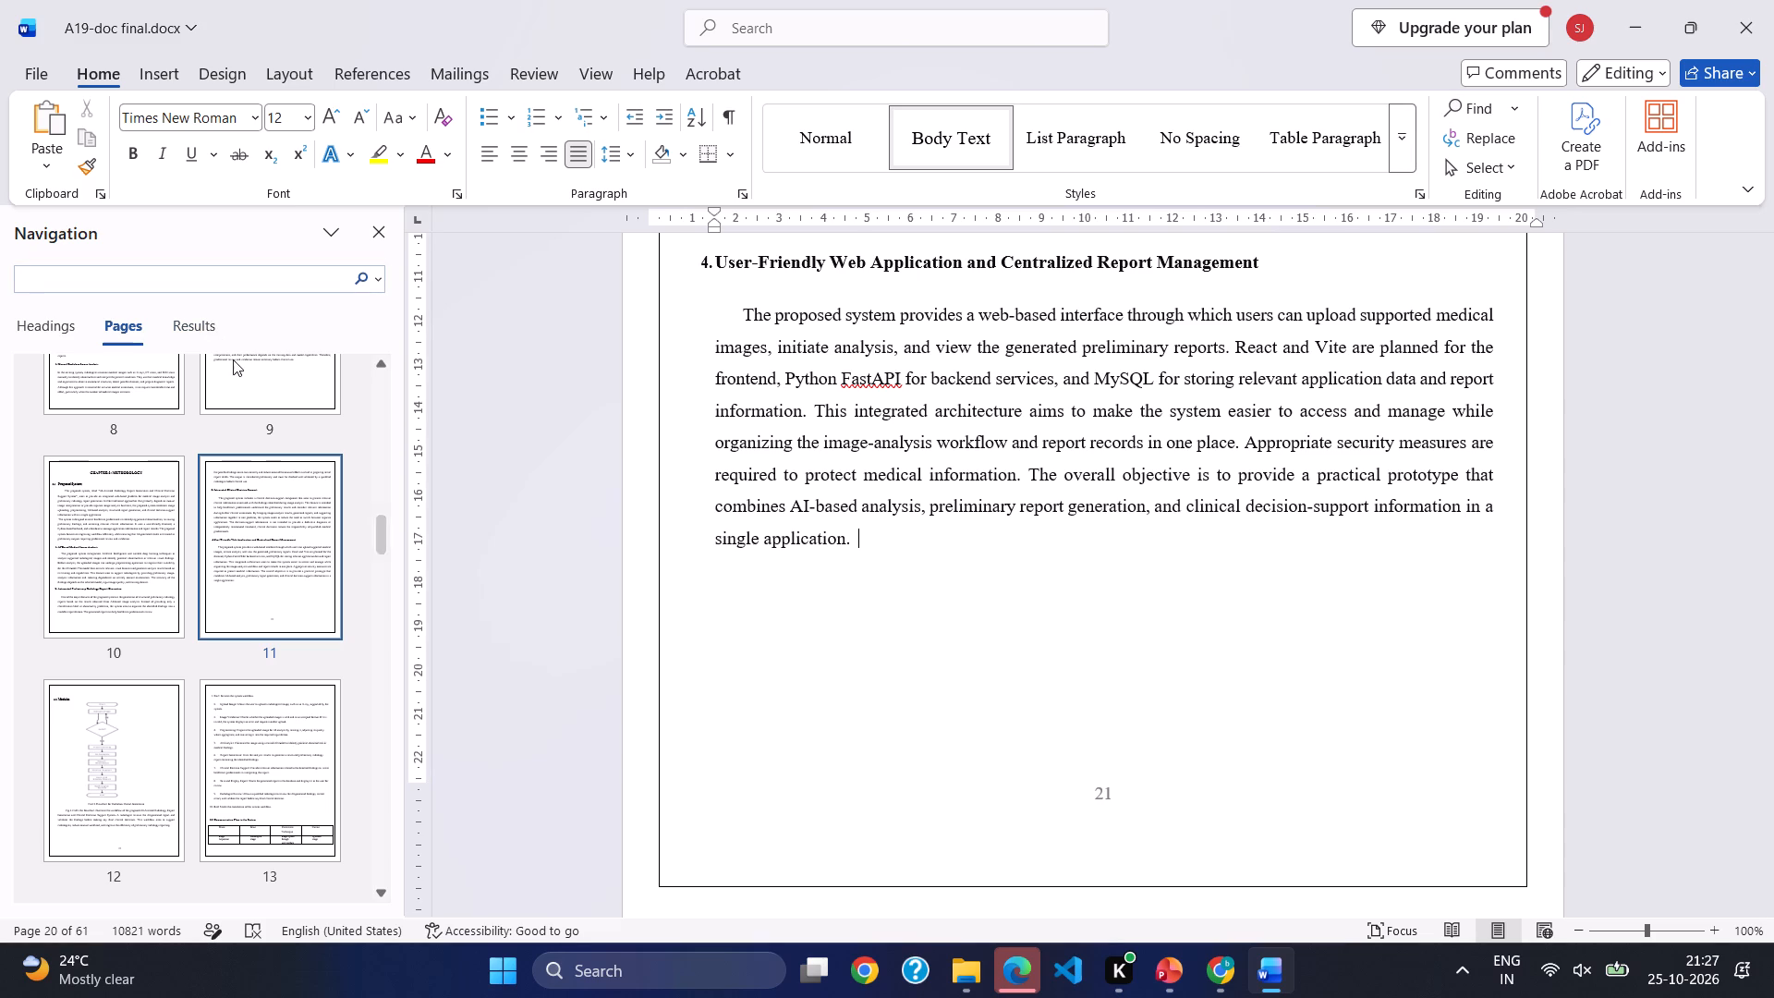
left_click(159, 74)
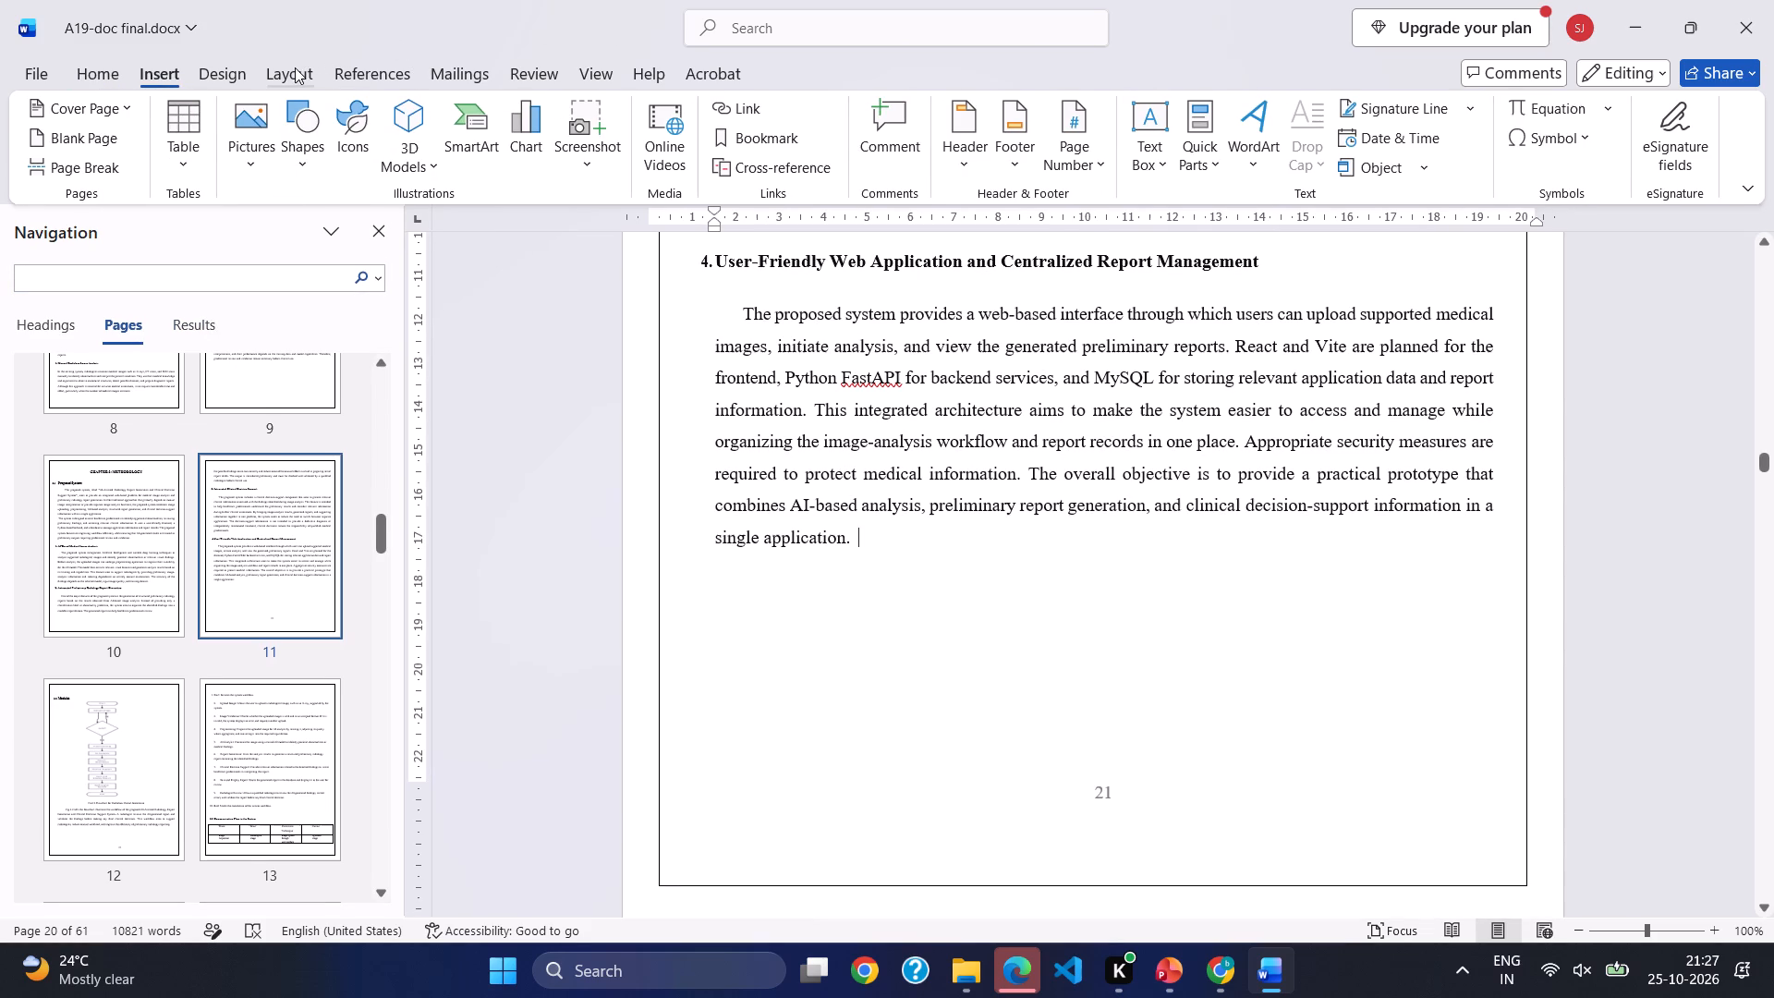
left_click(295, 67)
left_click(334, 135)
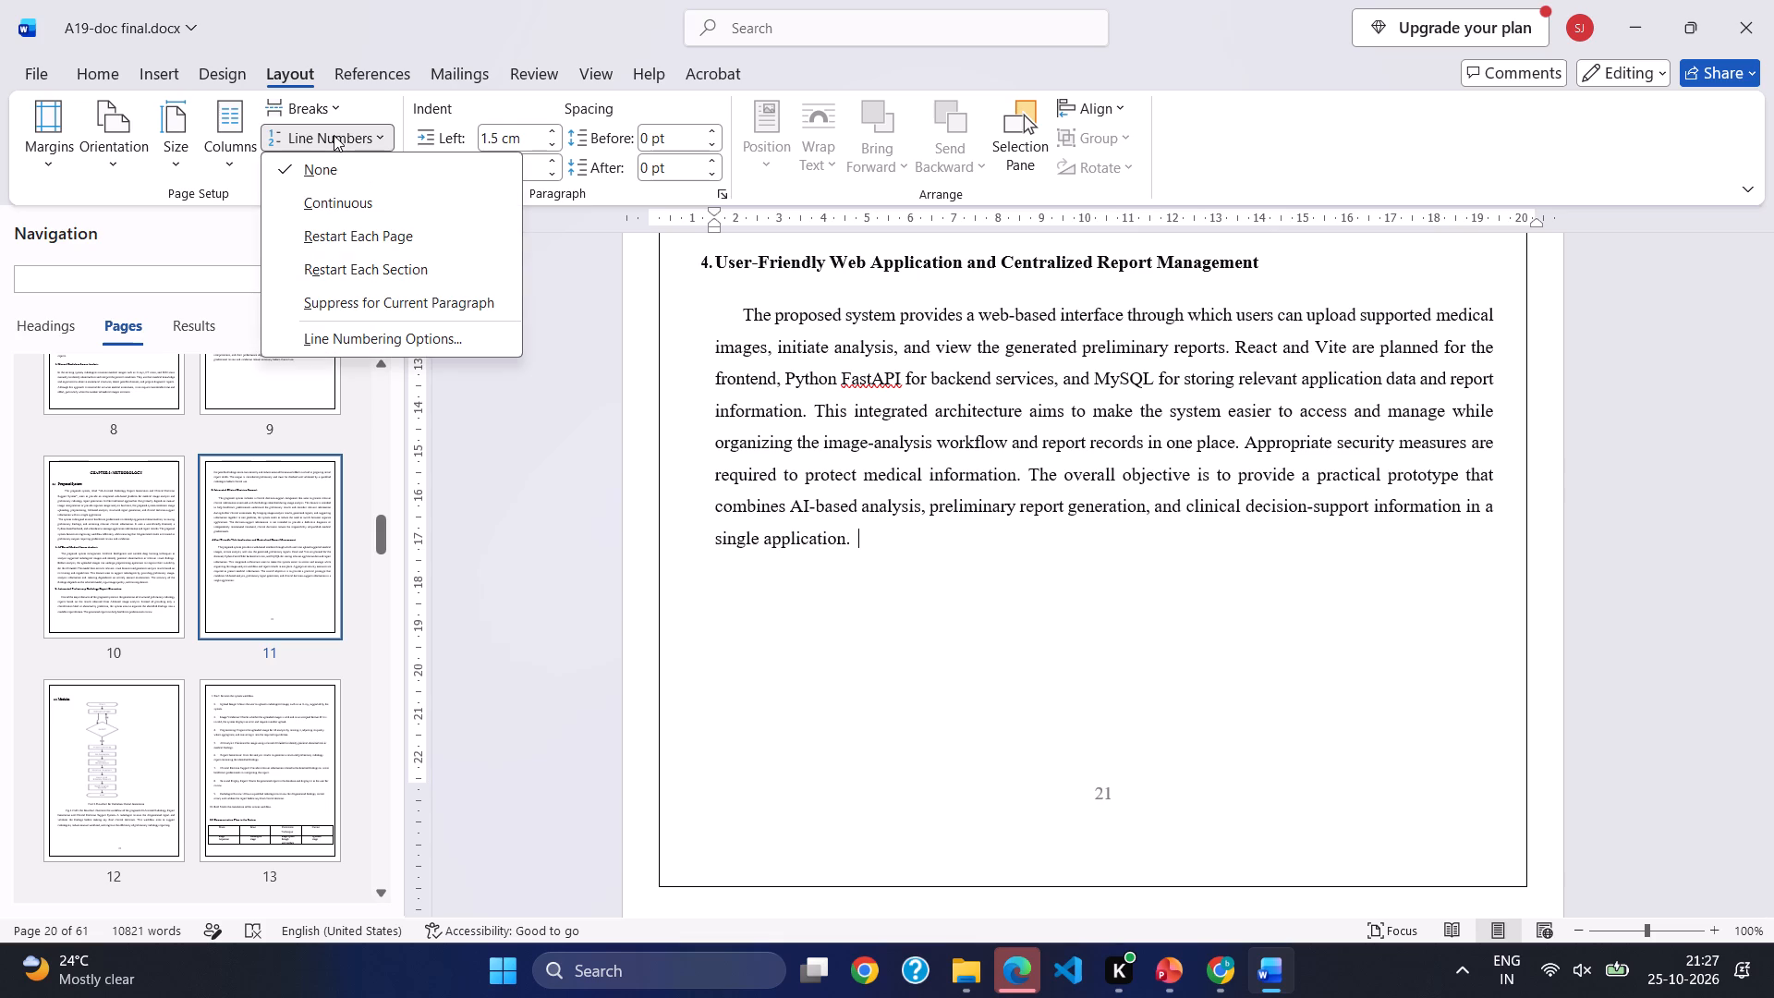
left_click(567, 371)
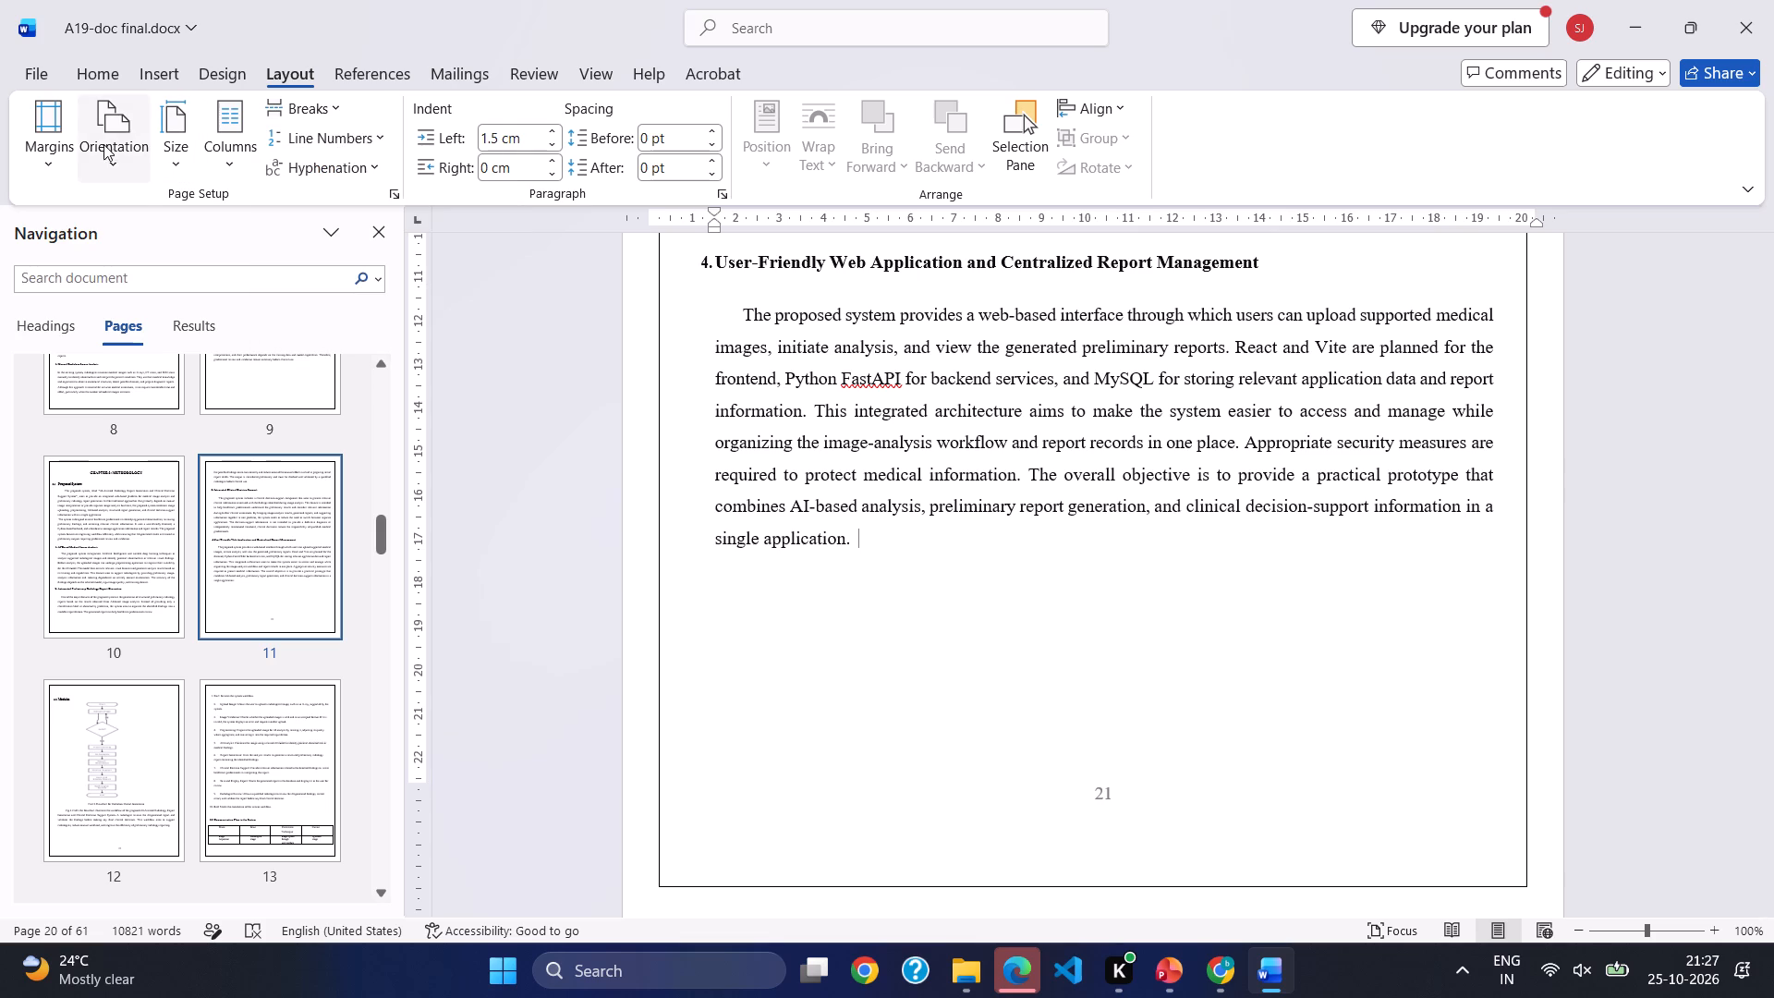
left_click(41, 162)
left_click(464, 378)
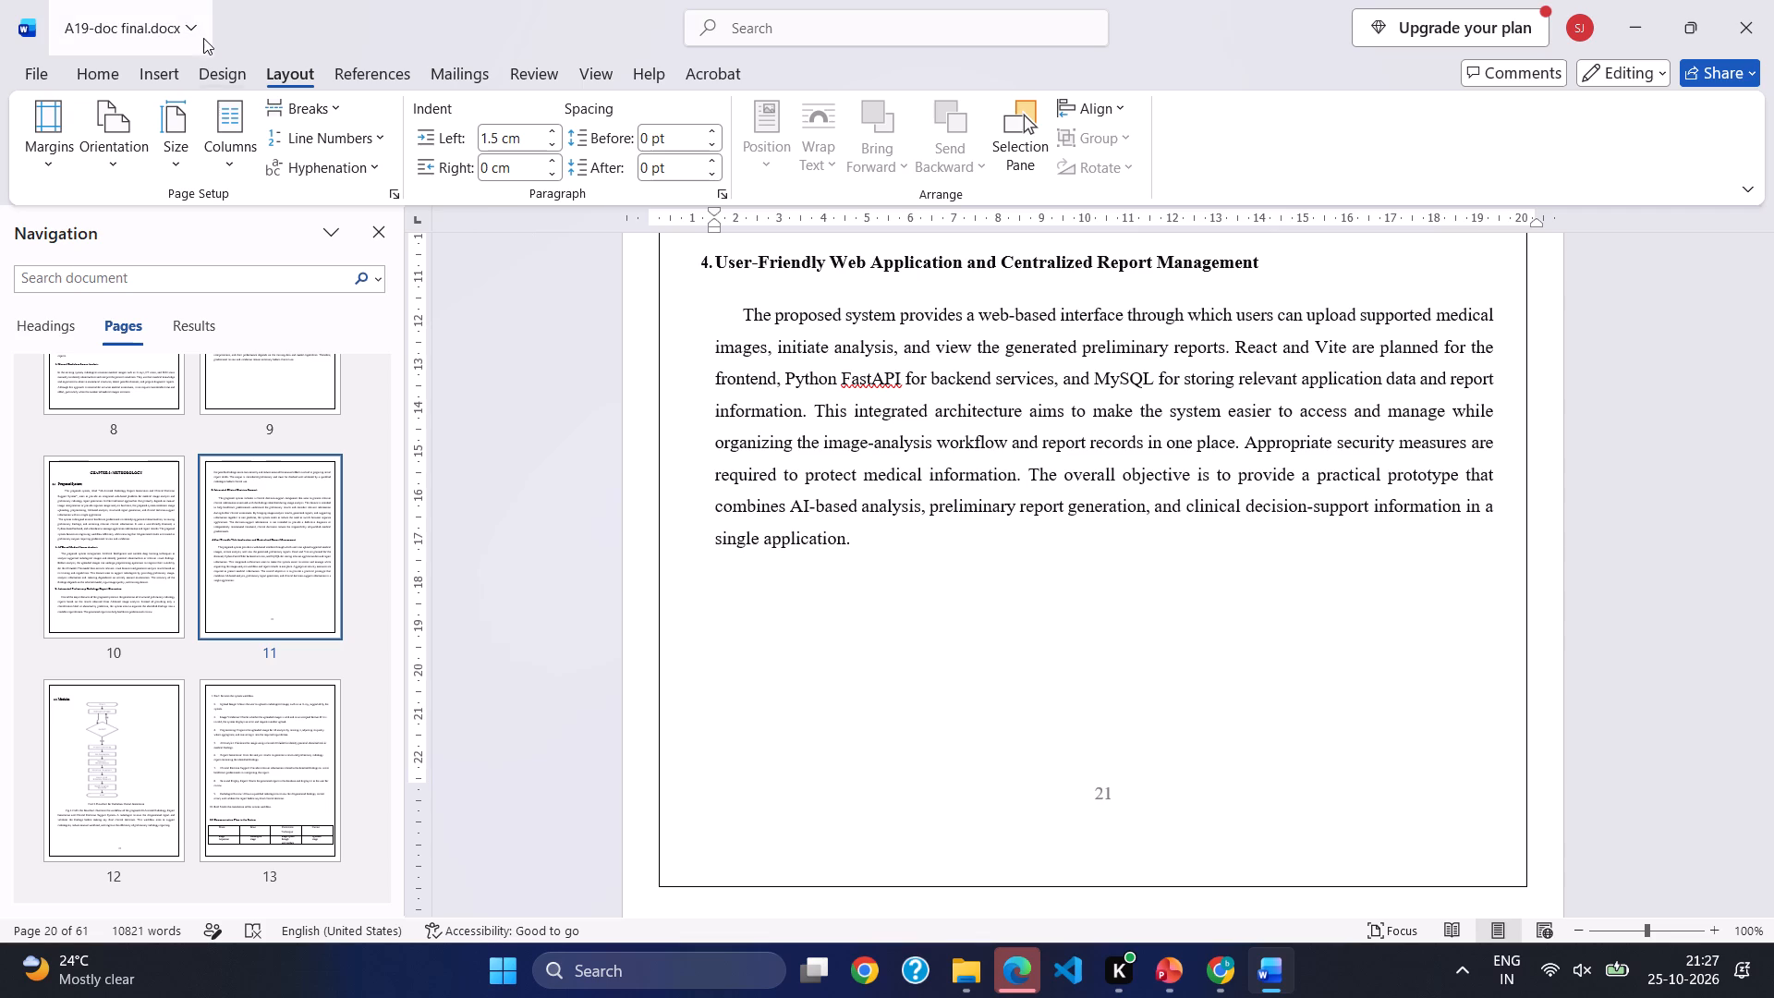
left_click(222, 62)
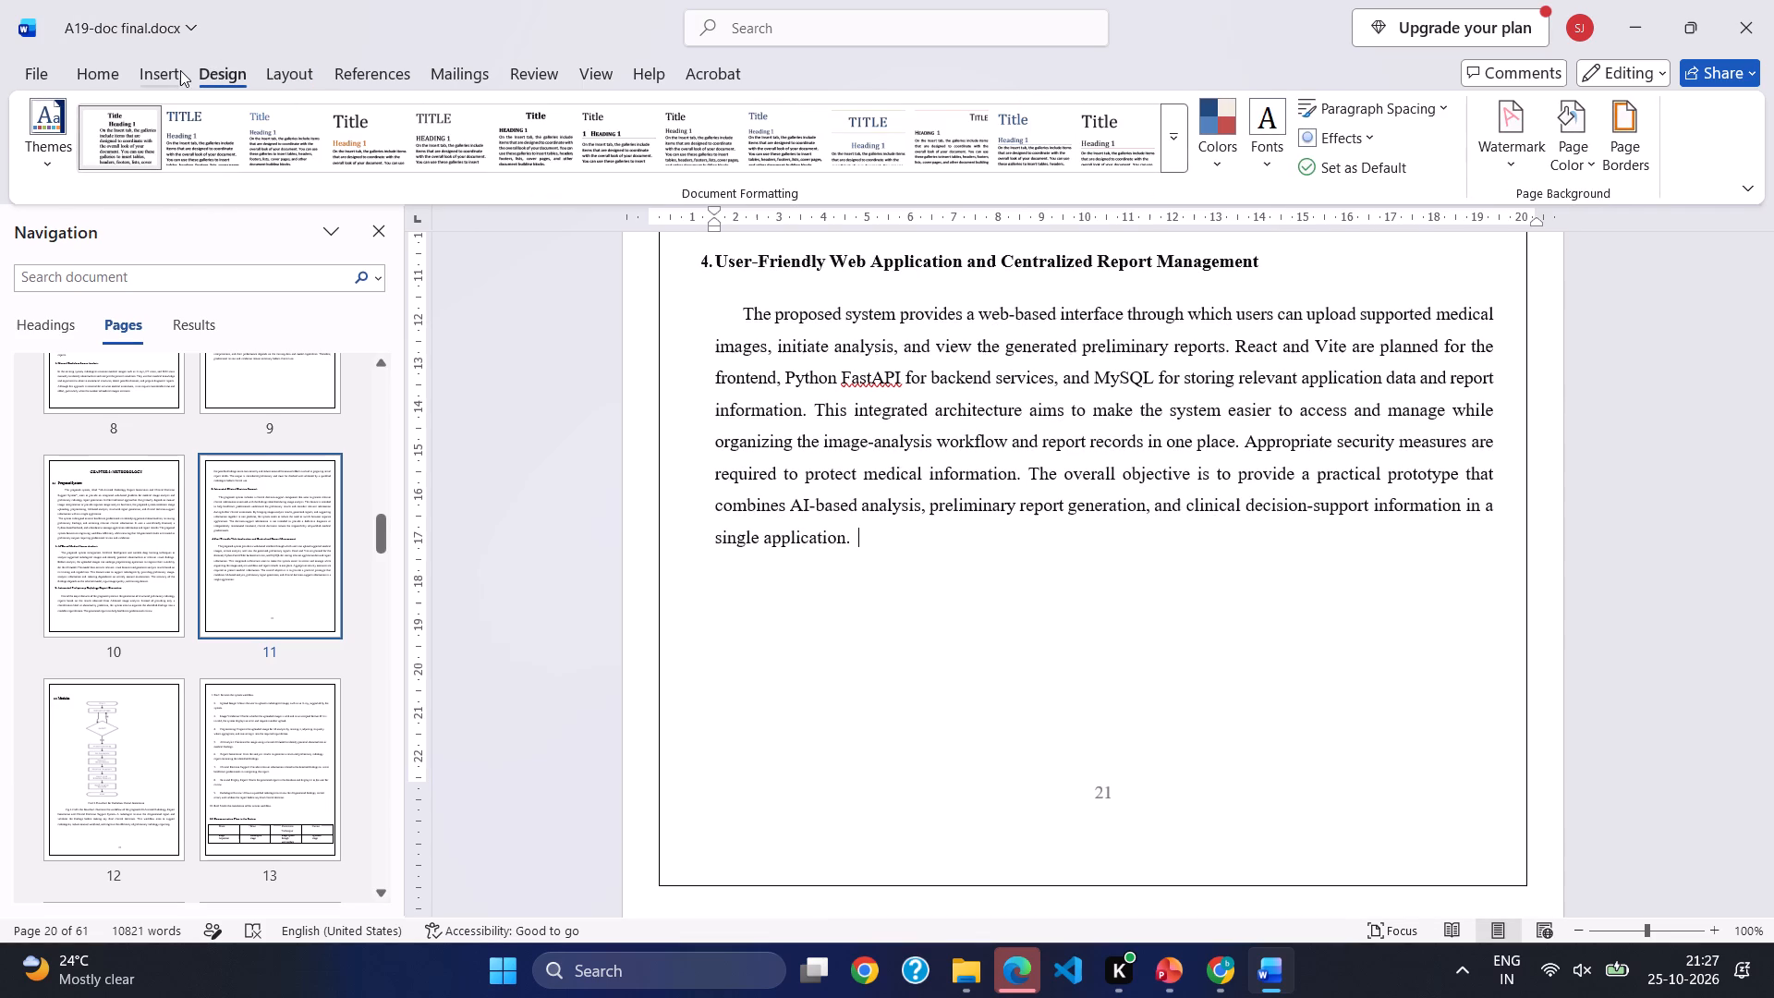
Remove the footer holding the old page number 21 from the last Proposed System page's section.
left_click(179, 69)
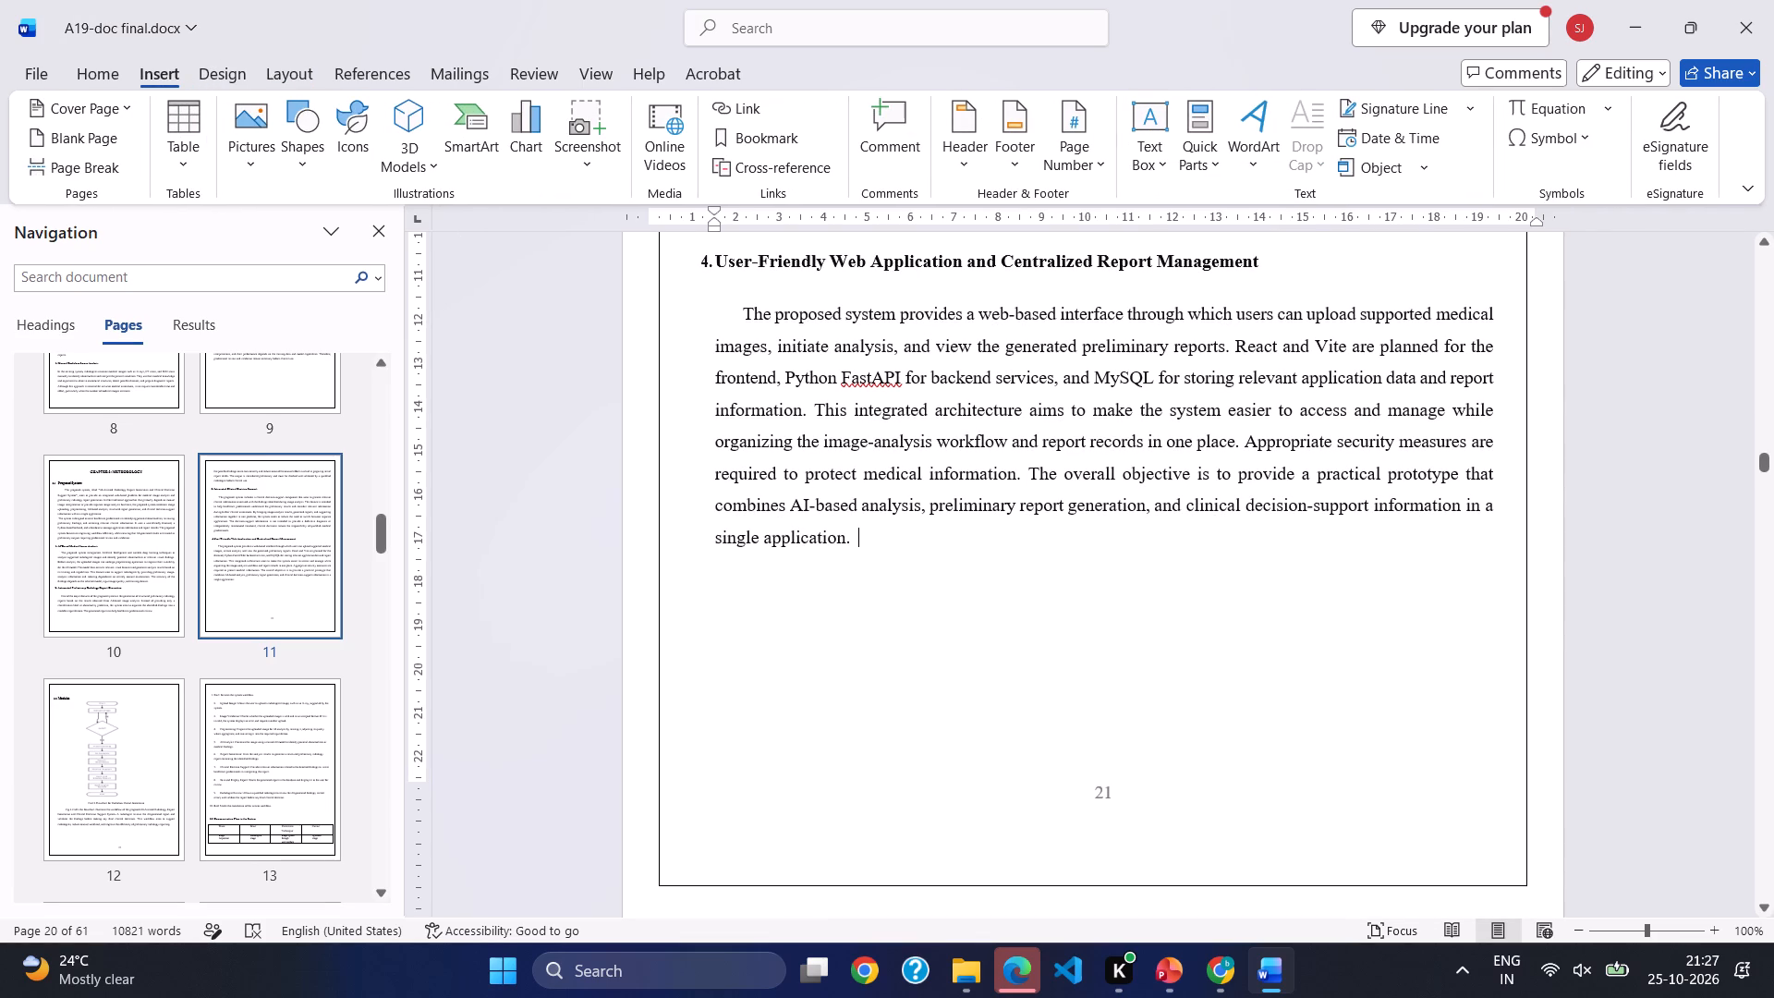
left_click(1075, 181)
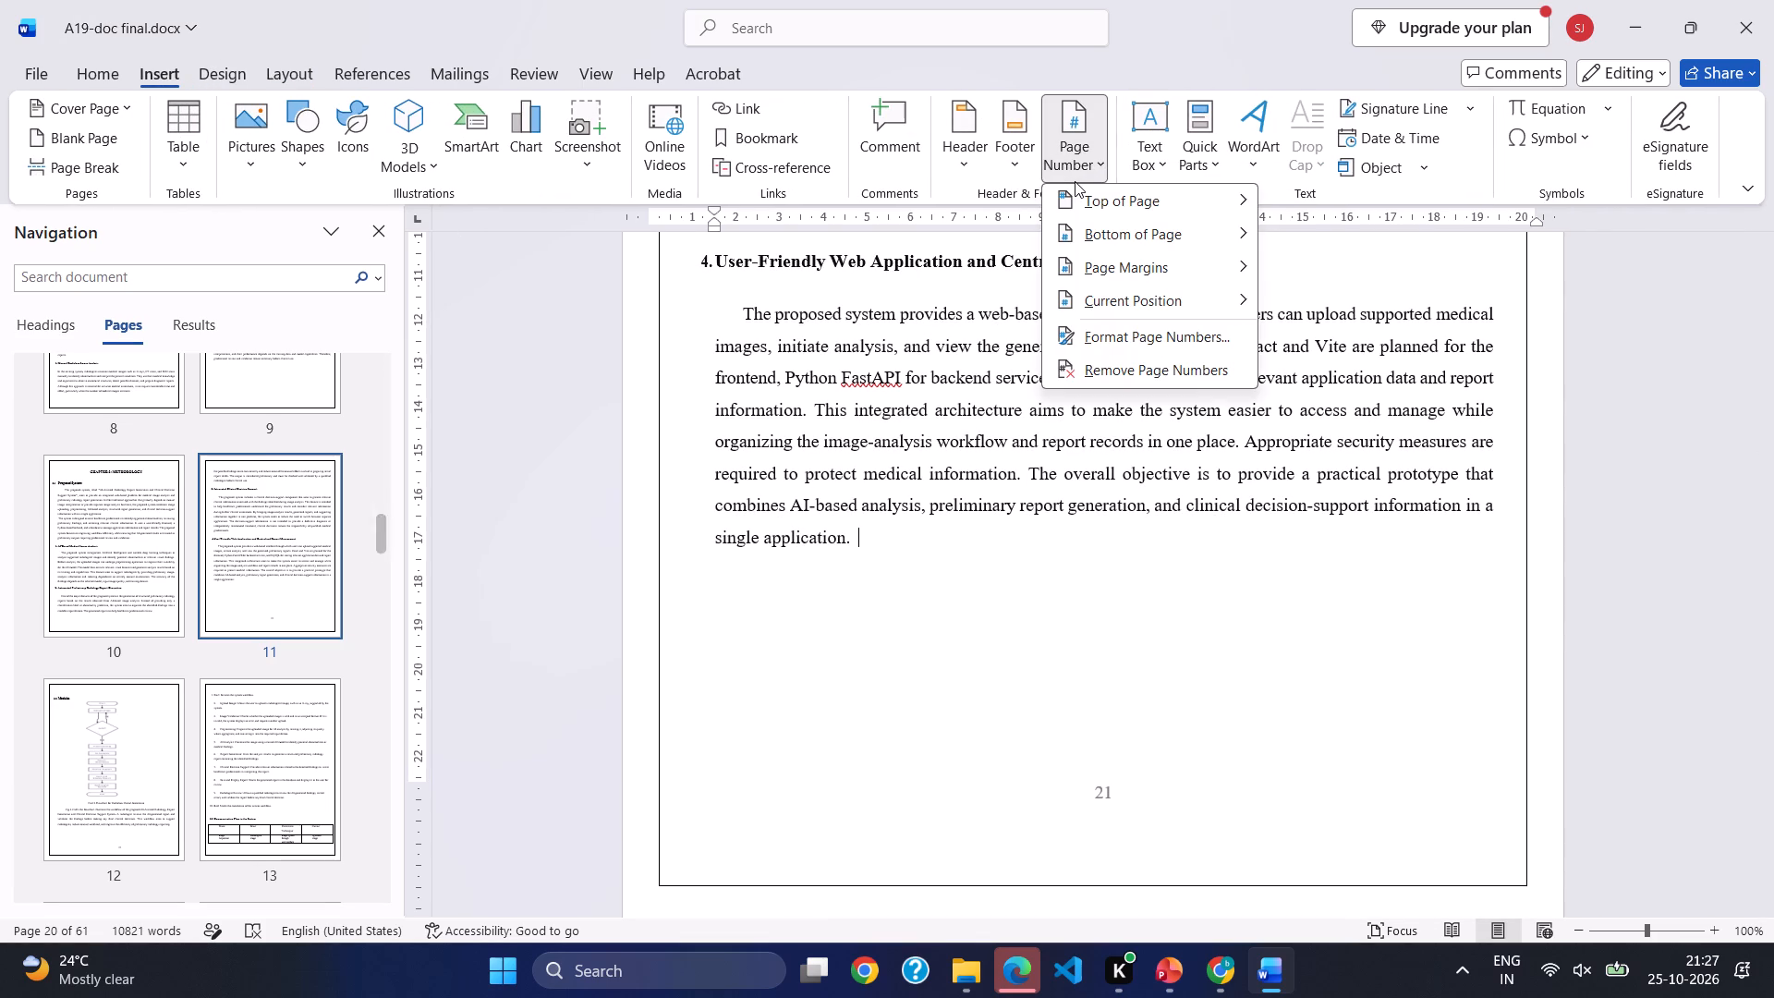
left_click(1034, 140)
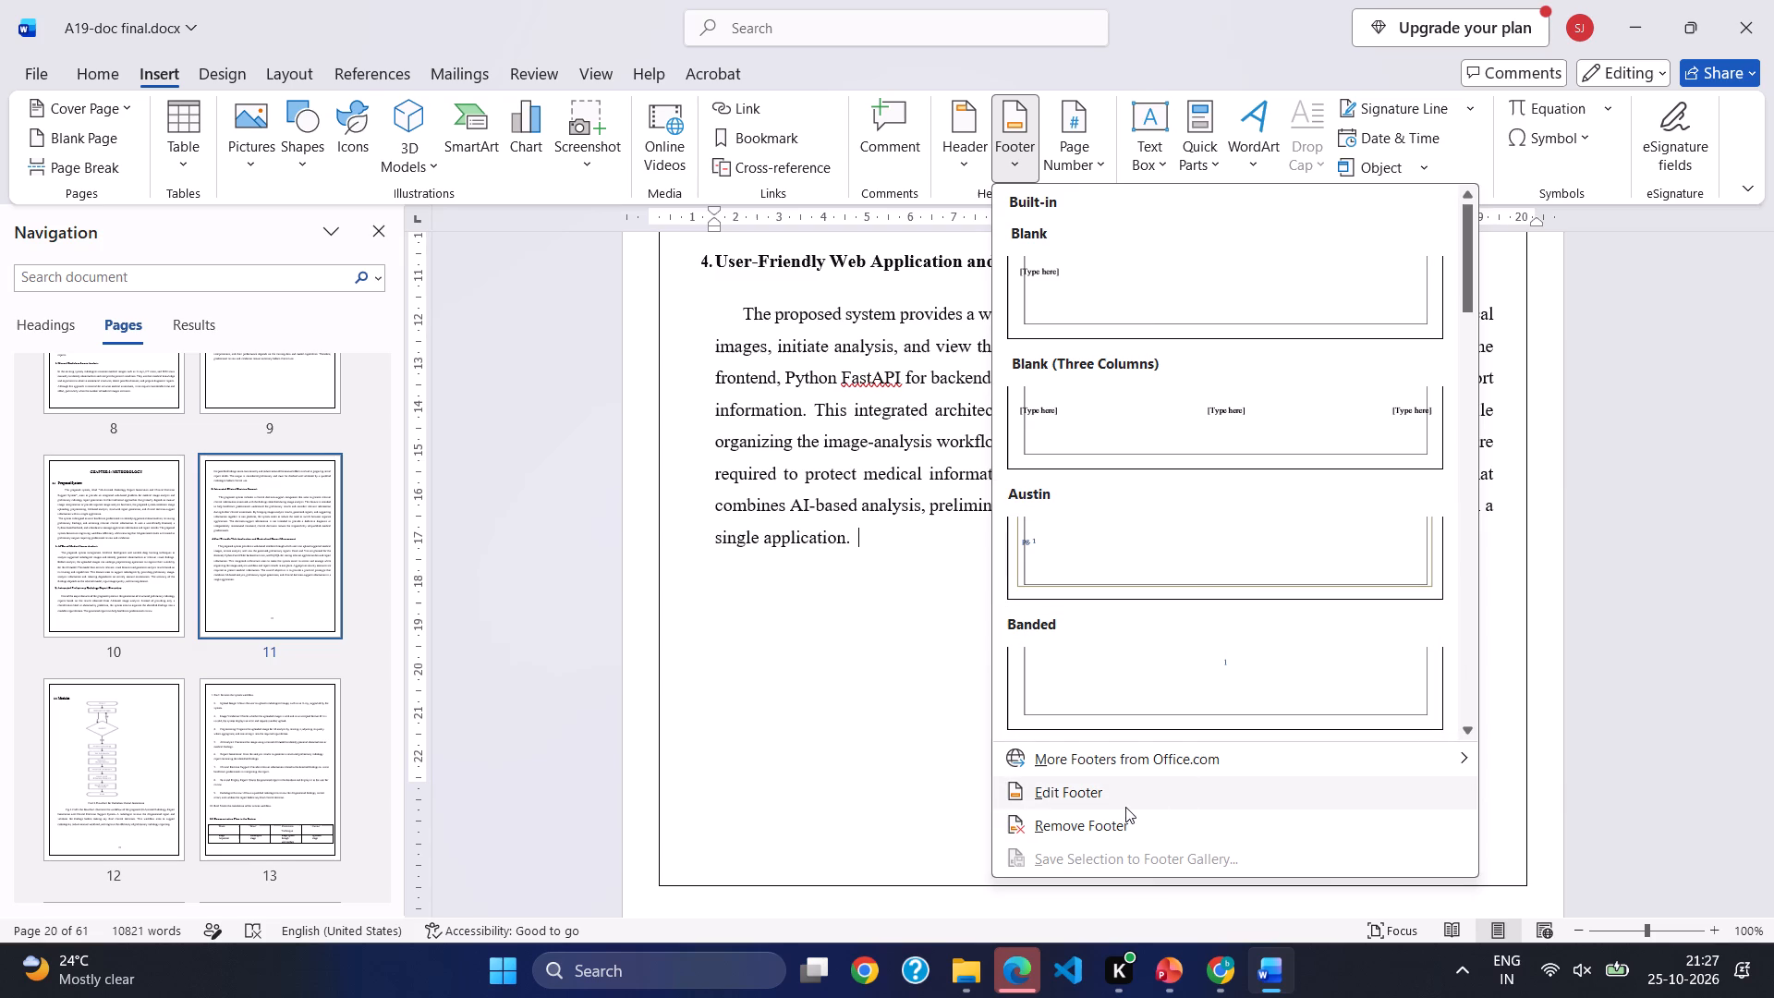
left_click(1095, 823)
Check the footers on the Chapter 3 module pages and back through the literature survey to the end of Chapter 1.
scroll(1095, 823, "down", 5)
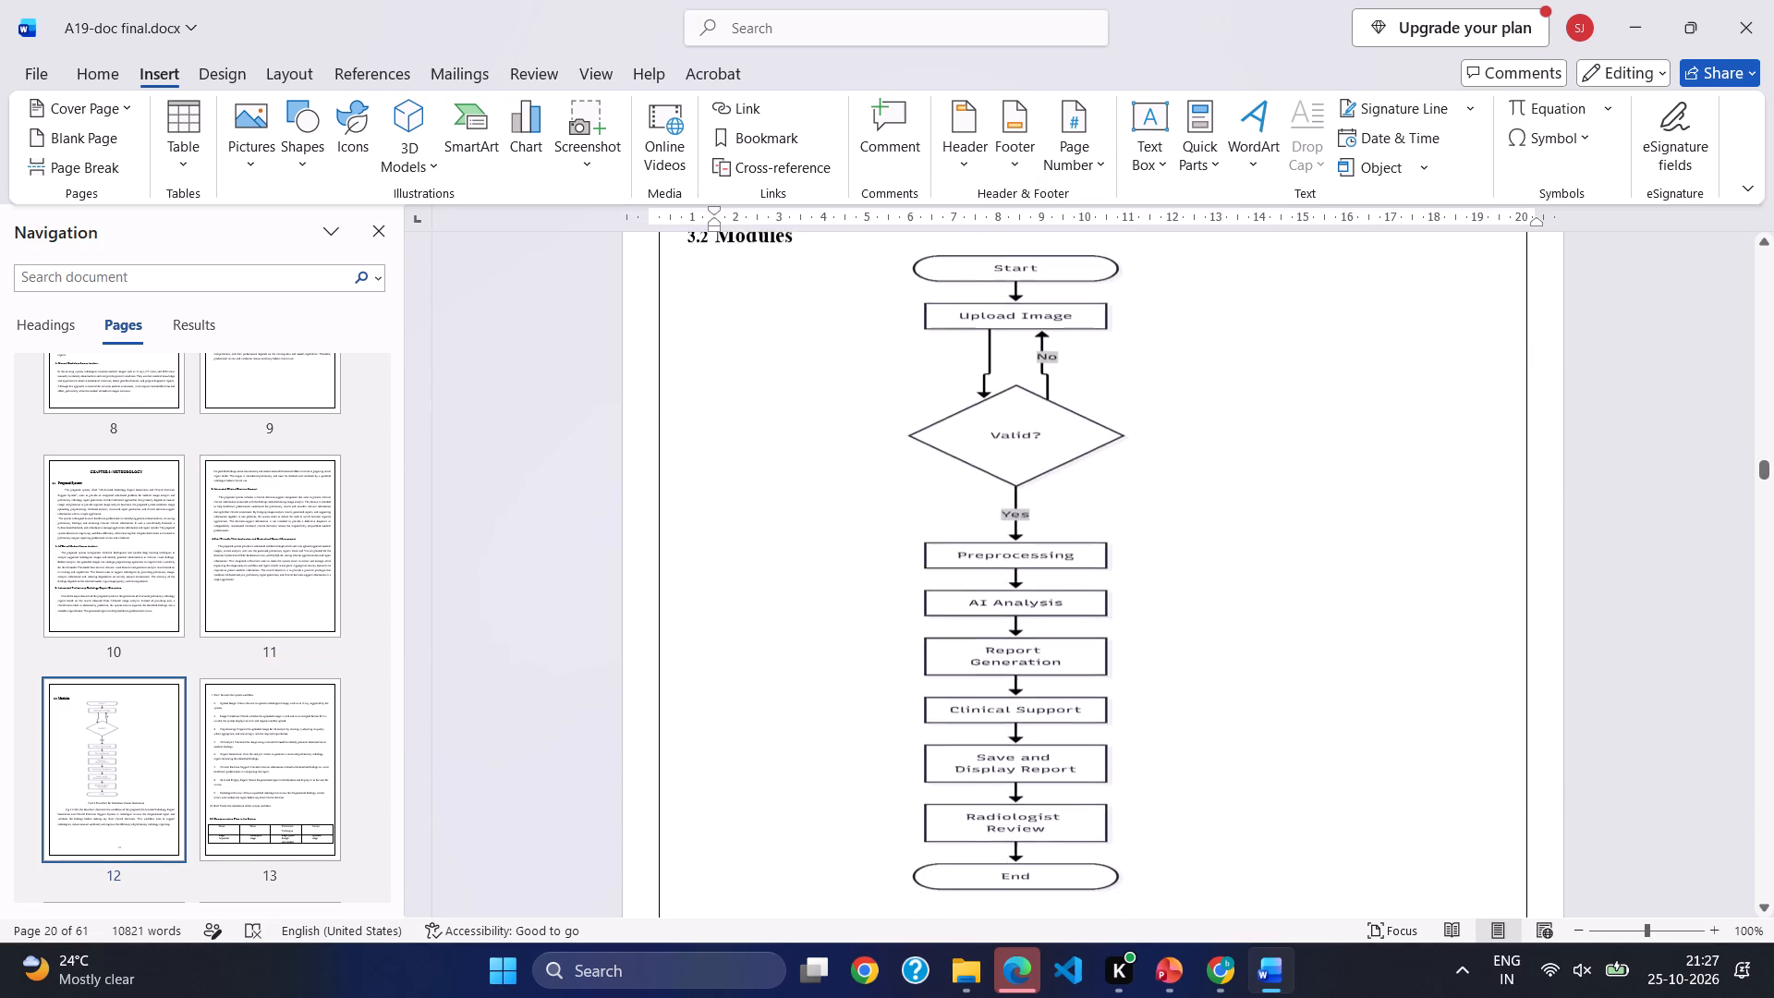
scroll(1095, 823, "down", 5)
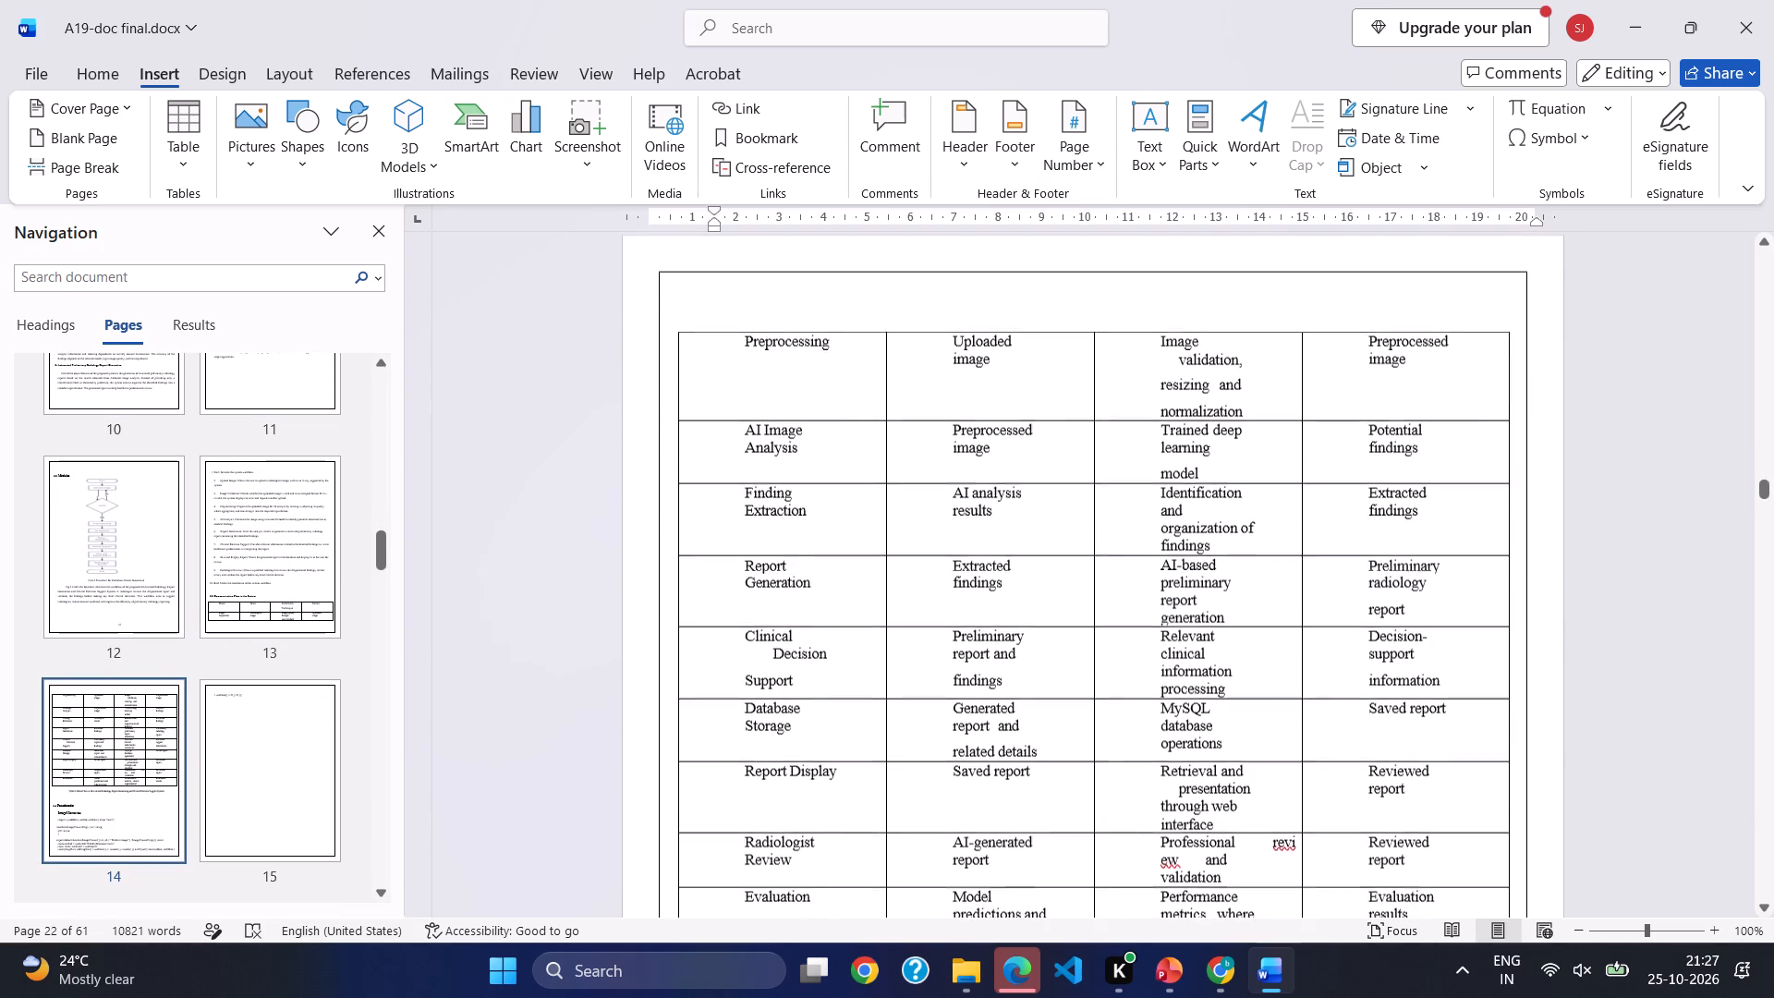
scroll(1095, 823, "down", 3)
scroll(1095, 823, "up", 20)
scroll(1095, 823, "up", 20)
scroll(1095, 823, "up", 4)
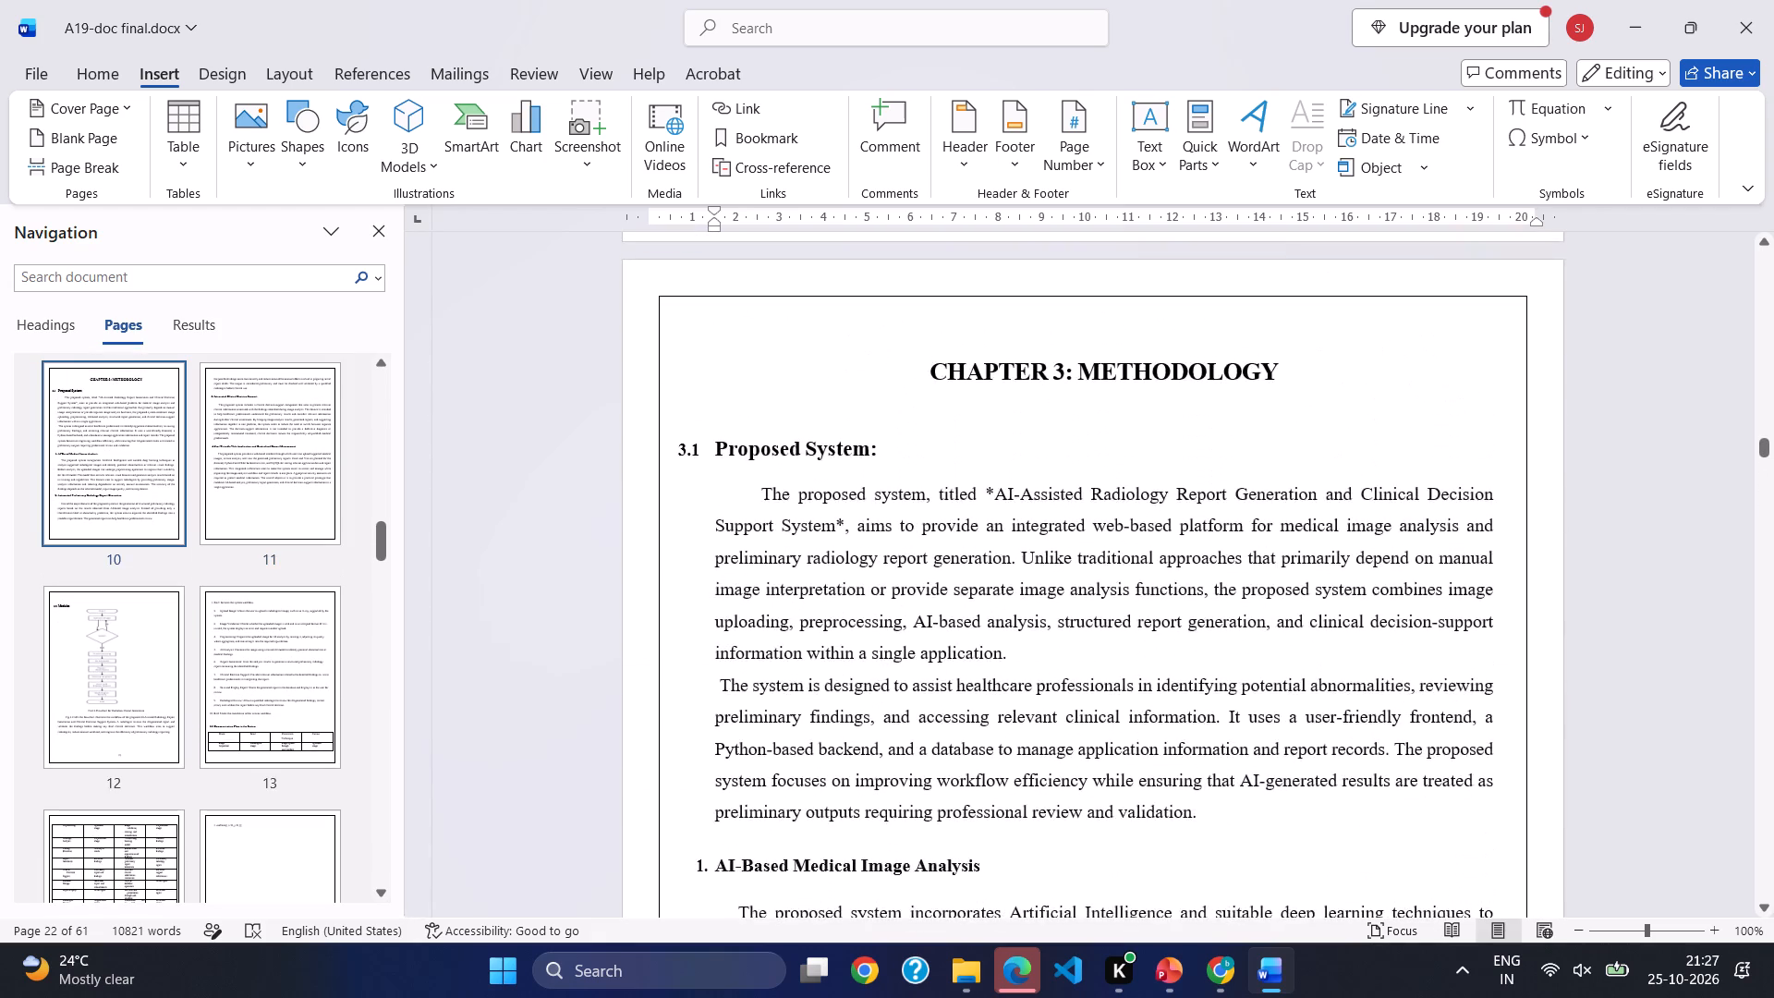
scroll(1095, 823, "up", 5)
scroll(1095, 823, "up", 20)
scroll(1095, 823, "up", 20)
scroll(1095, 823, "up", 10)
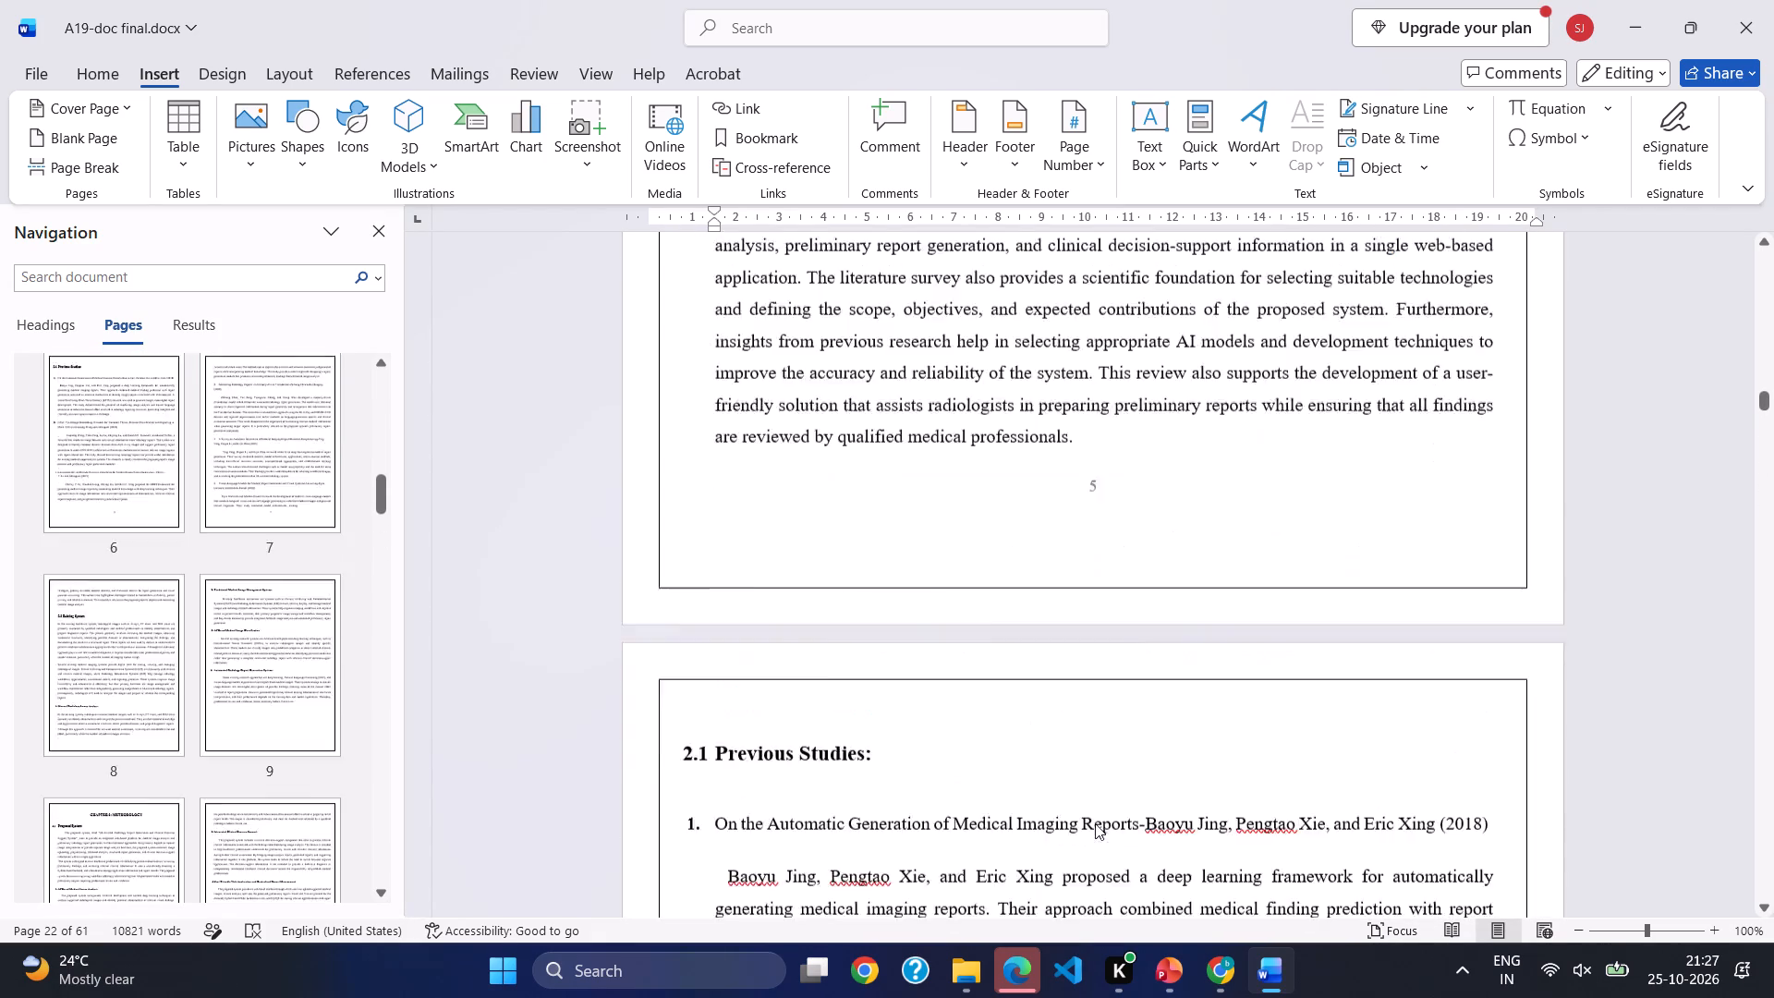
scroll(1095, 823, "up", 20)
scroll(1095, 823, "up", 9)
scroll(1095, 823, "down", 1)
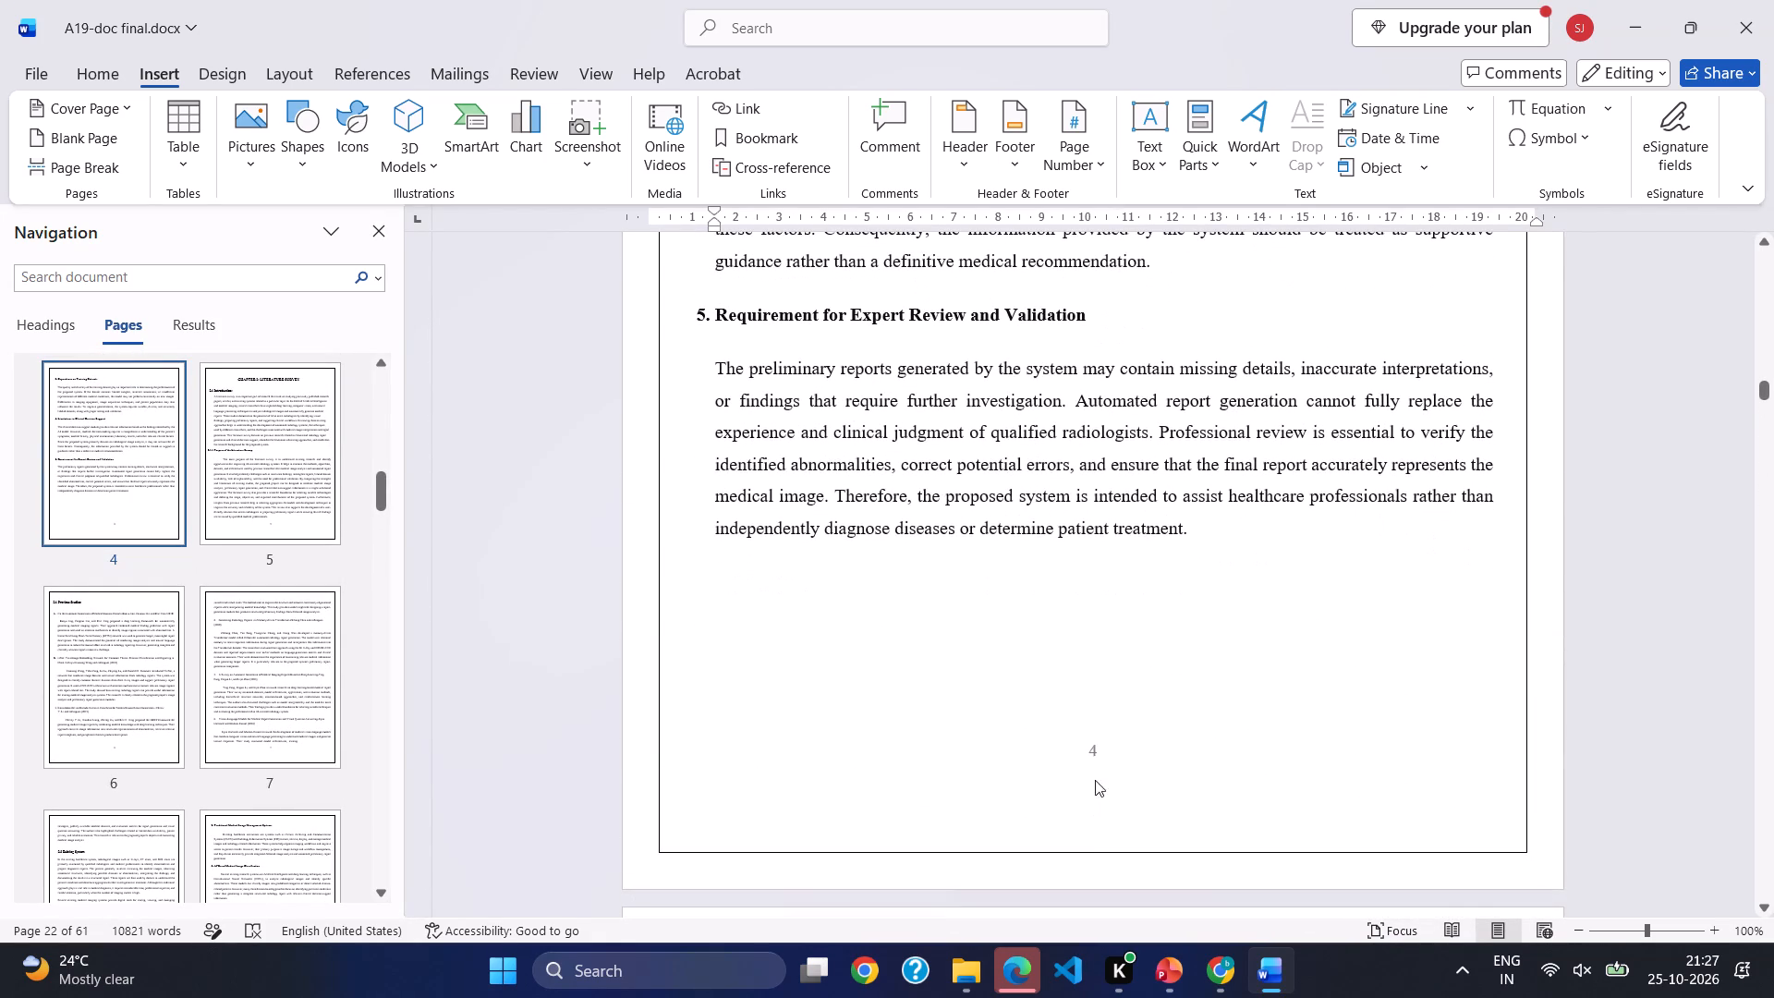
Open the Section 21 footer for editing and select its page number 4.
double_click(1090, 745)
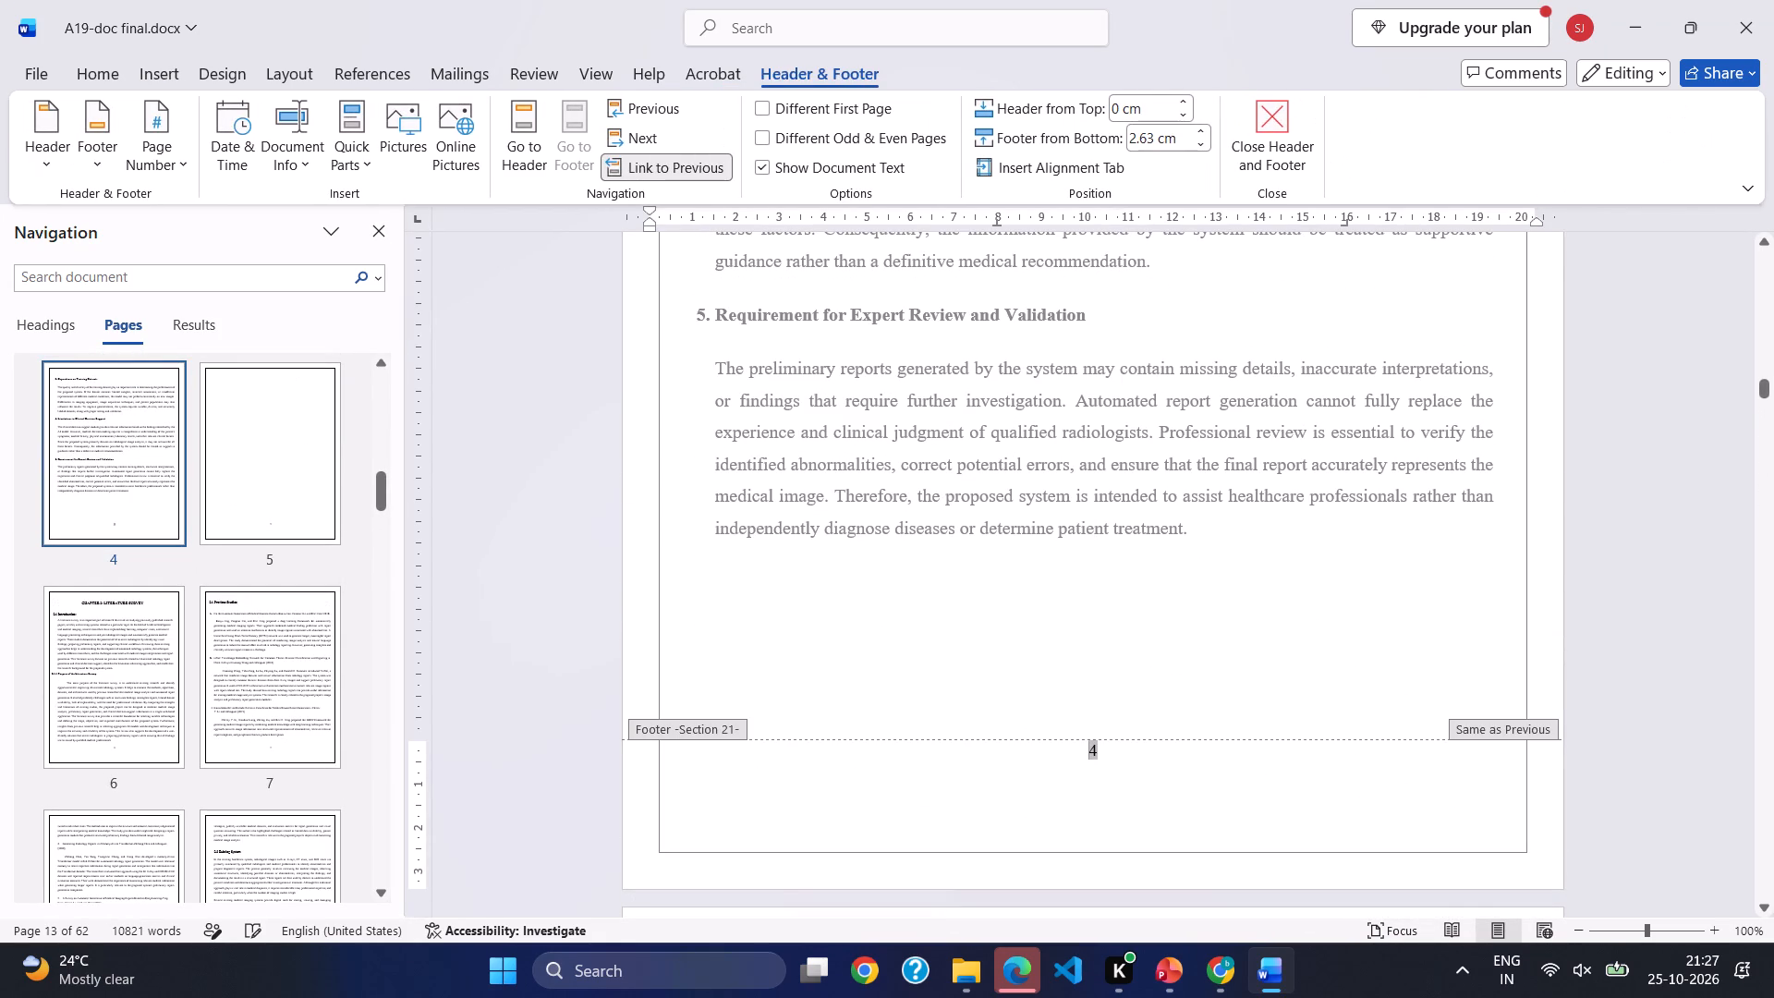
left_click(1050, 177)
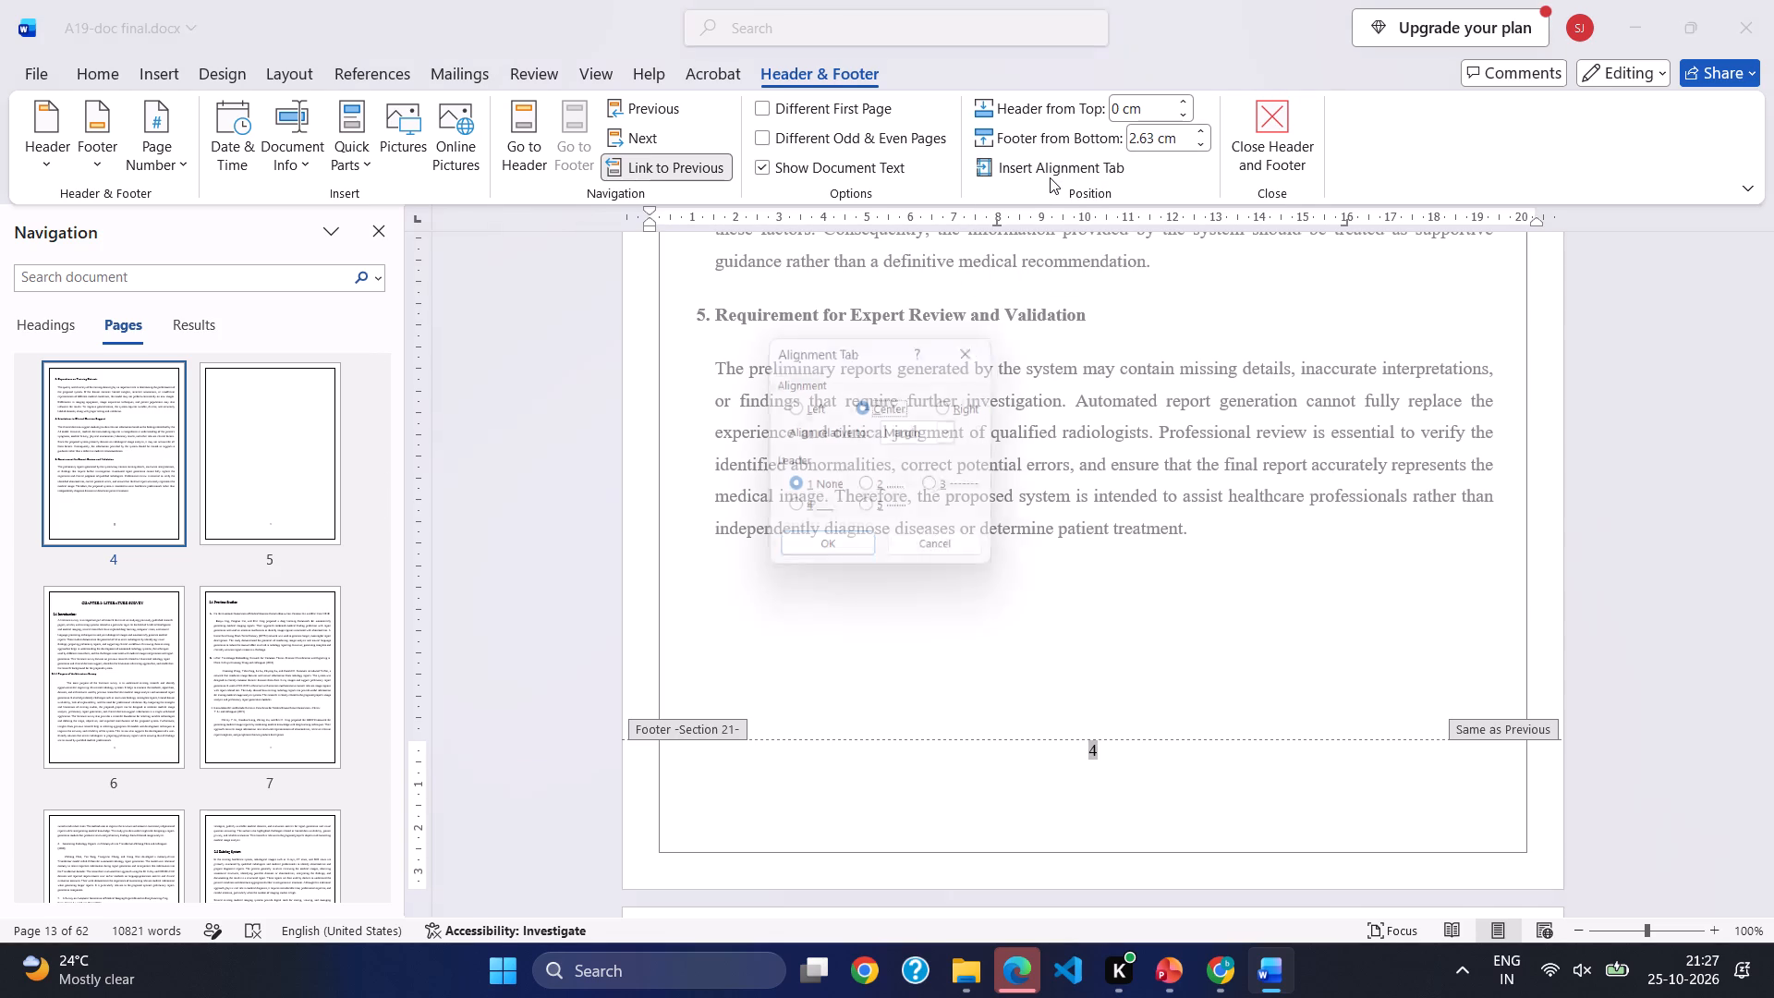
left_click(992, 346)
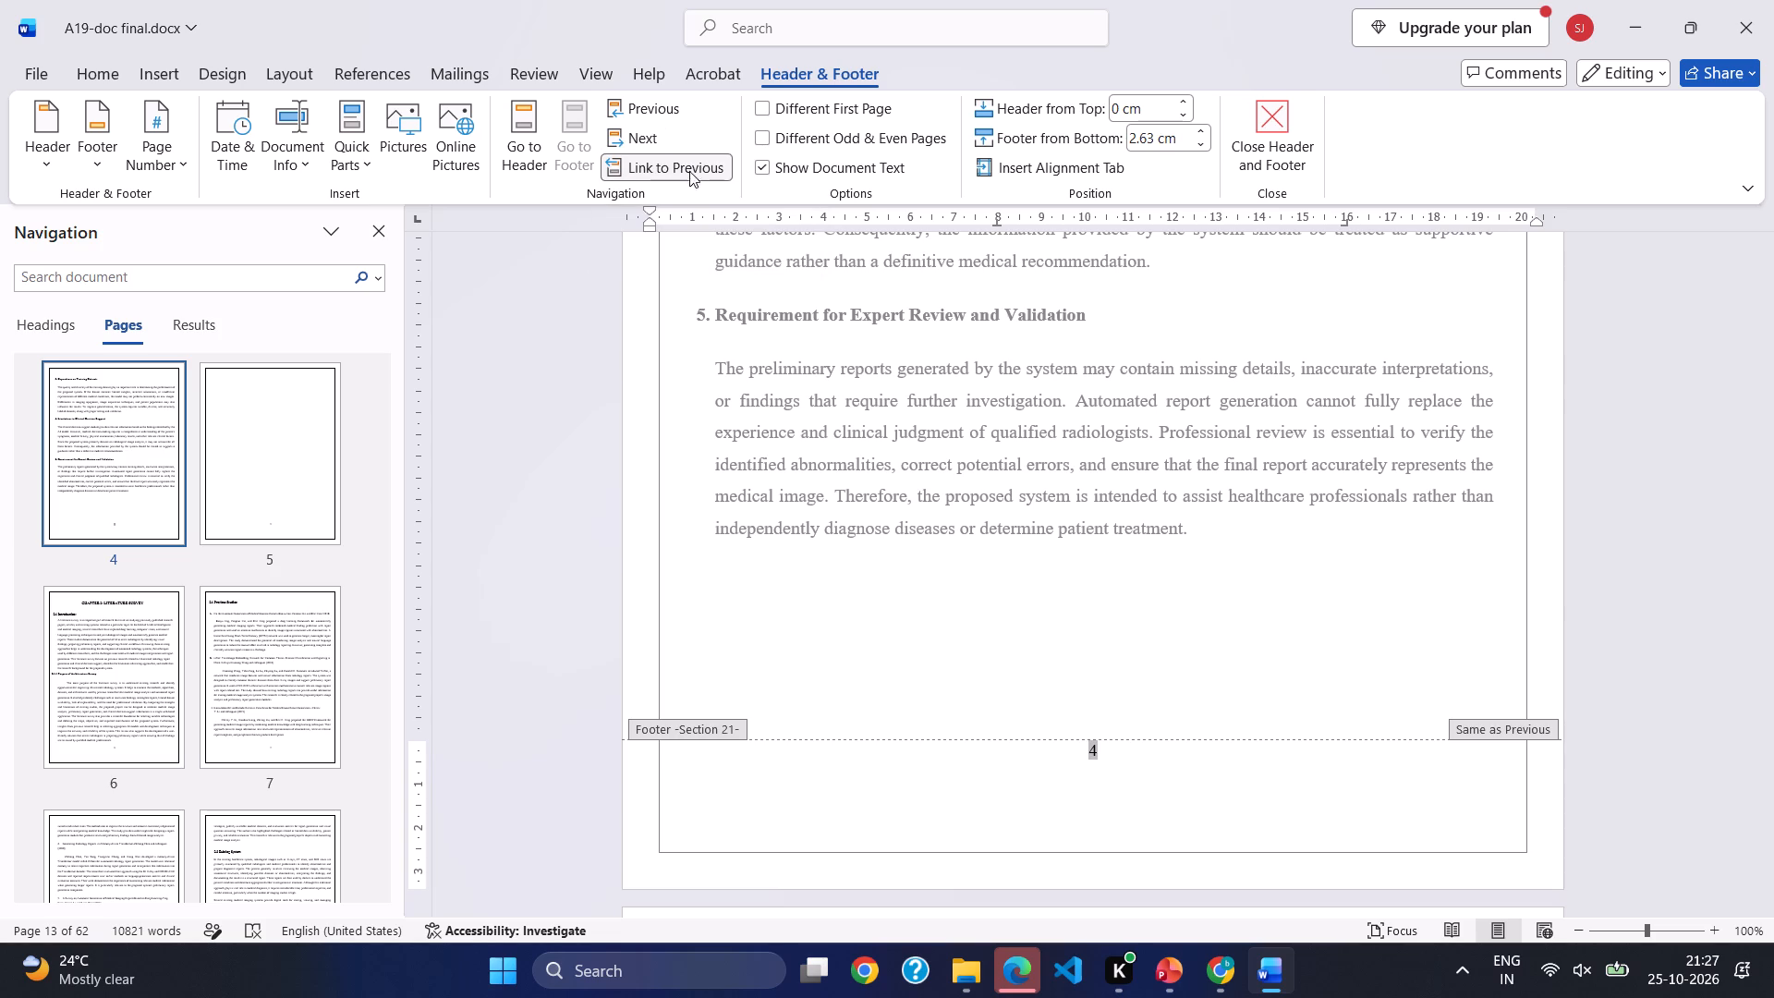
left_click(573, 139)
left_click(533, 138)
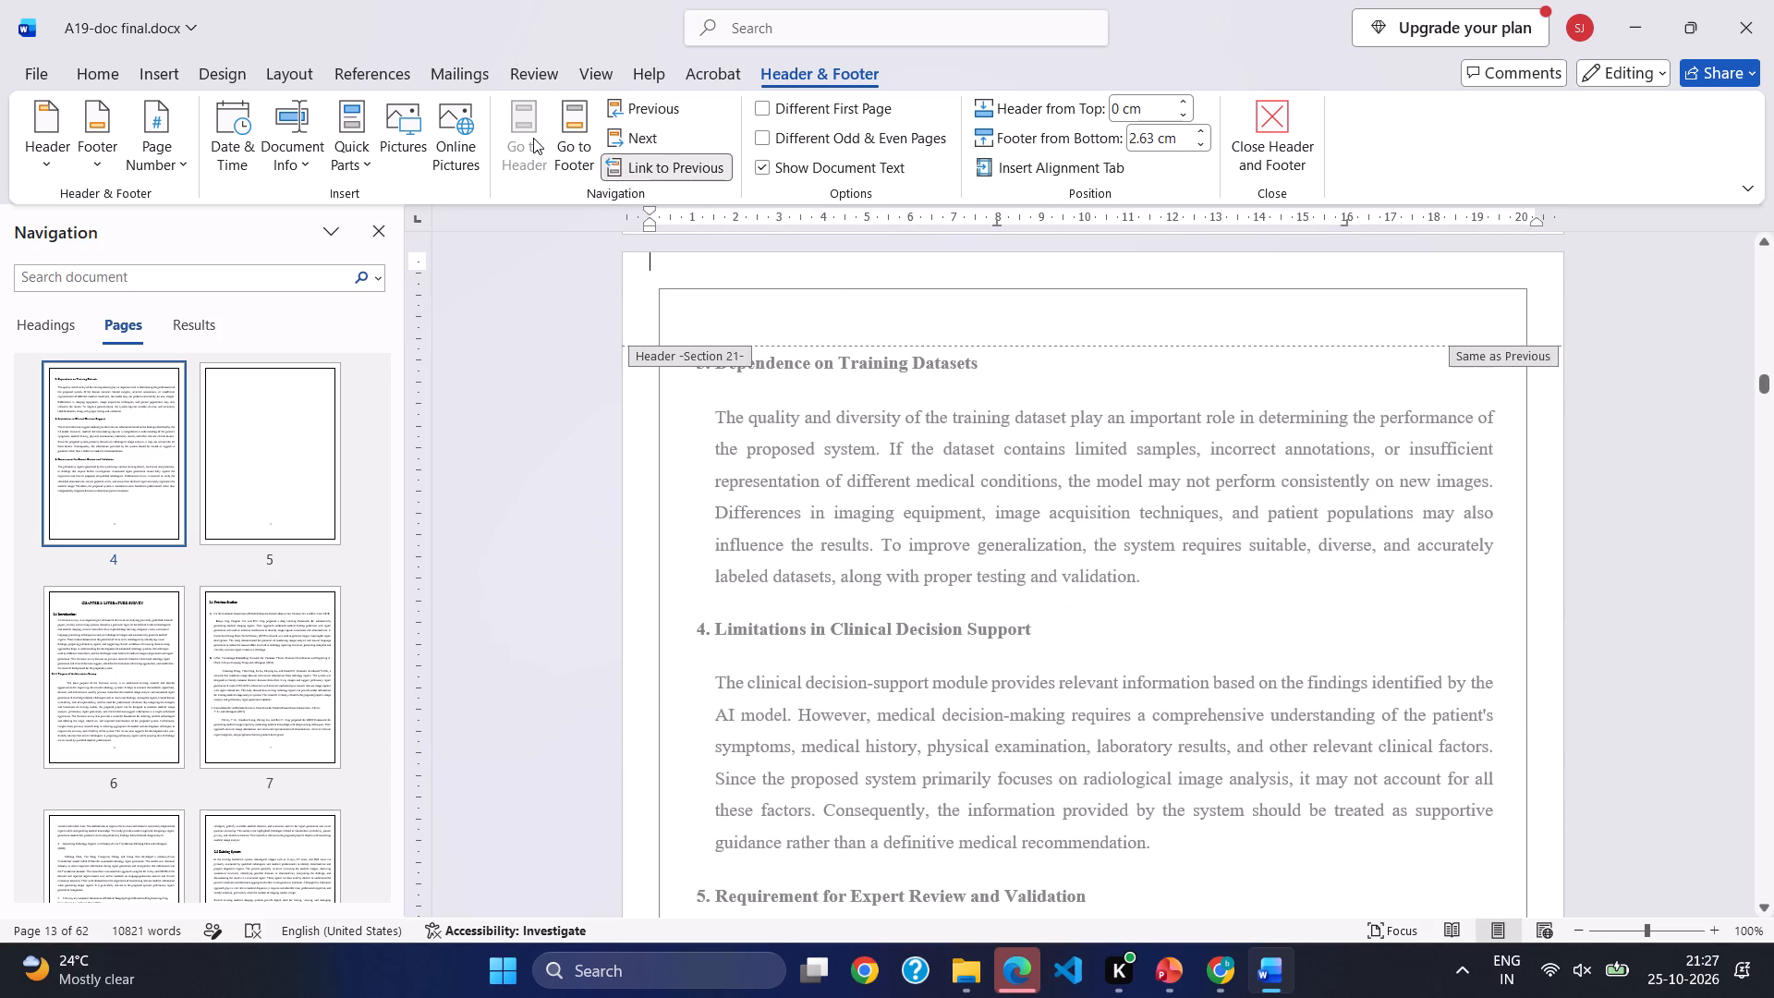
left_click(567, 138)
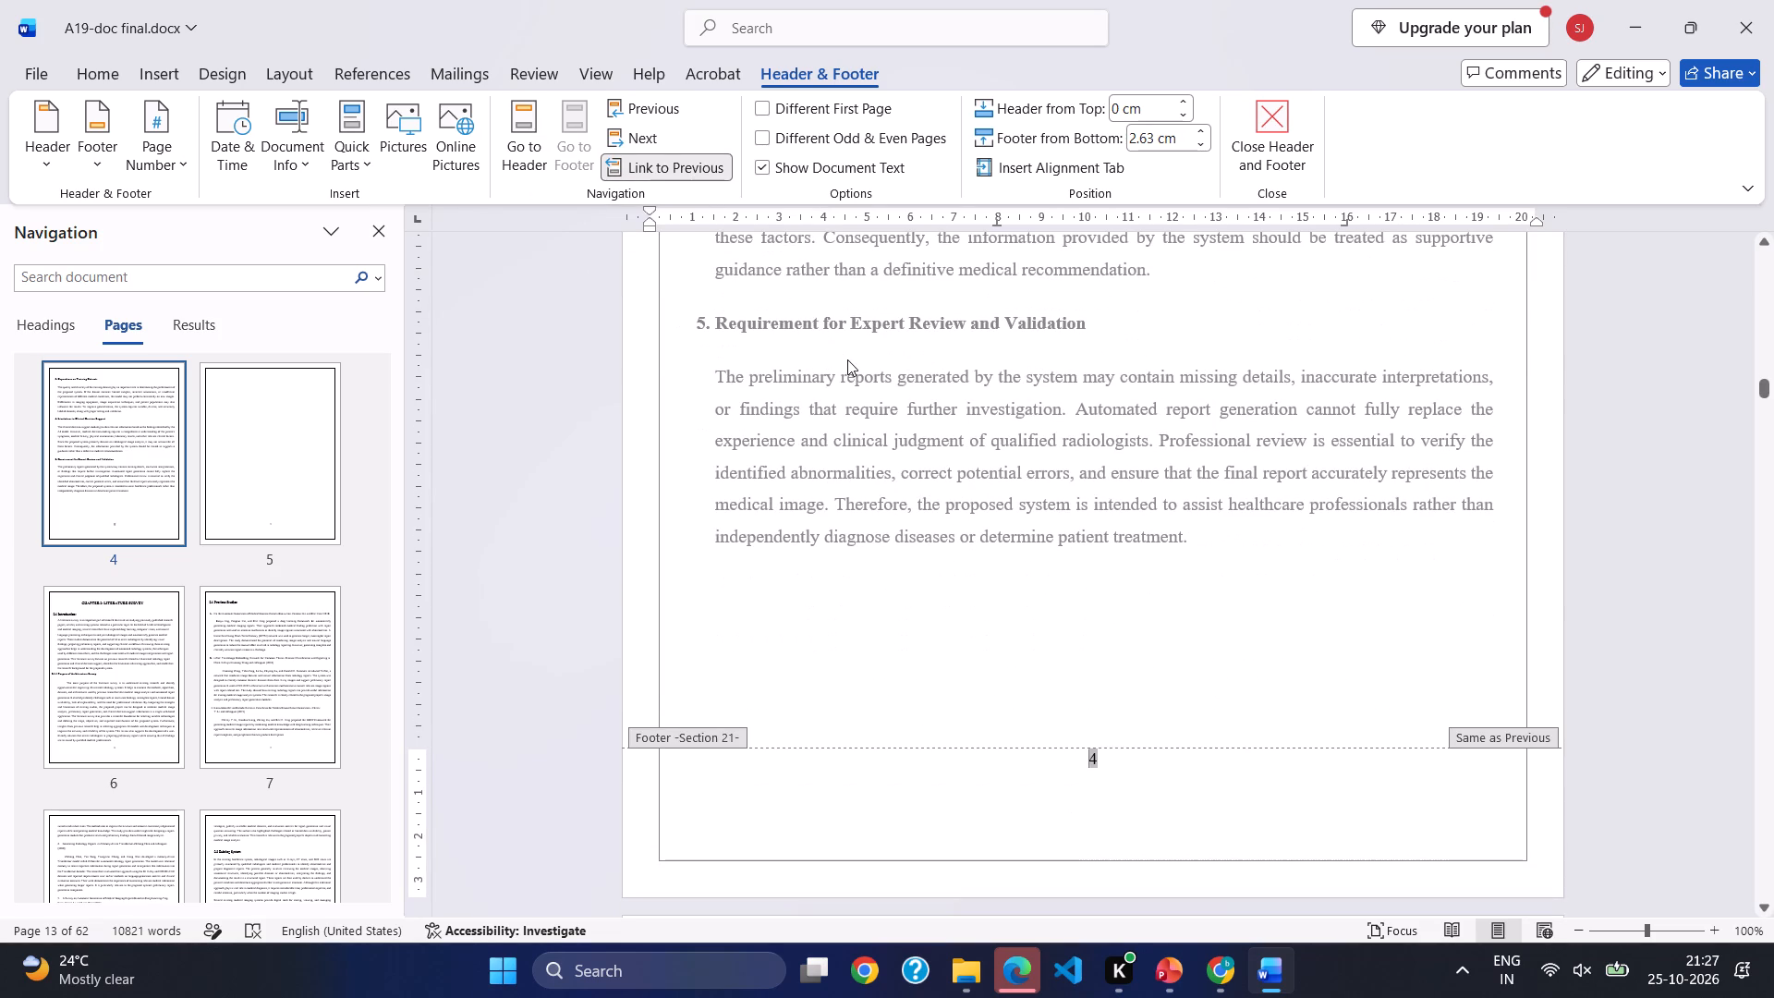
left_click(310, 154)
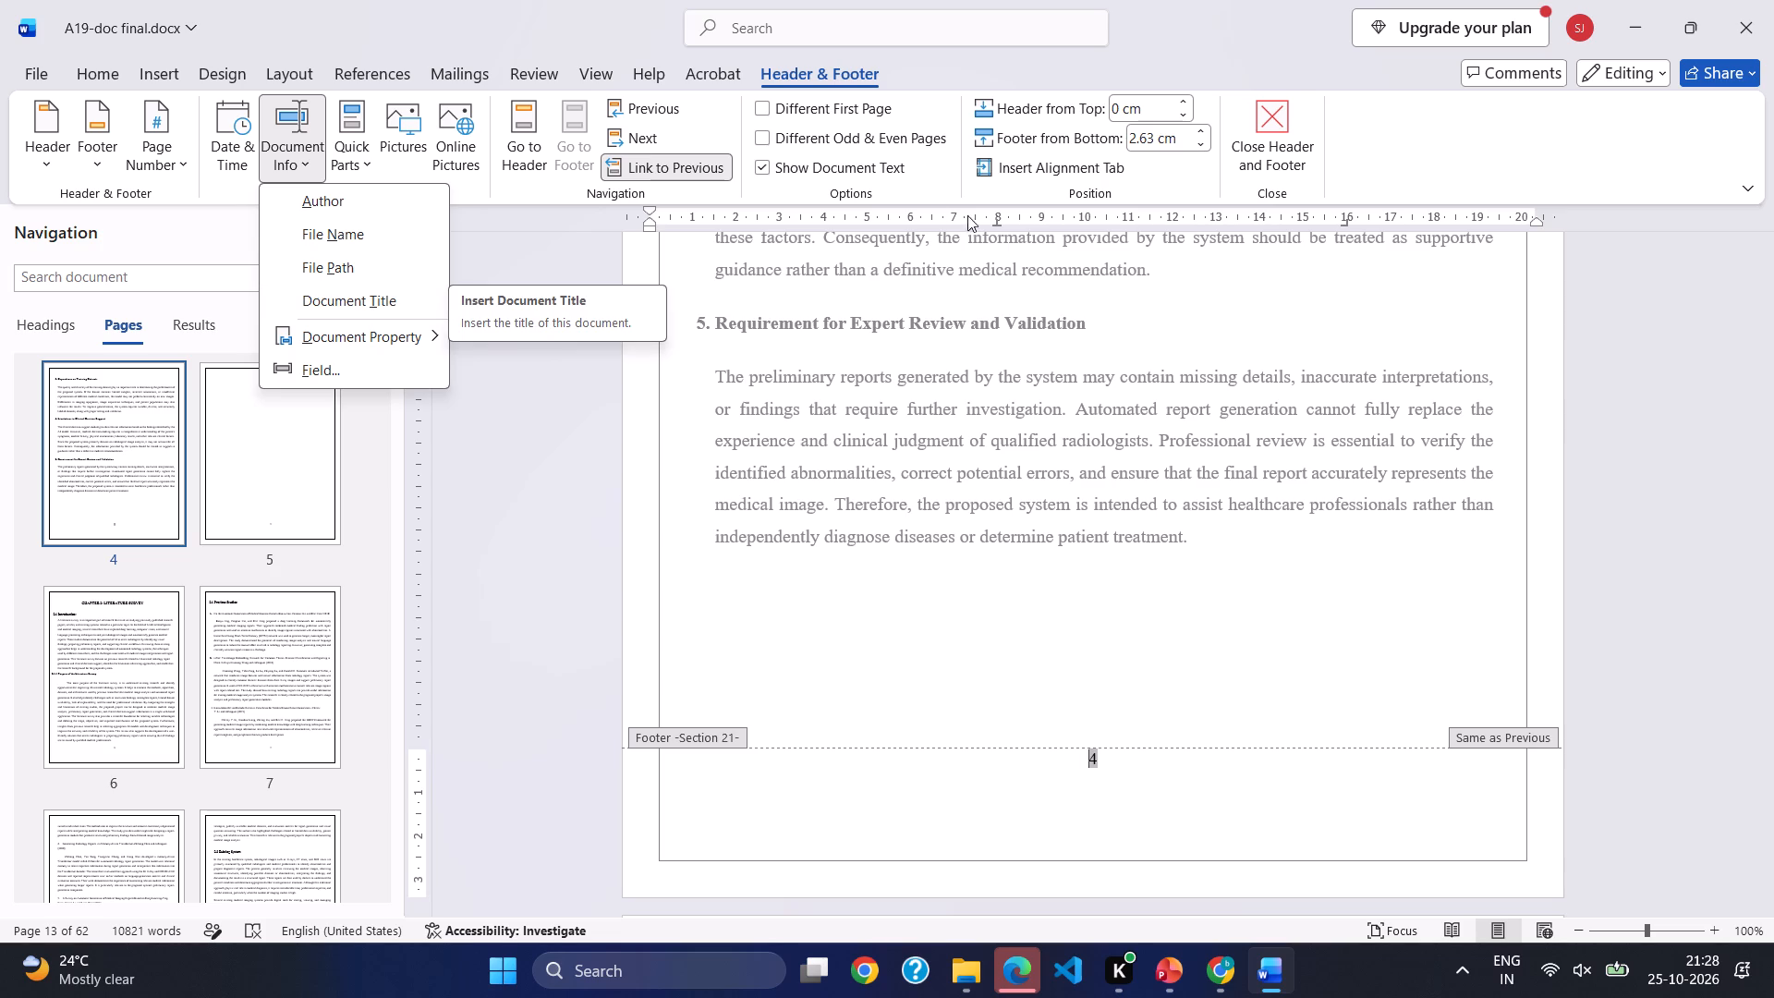
Set the Section 21 footer's distance from the bottom of the page to 1.5 cm.
left_click(1197, 141)
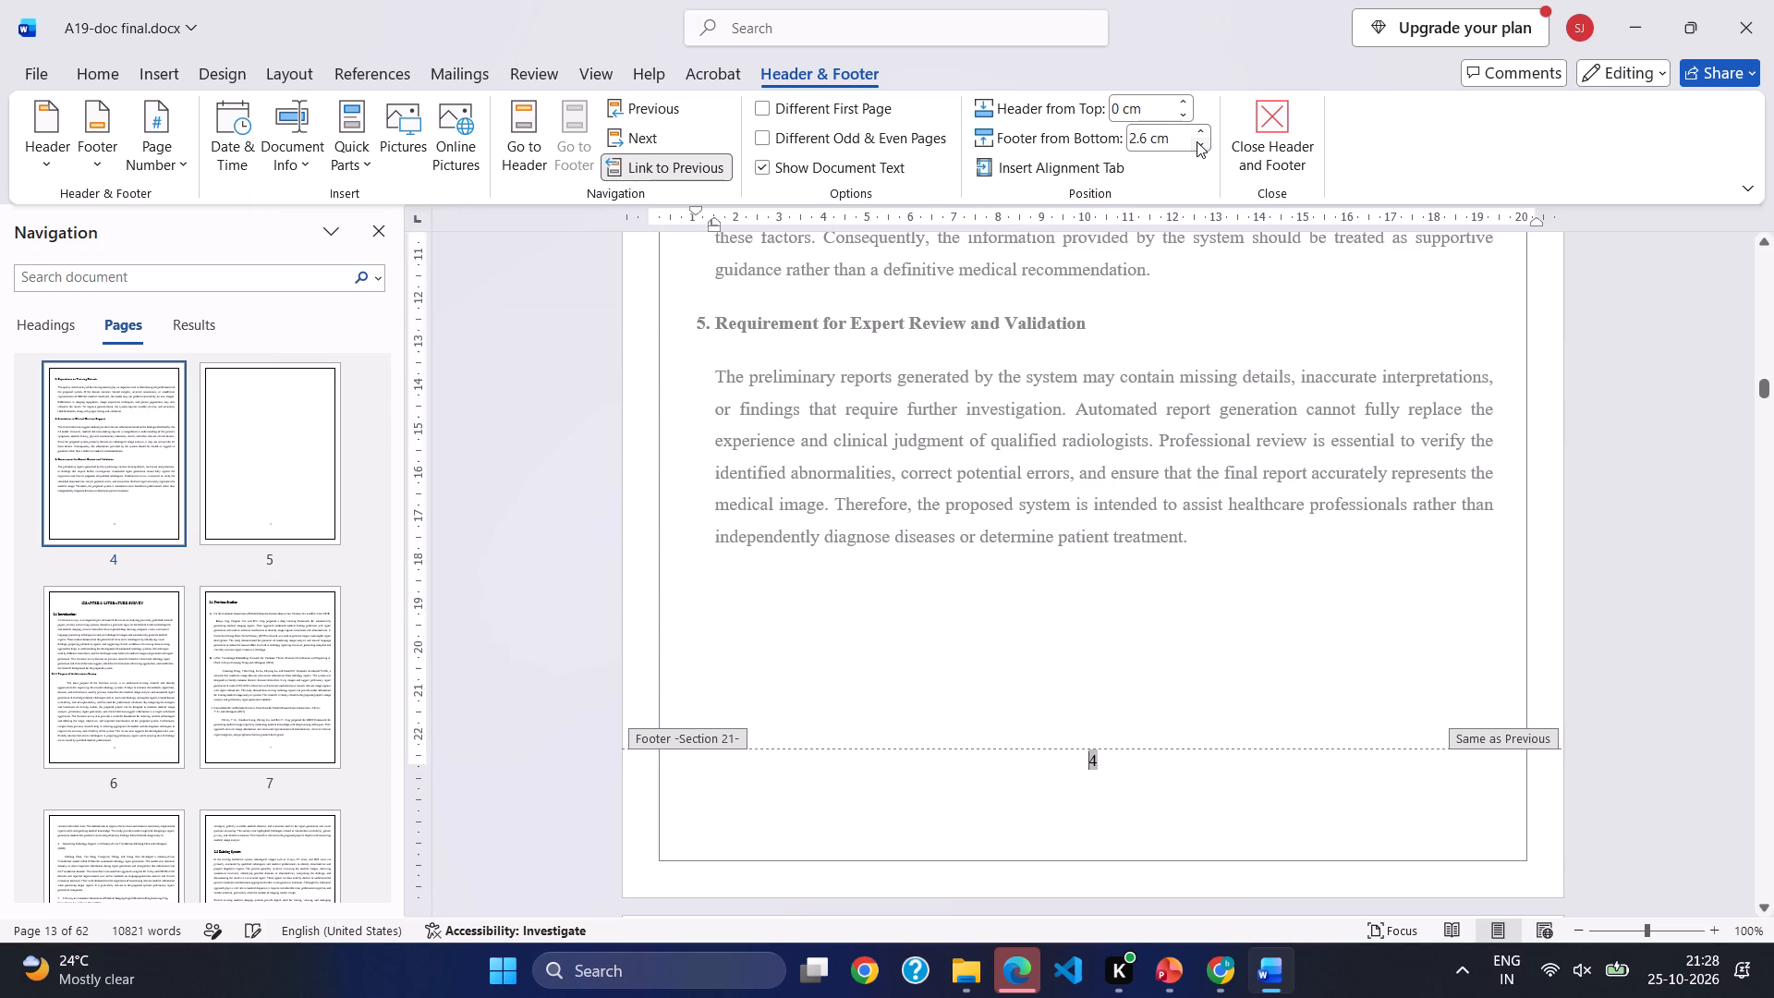
left_click(1197, 141)
triple_click(1197, 141)
triple_click(1197, 141)
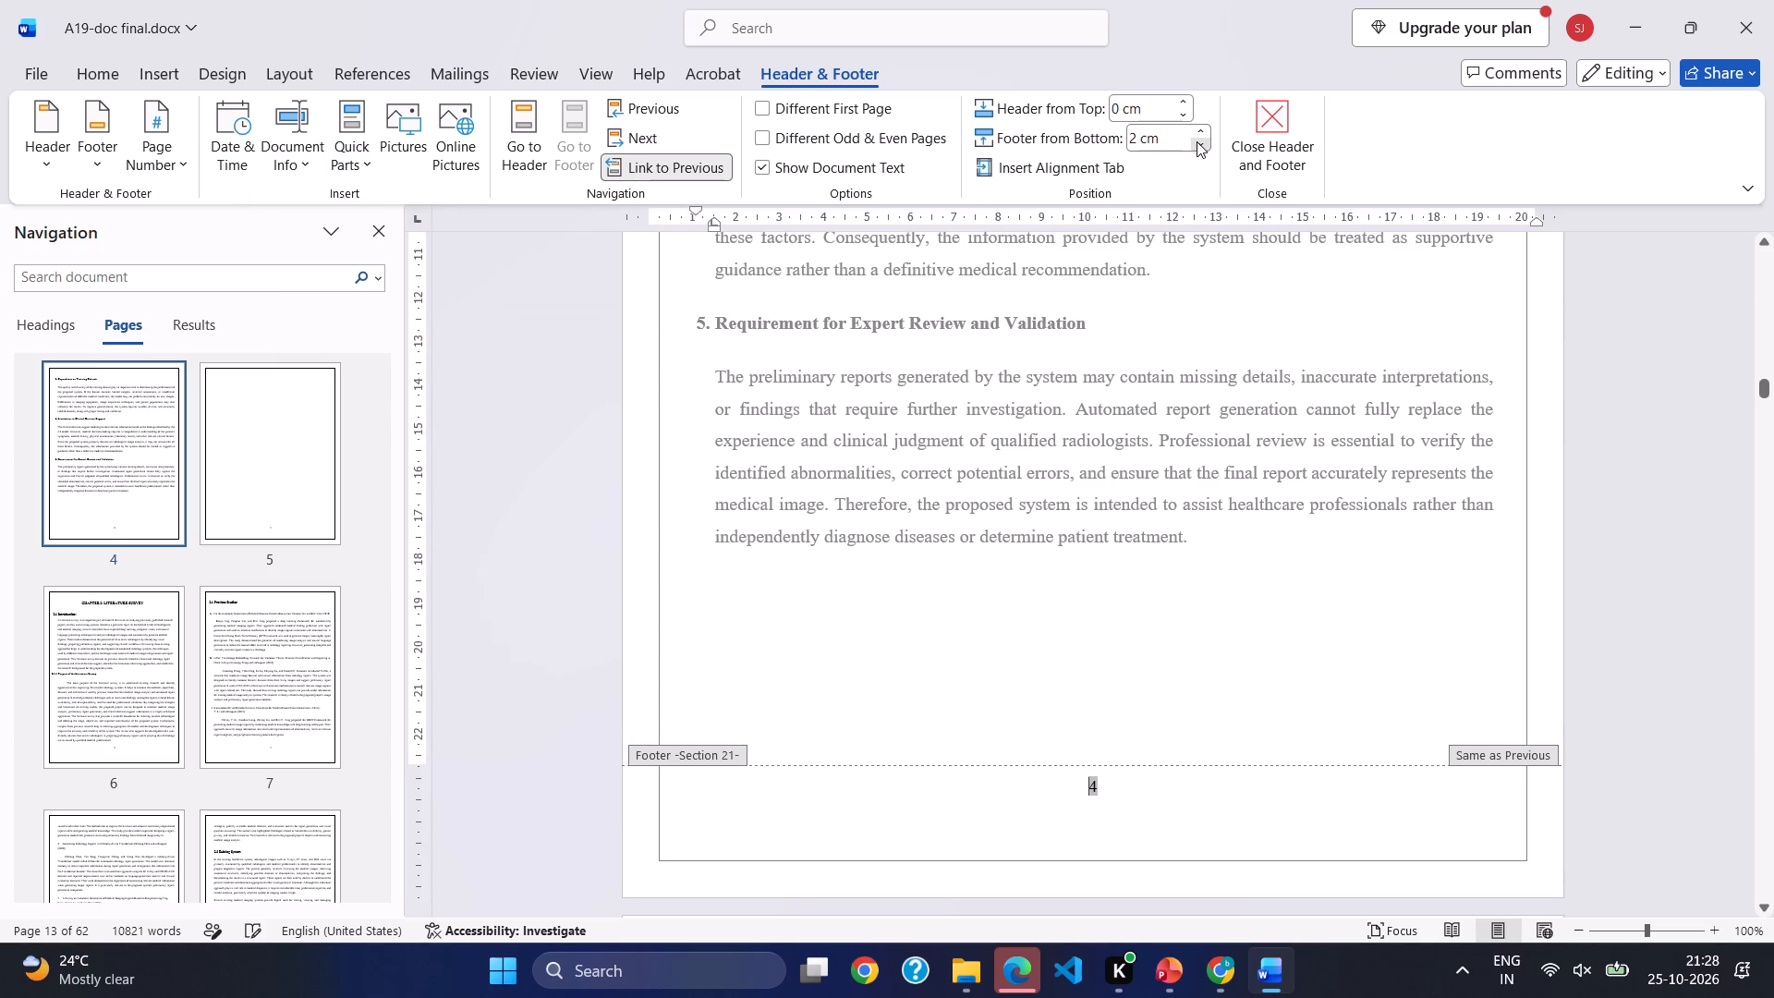
left_click(1197, 141)
left_click(1197, 141)
double_click(1197, 141)
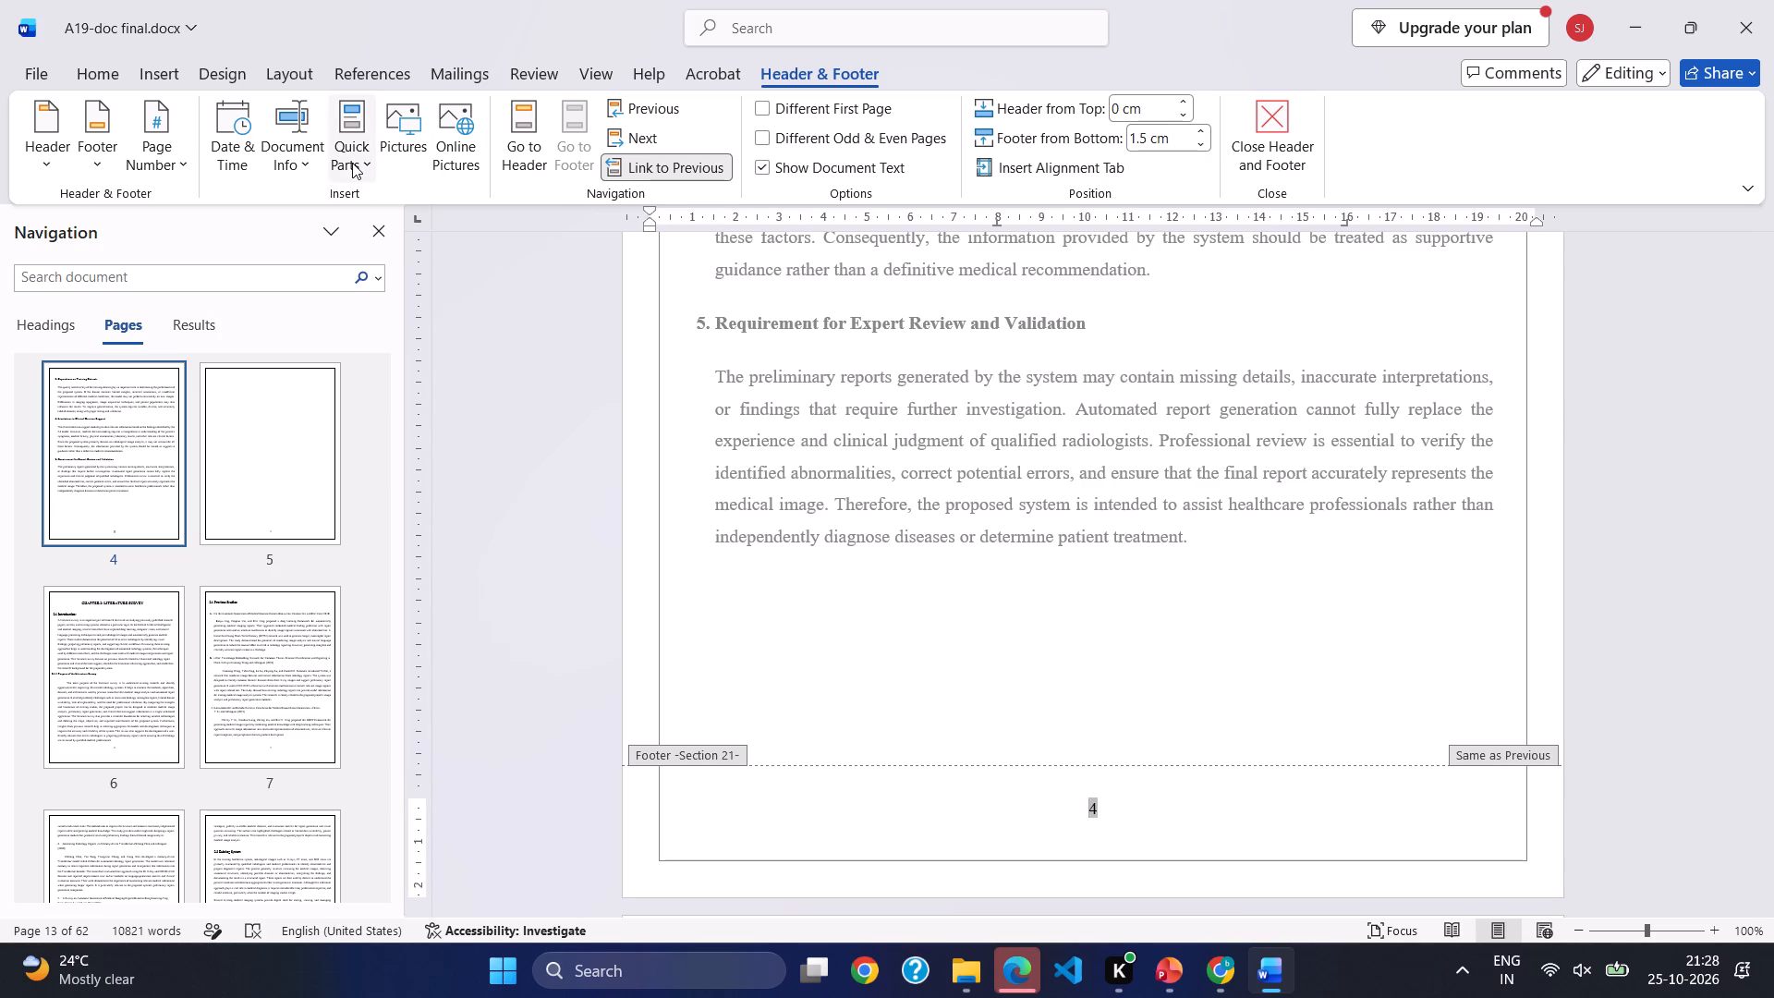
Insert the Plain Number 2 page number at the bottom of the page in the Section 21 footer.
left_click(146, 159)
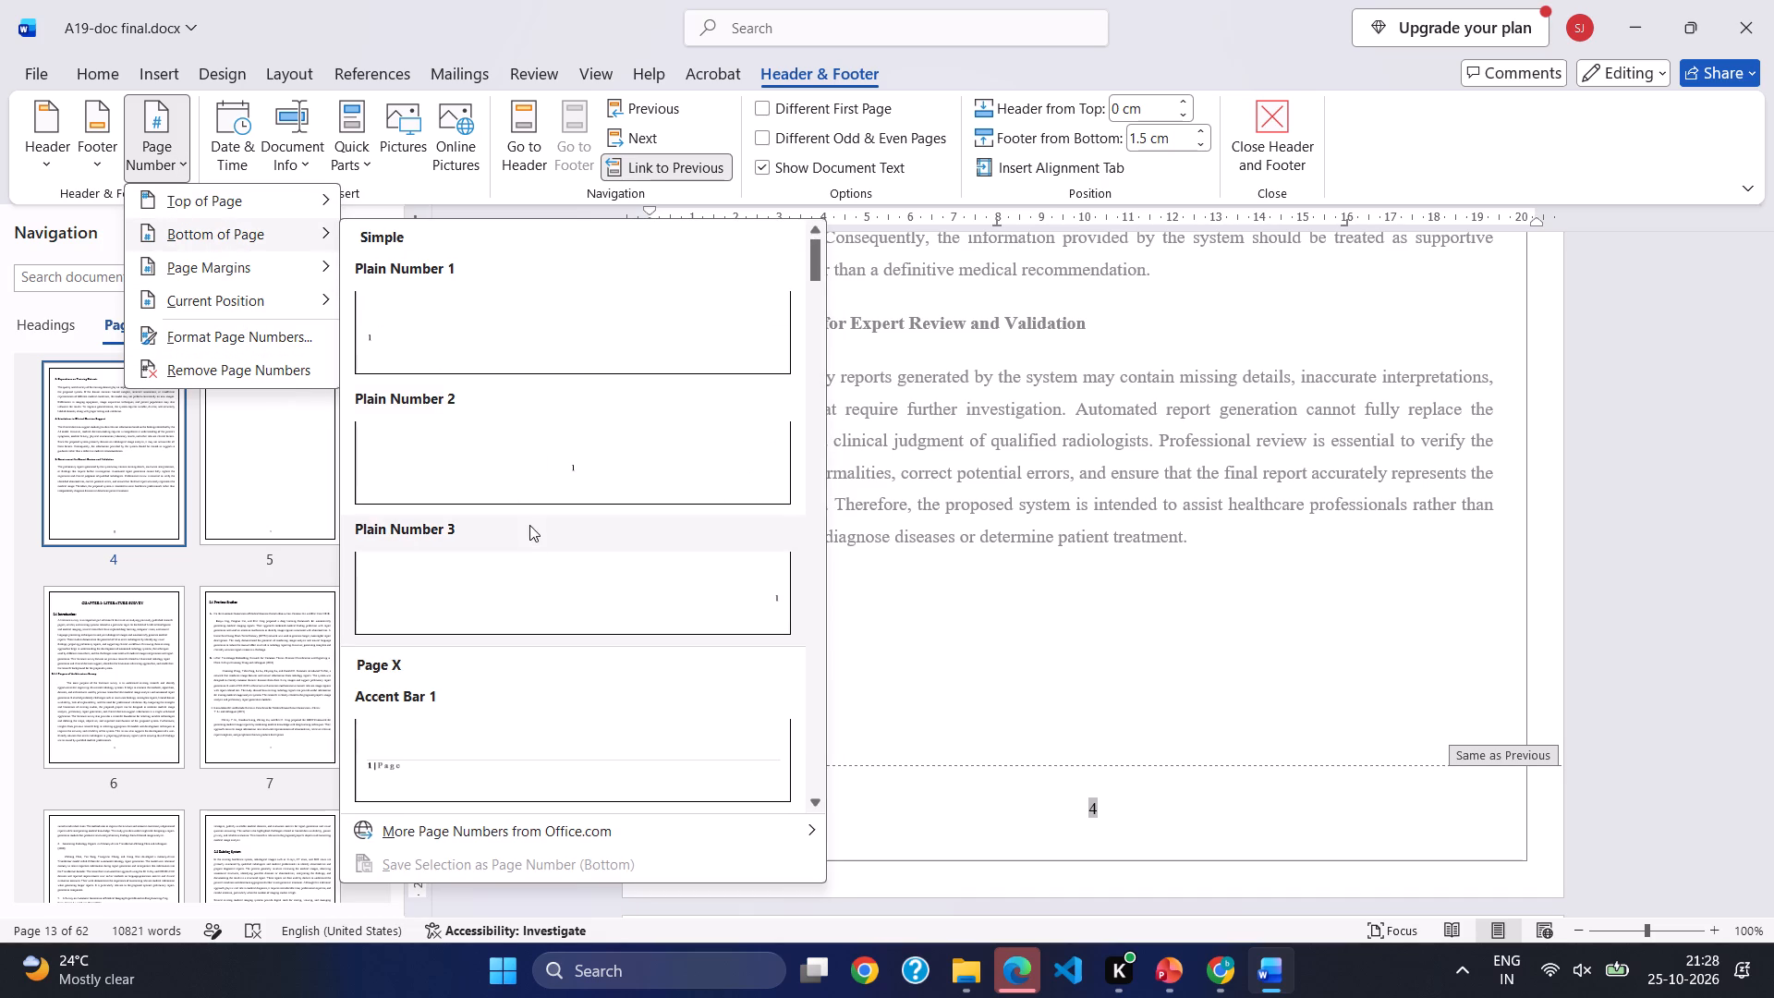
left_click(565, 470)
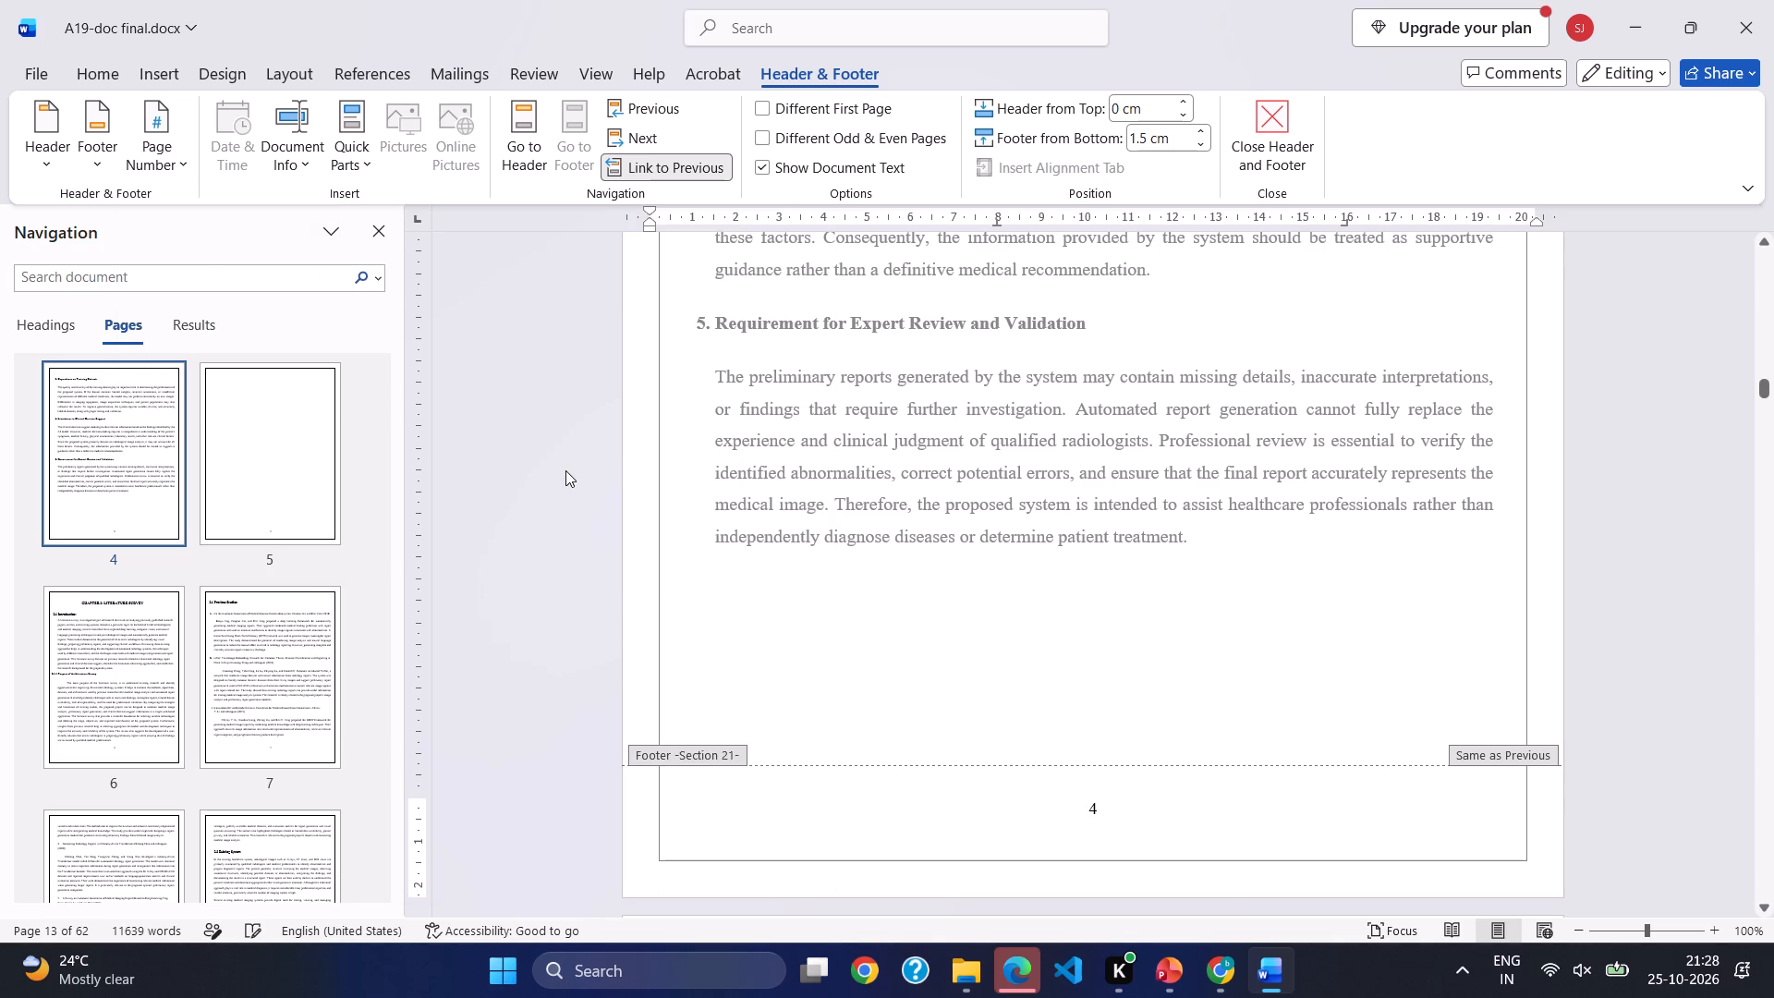
Remove the page numbers from the Section 21 footer.
left_click(156, 172)
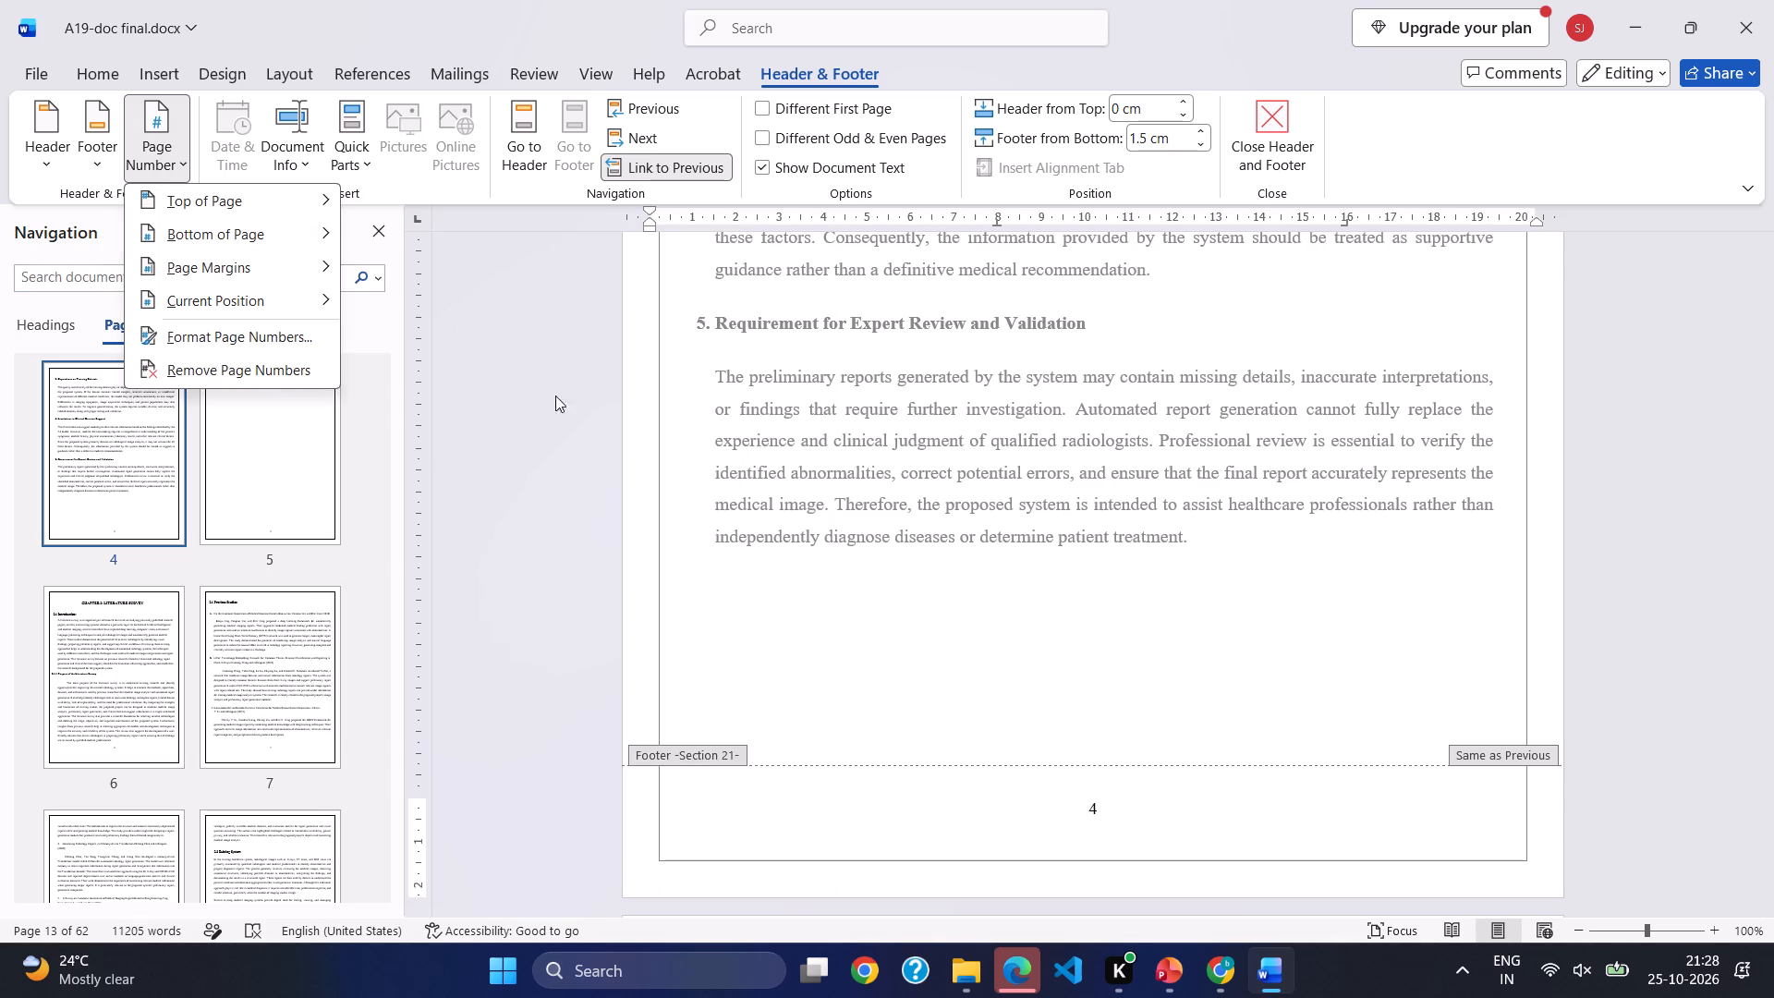
left_click(257, 358)
Check the footers from the end of Chapter 1 through the literature survey to the Chapter 3 module pages.
scroll(752, 580, "up", 9)
scroll(752, 580, "down", 13)
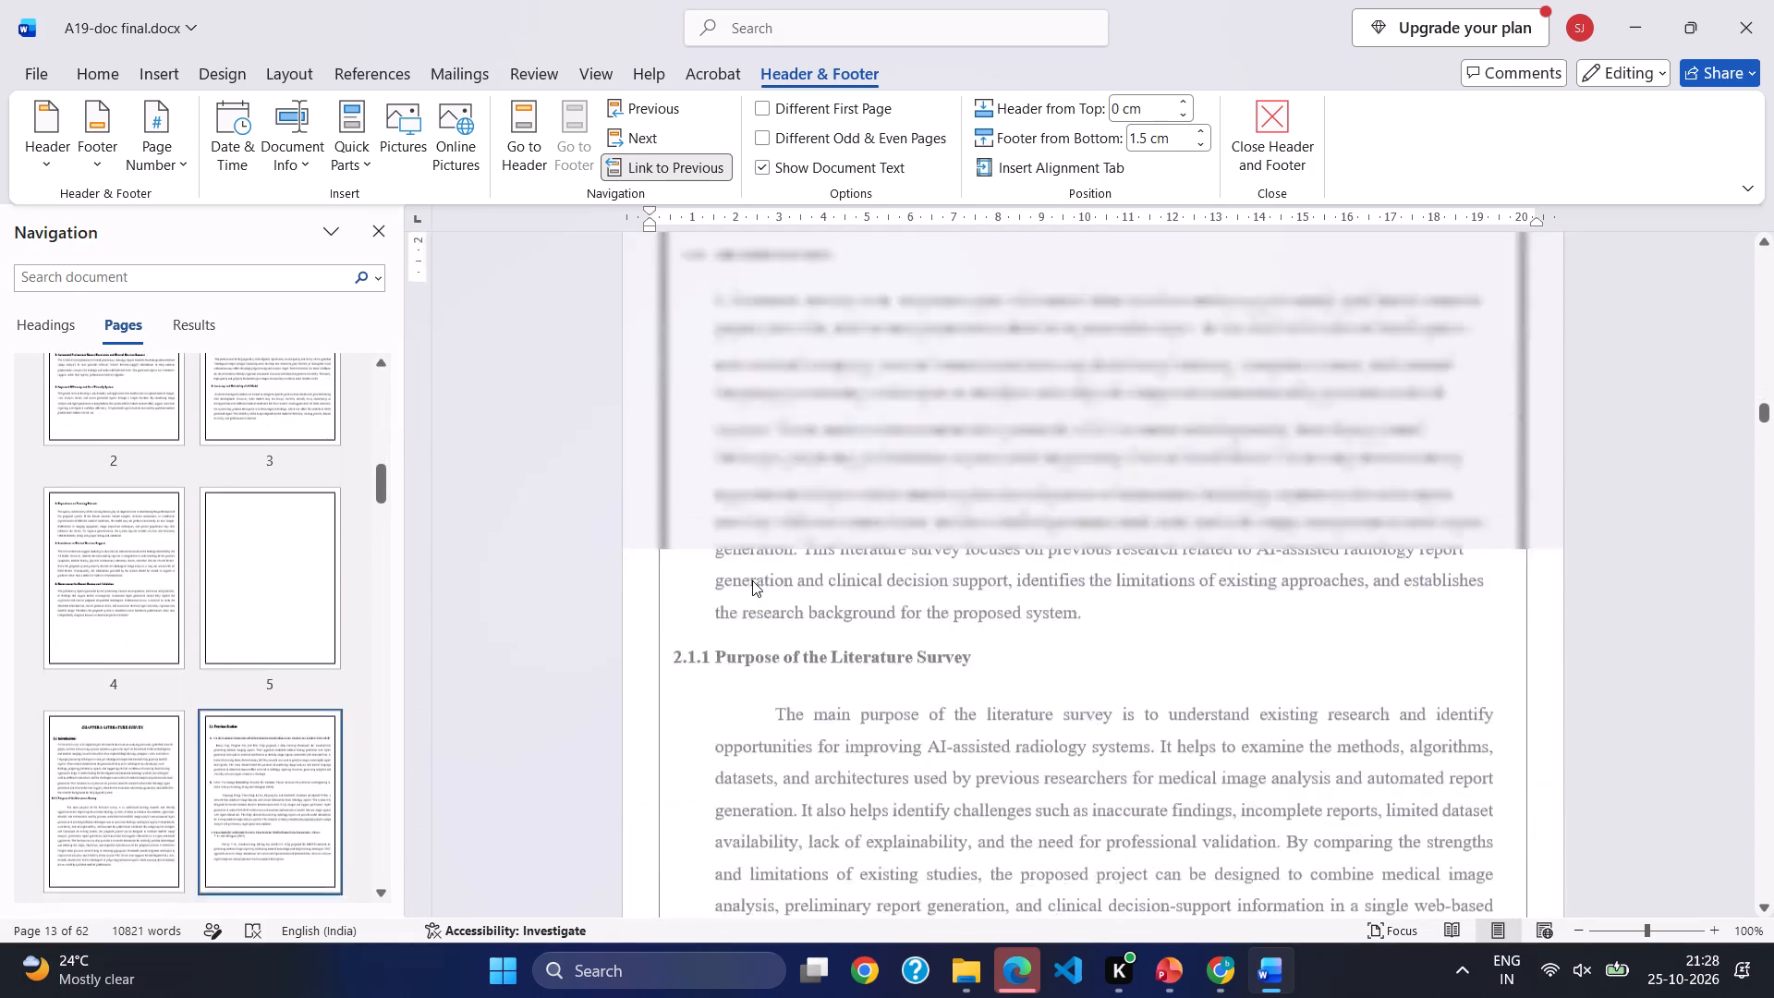
scroll(752, 580, "down", 17)
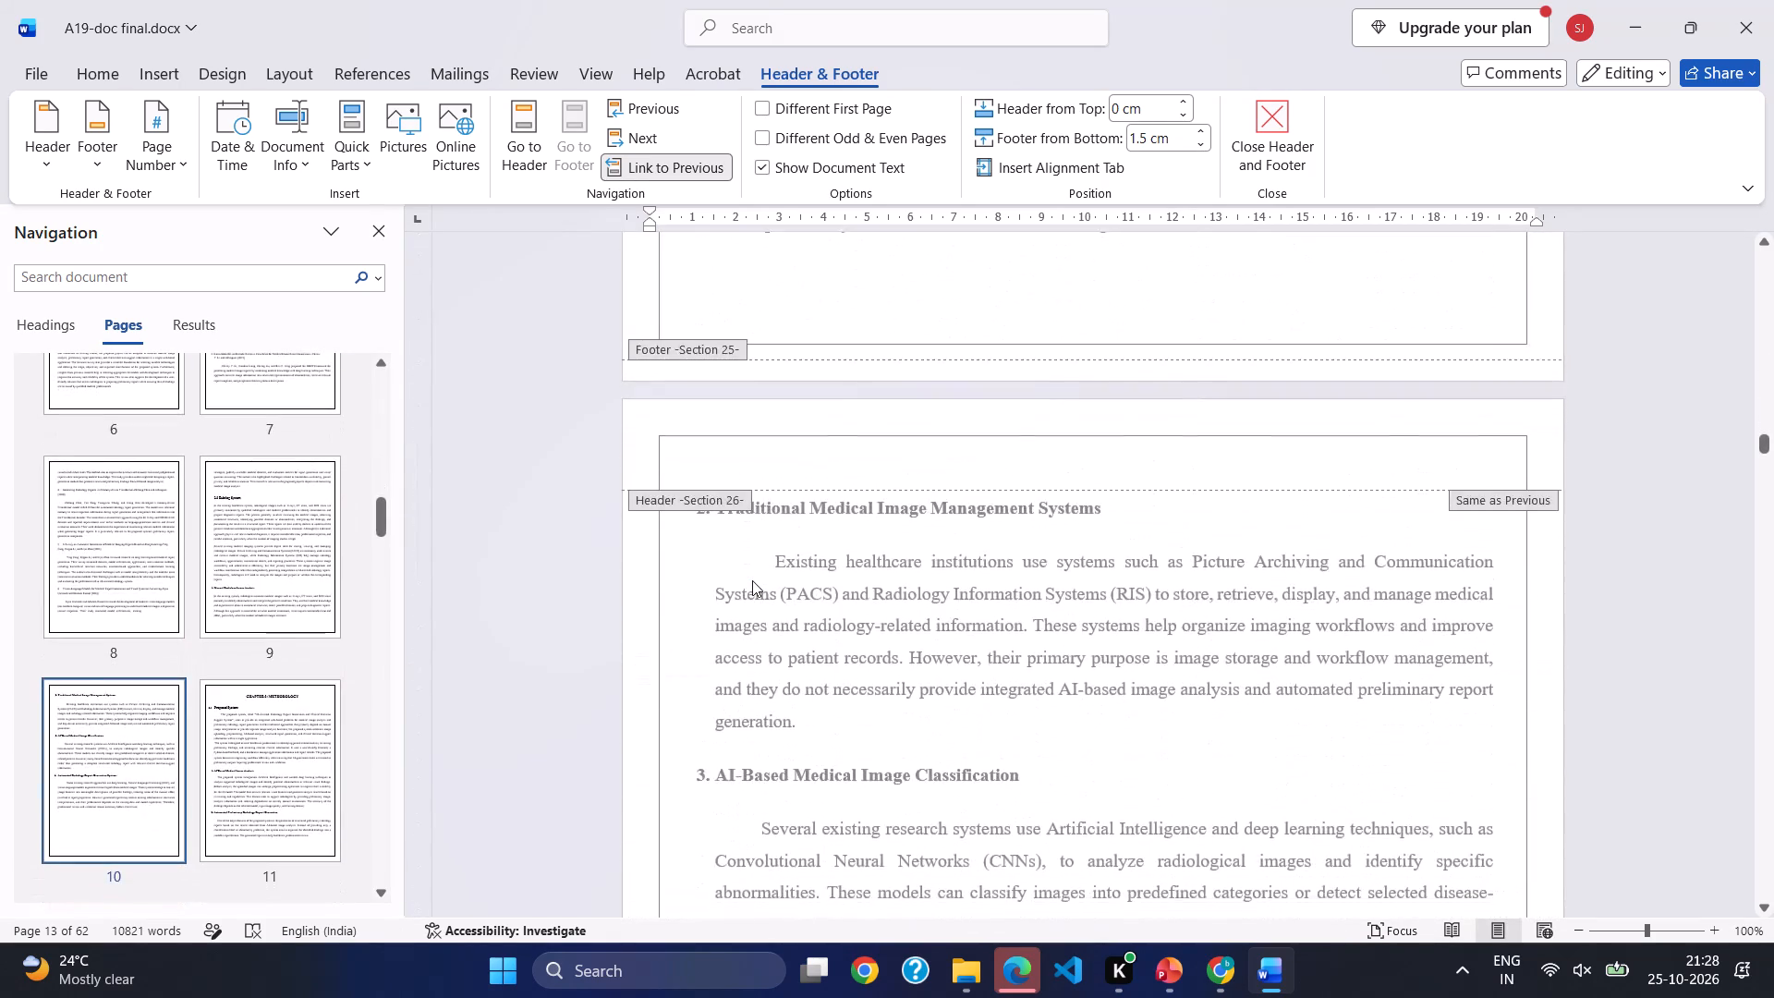
scroll(752, 580, "down", 4)
scroll(752, 580, "right", 1)
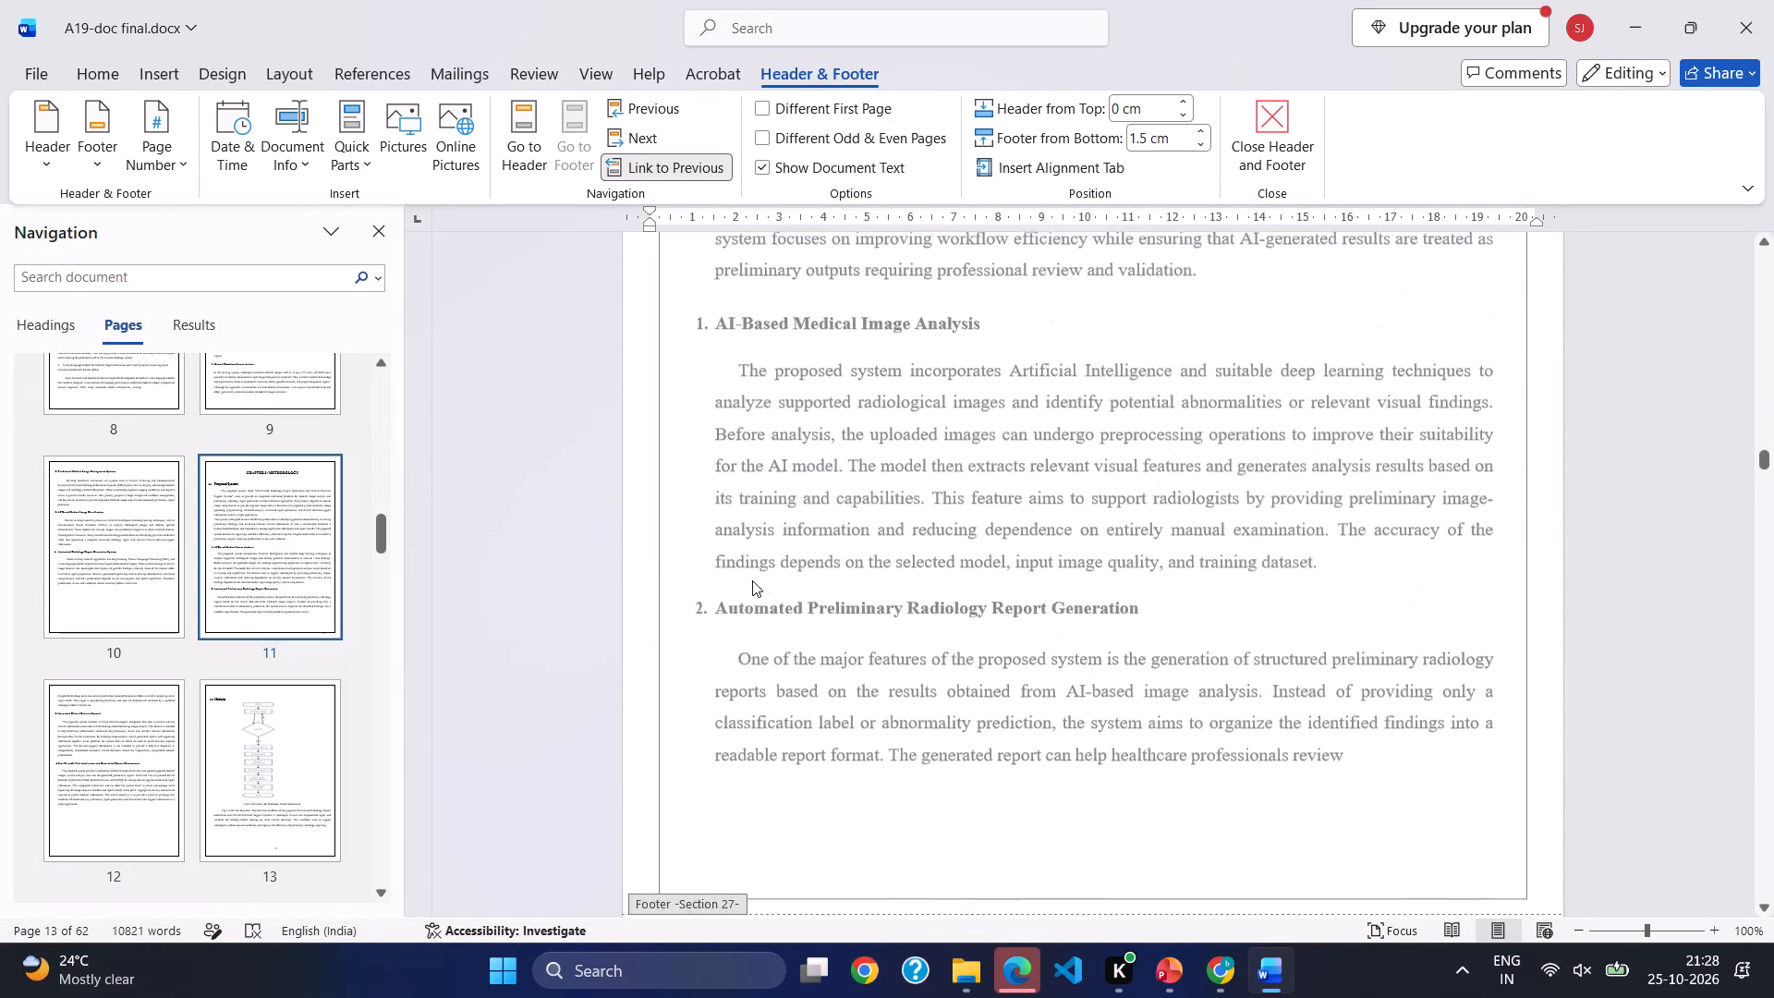
scroll(752, 580, "right", 1)
scroll(752, 580, "up", 3)
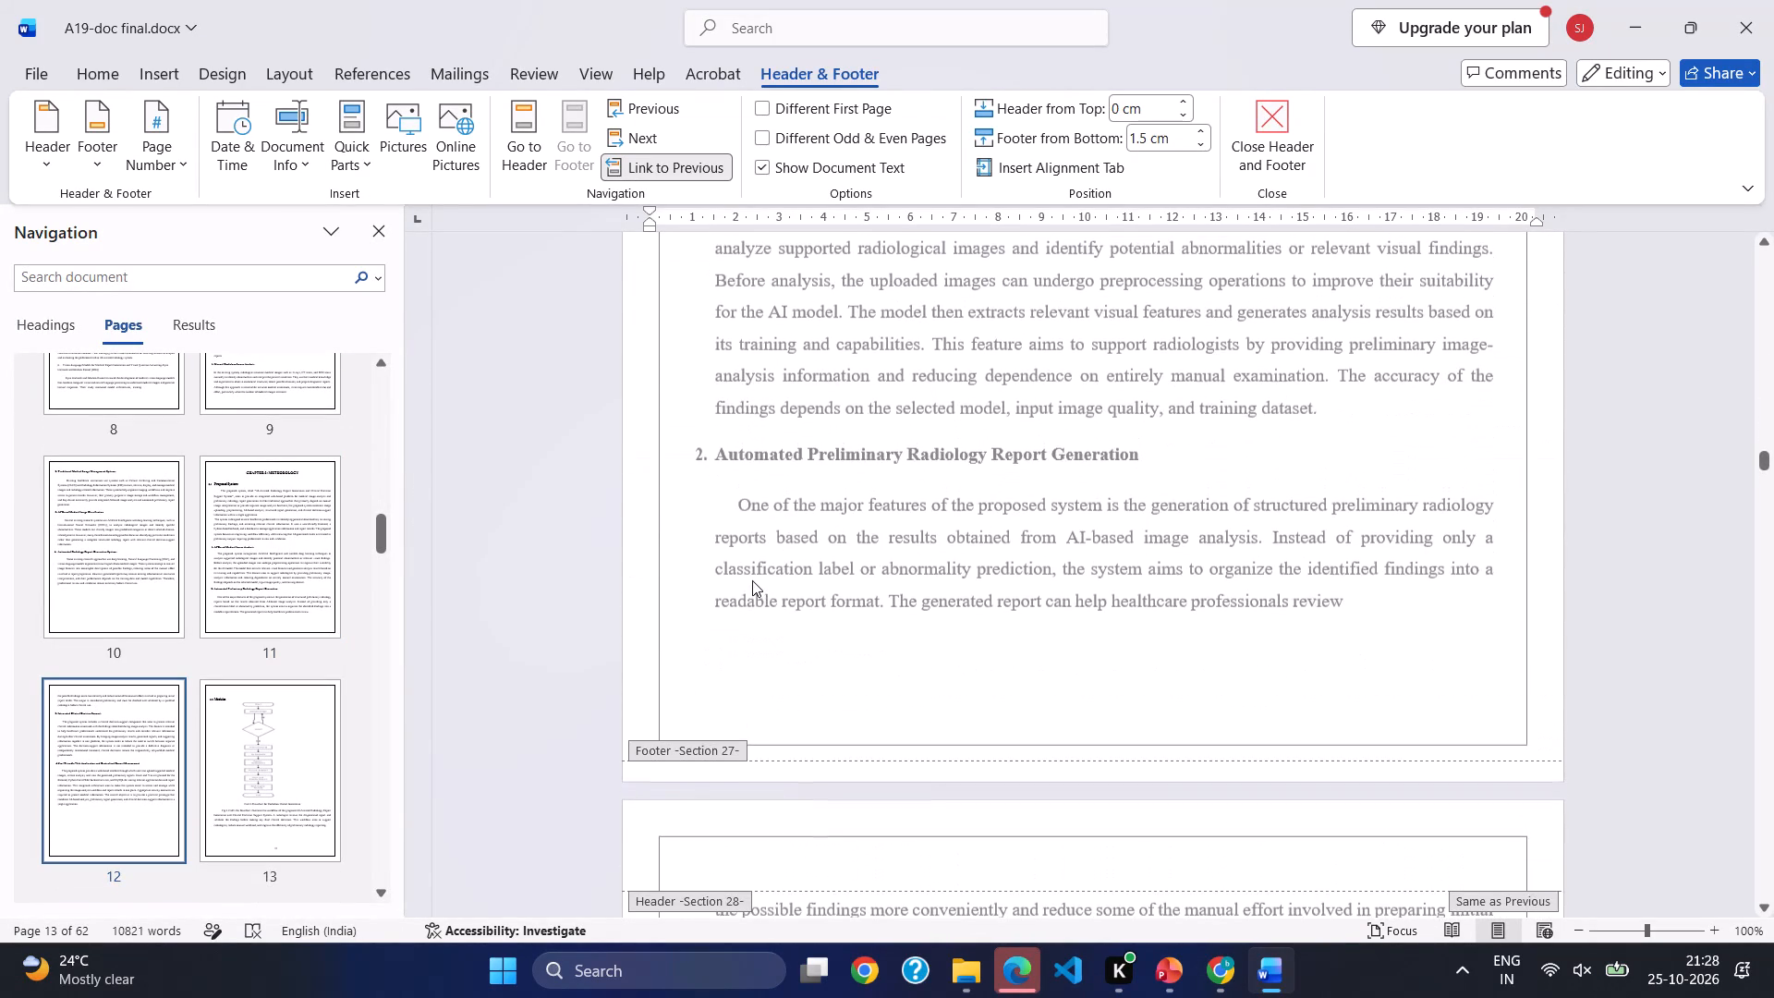
scroll(752, 580, "up", 7)
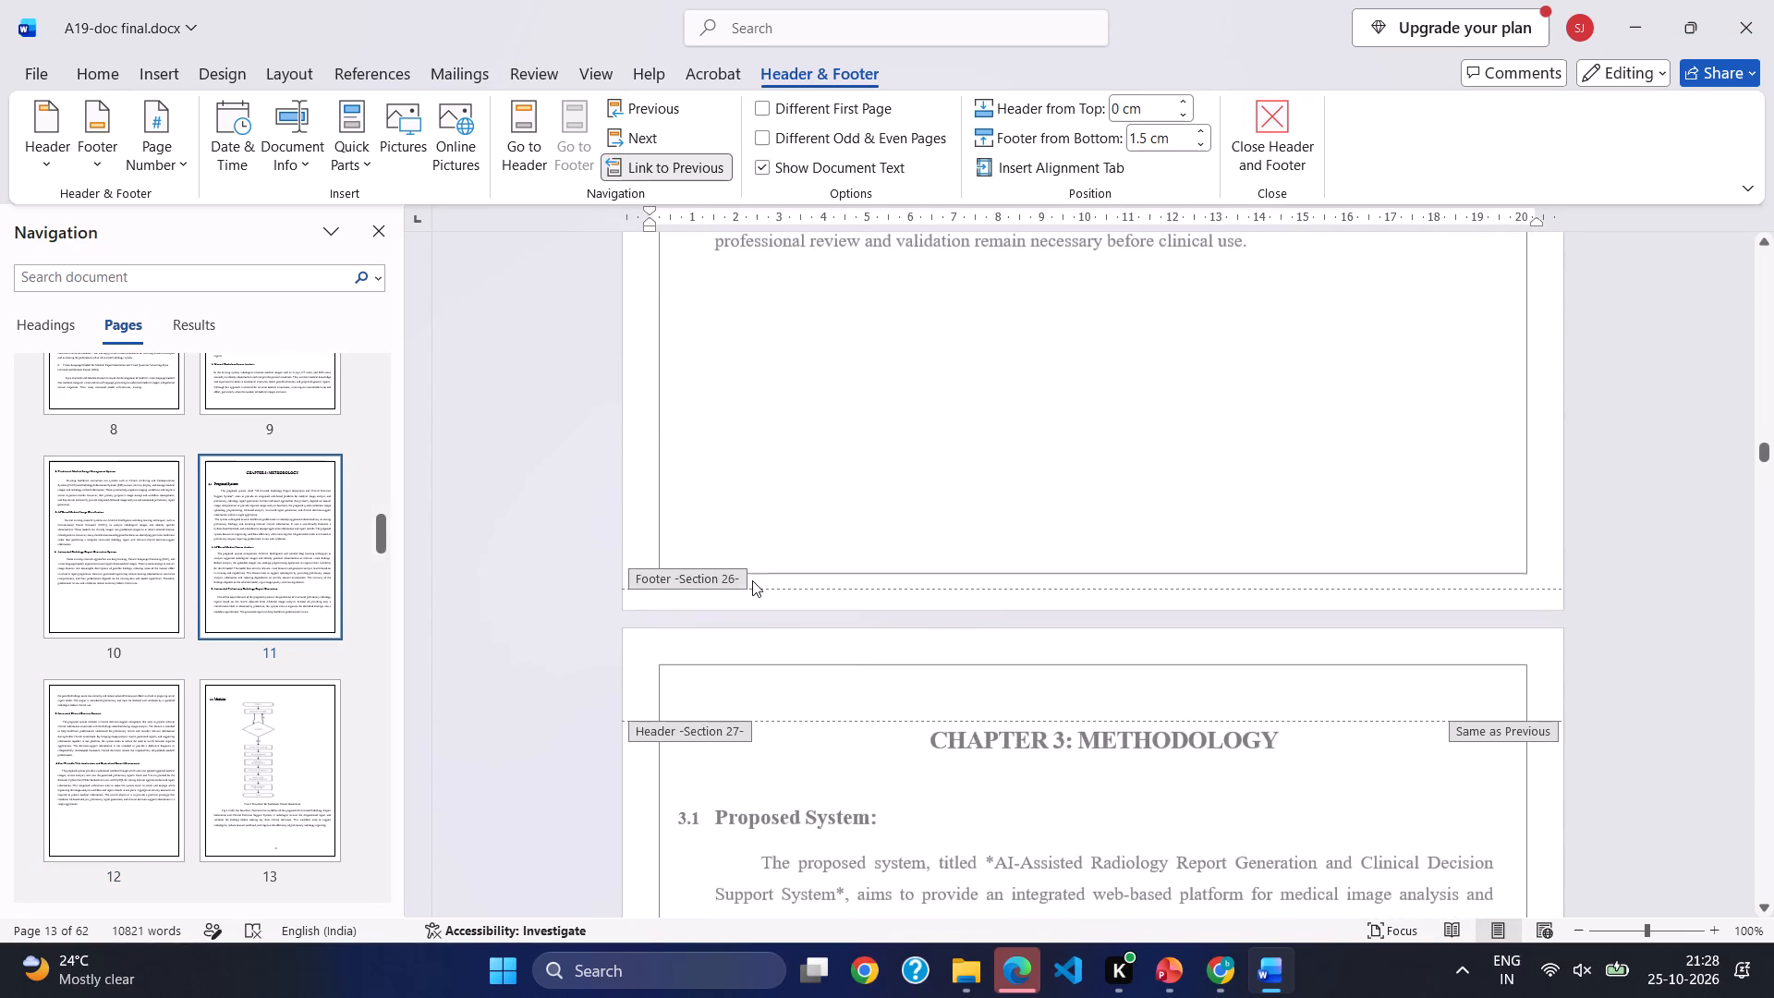
scroll(752, 580, "down", 5)
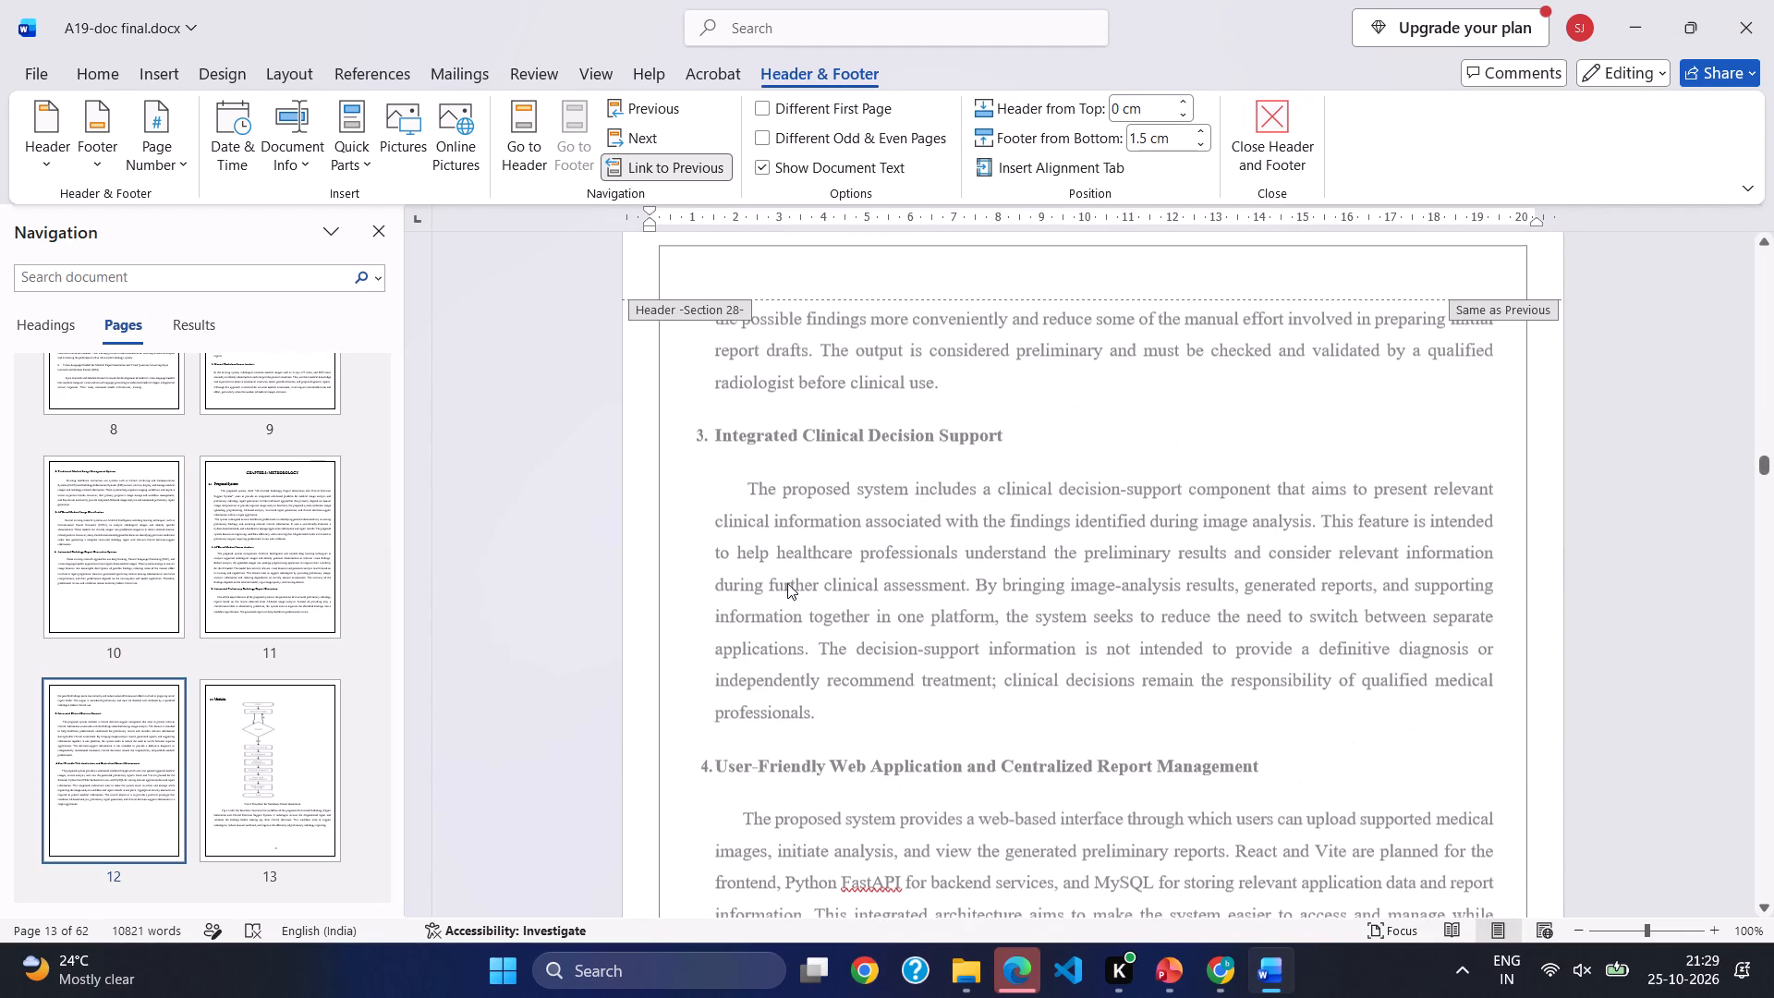
scroll(940, 506, "down", 2)
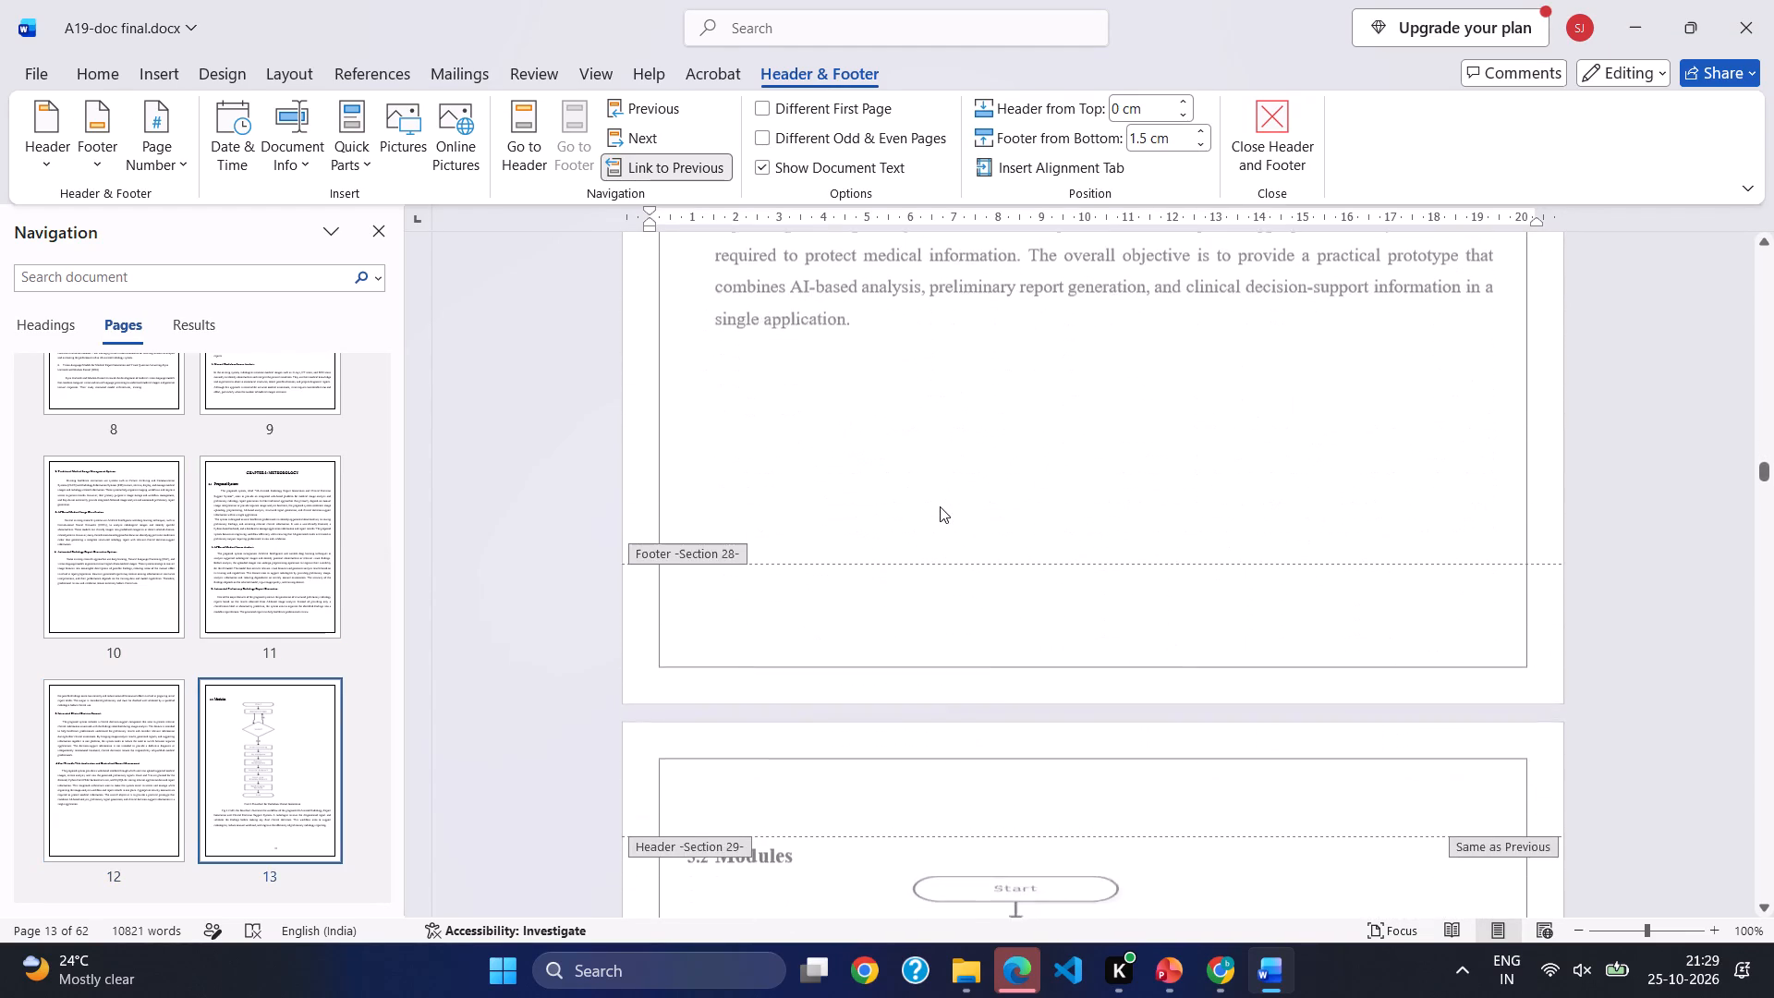
scroll(940, 506, "down", 2)
scroll(940, 506, "right", 1)
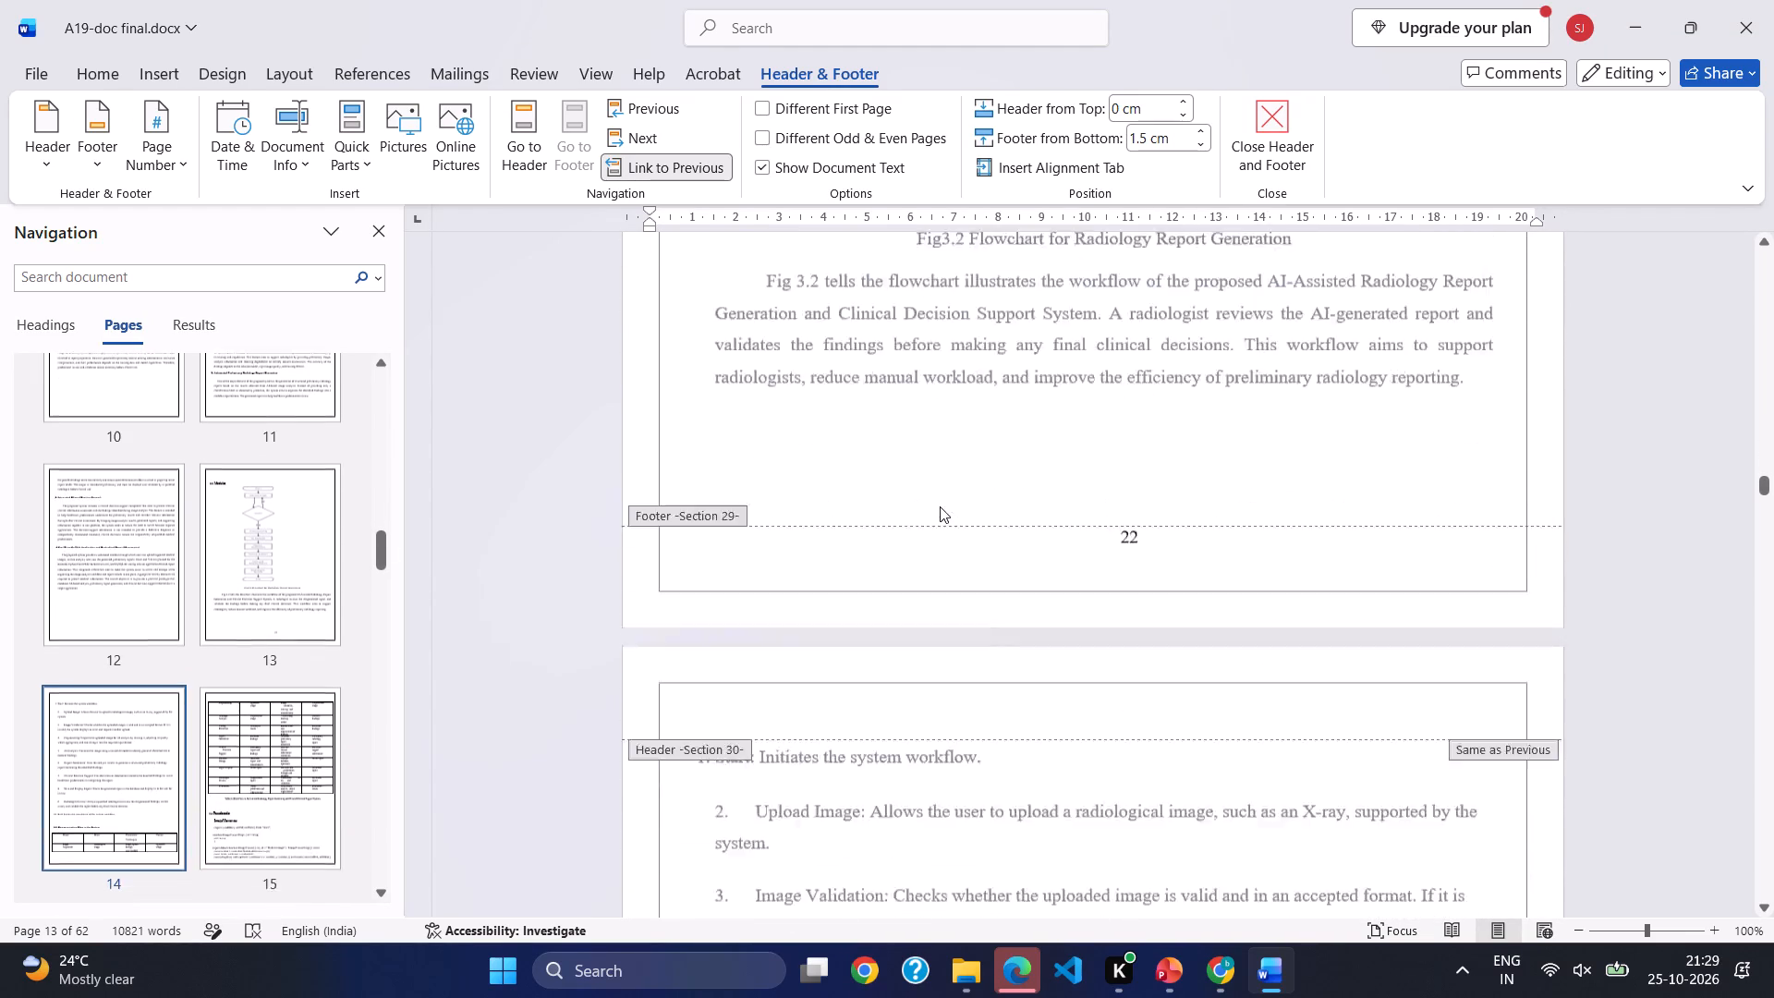
scroll(940, 506, "right", 1)
scroll(940, 506, "up", 1)
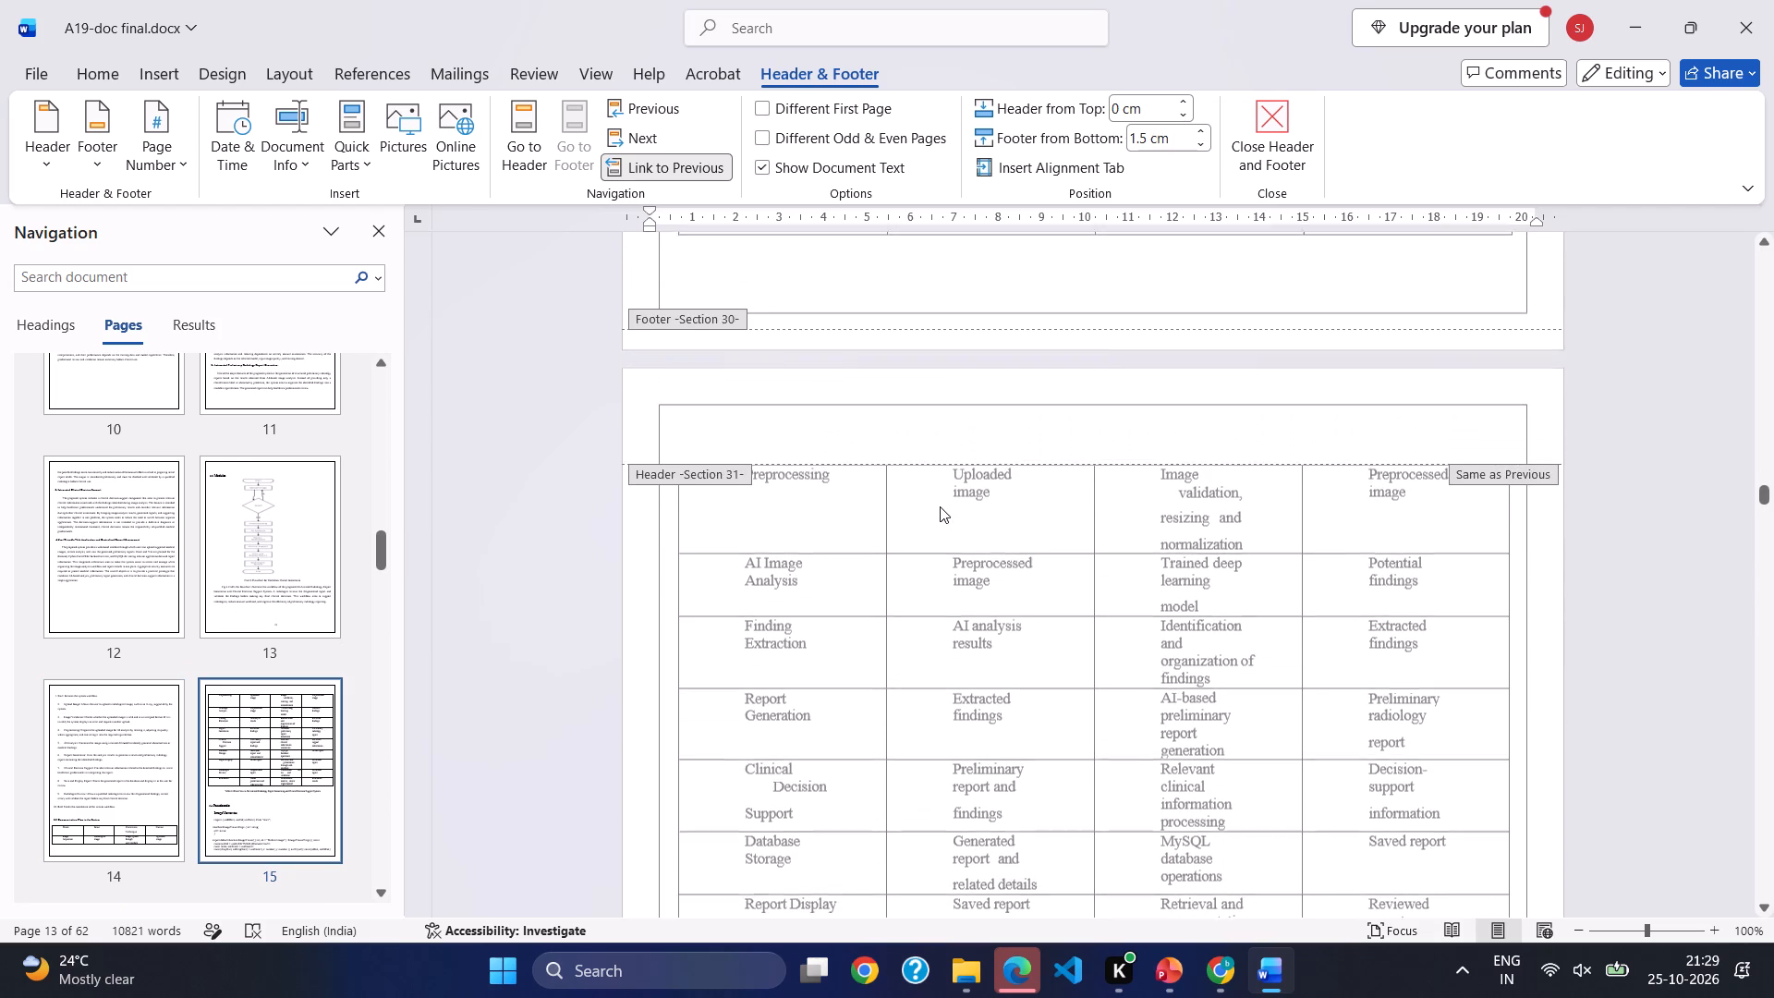
scroll(940, 506, "up", 1)
Link the Section 18 footer on Chapter 1's first page to the previous section, replacing its own footer.
left_click(1093, 414)
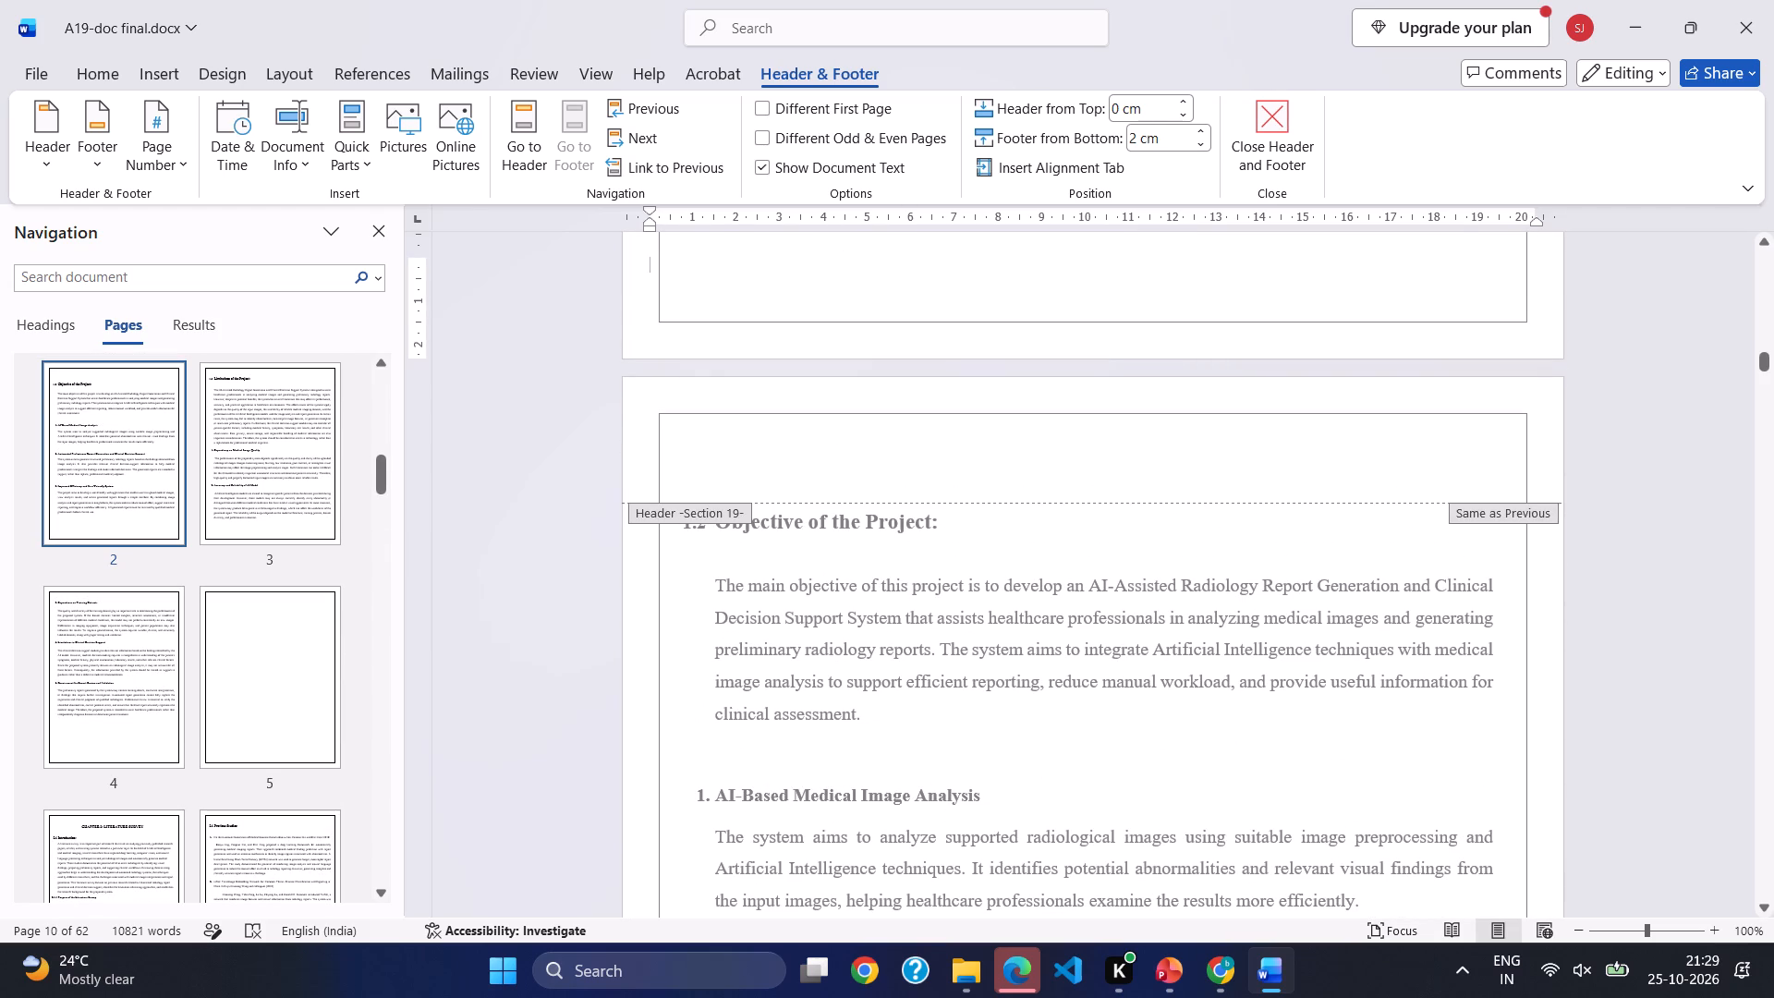
scroll(841, 346, "up", 1)
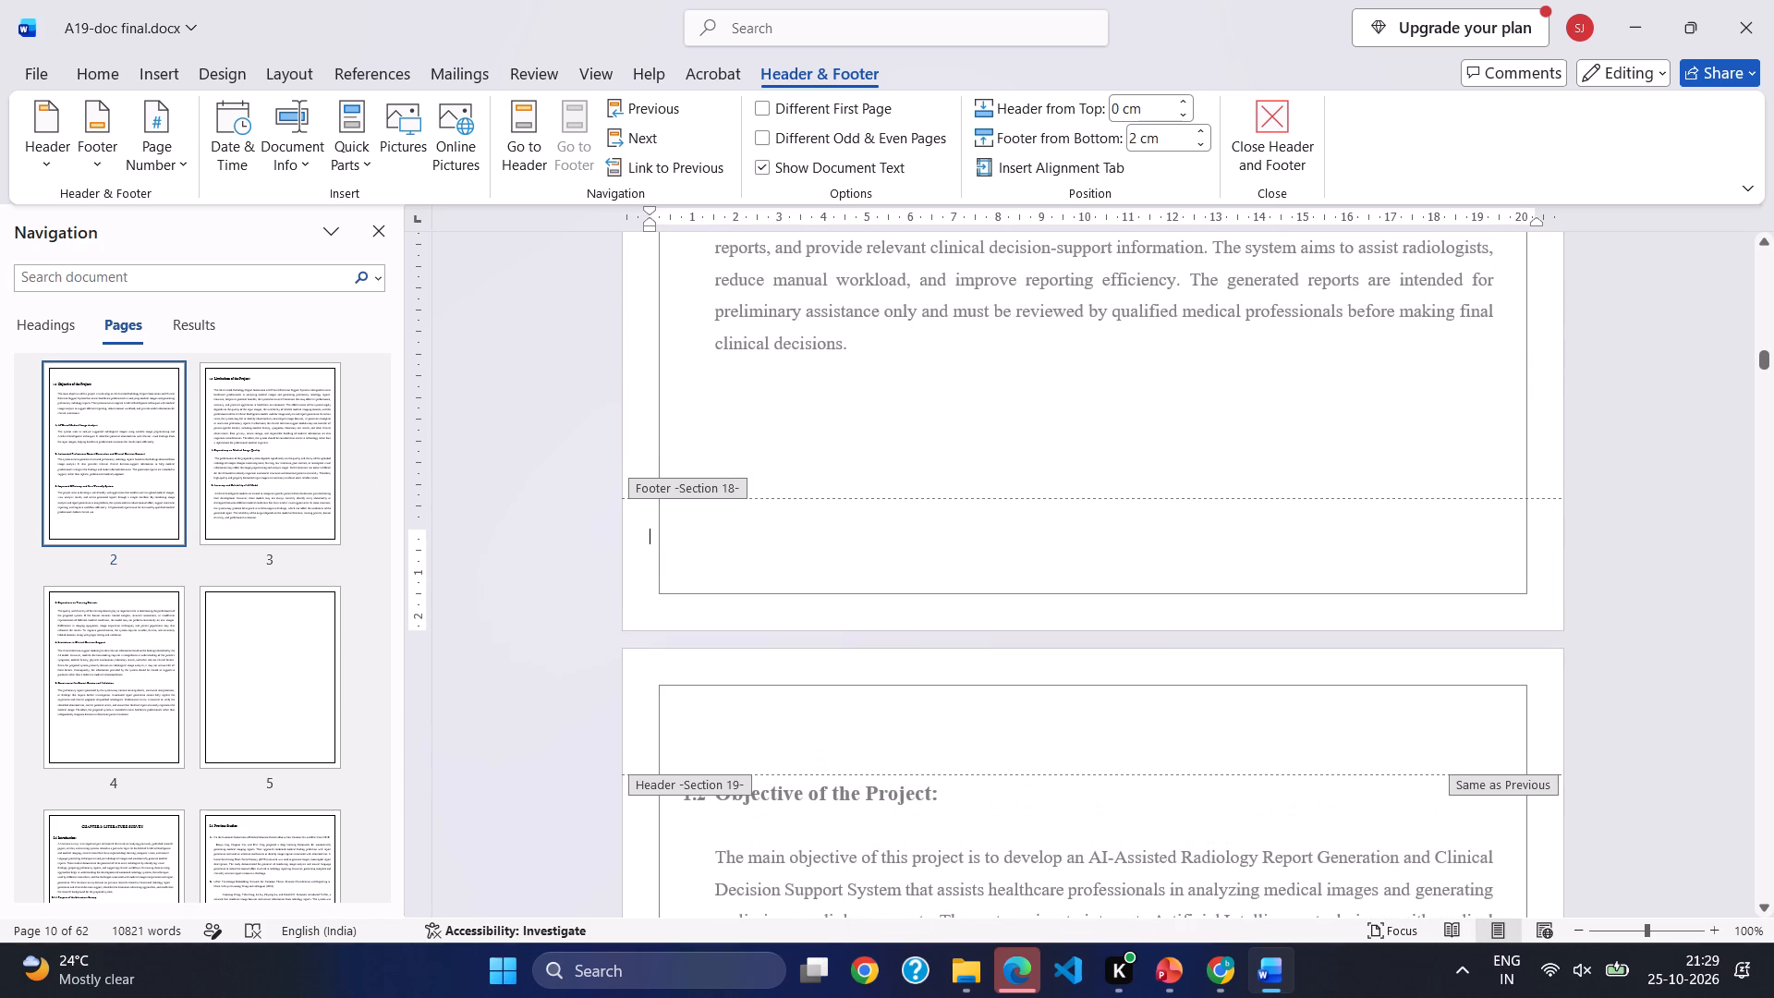
scroll(1013, 600, "up", 3)
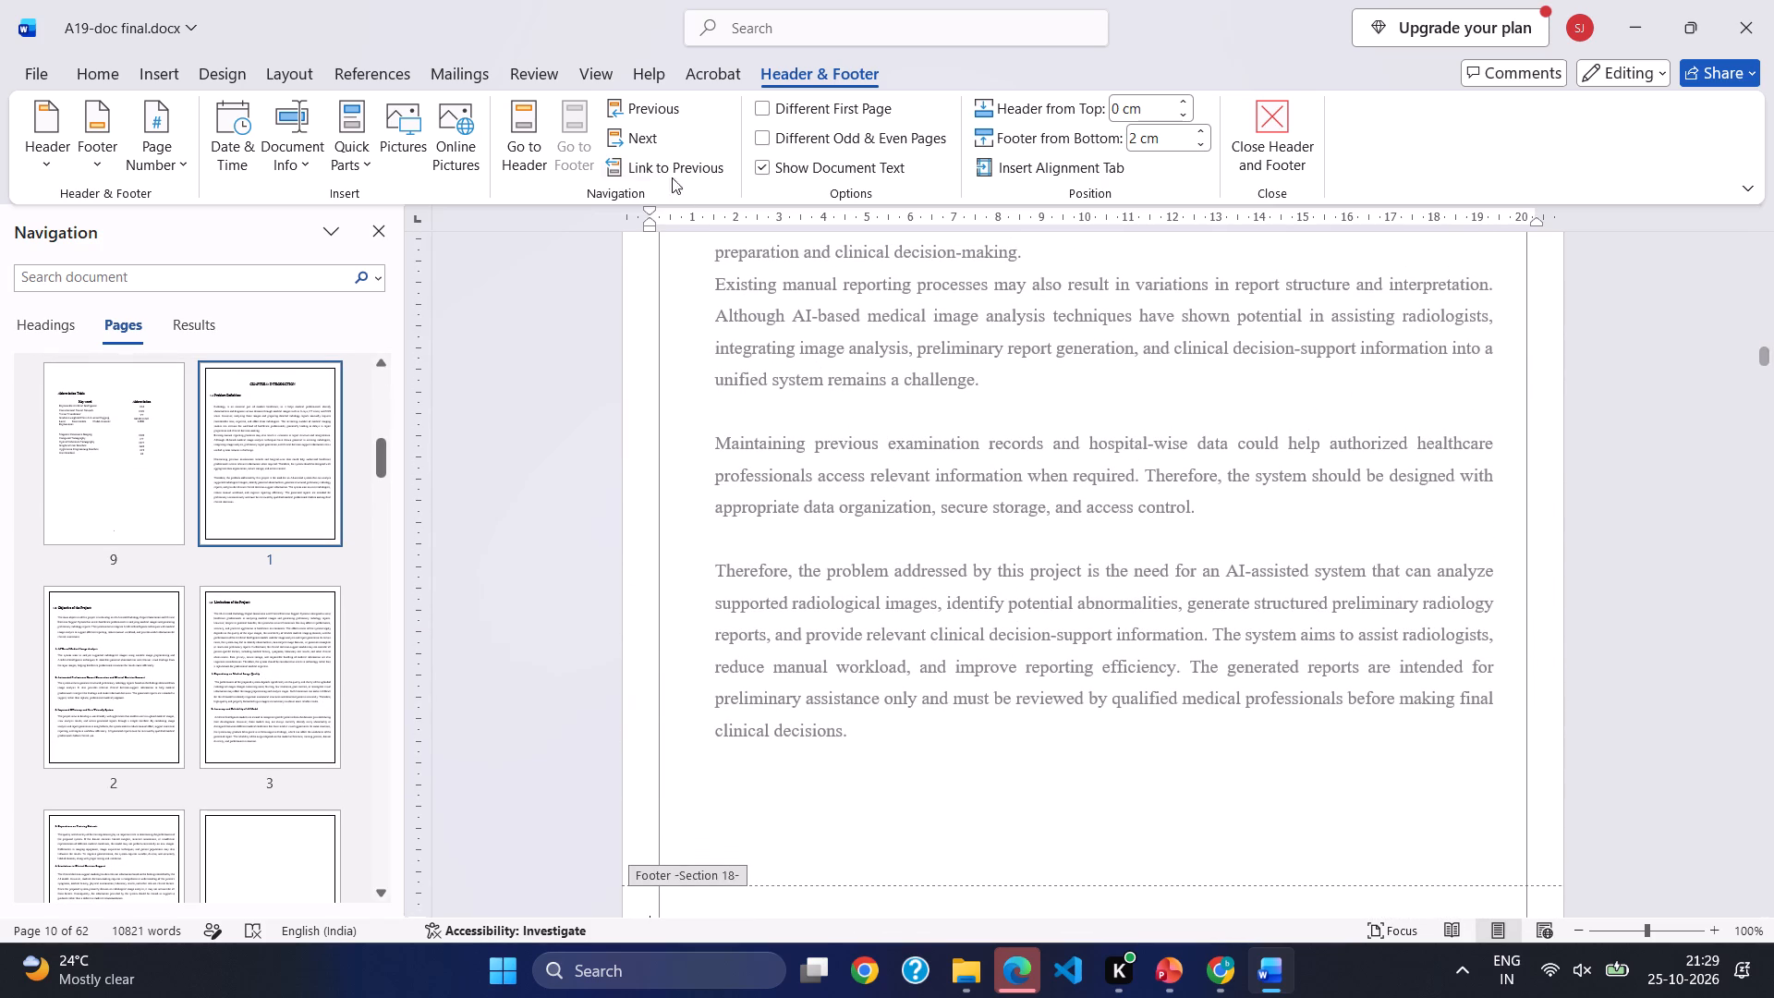
left_click(665, 156)
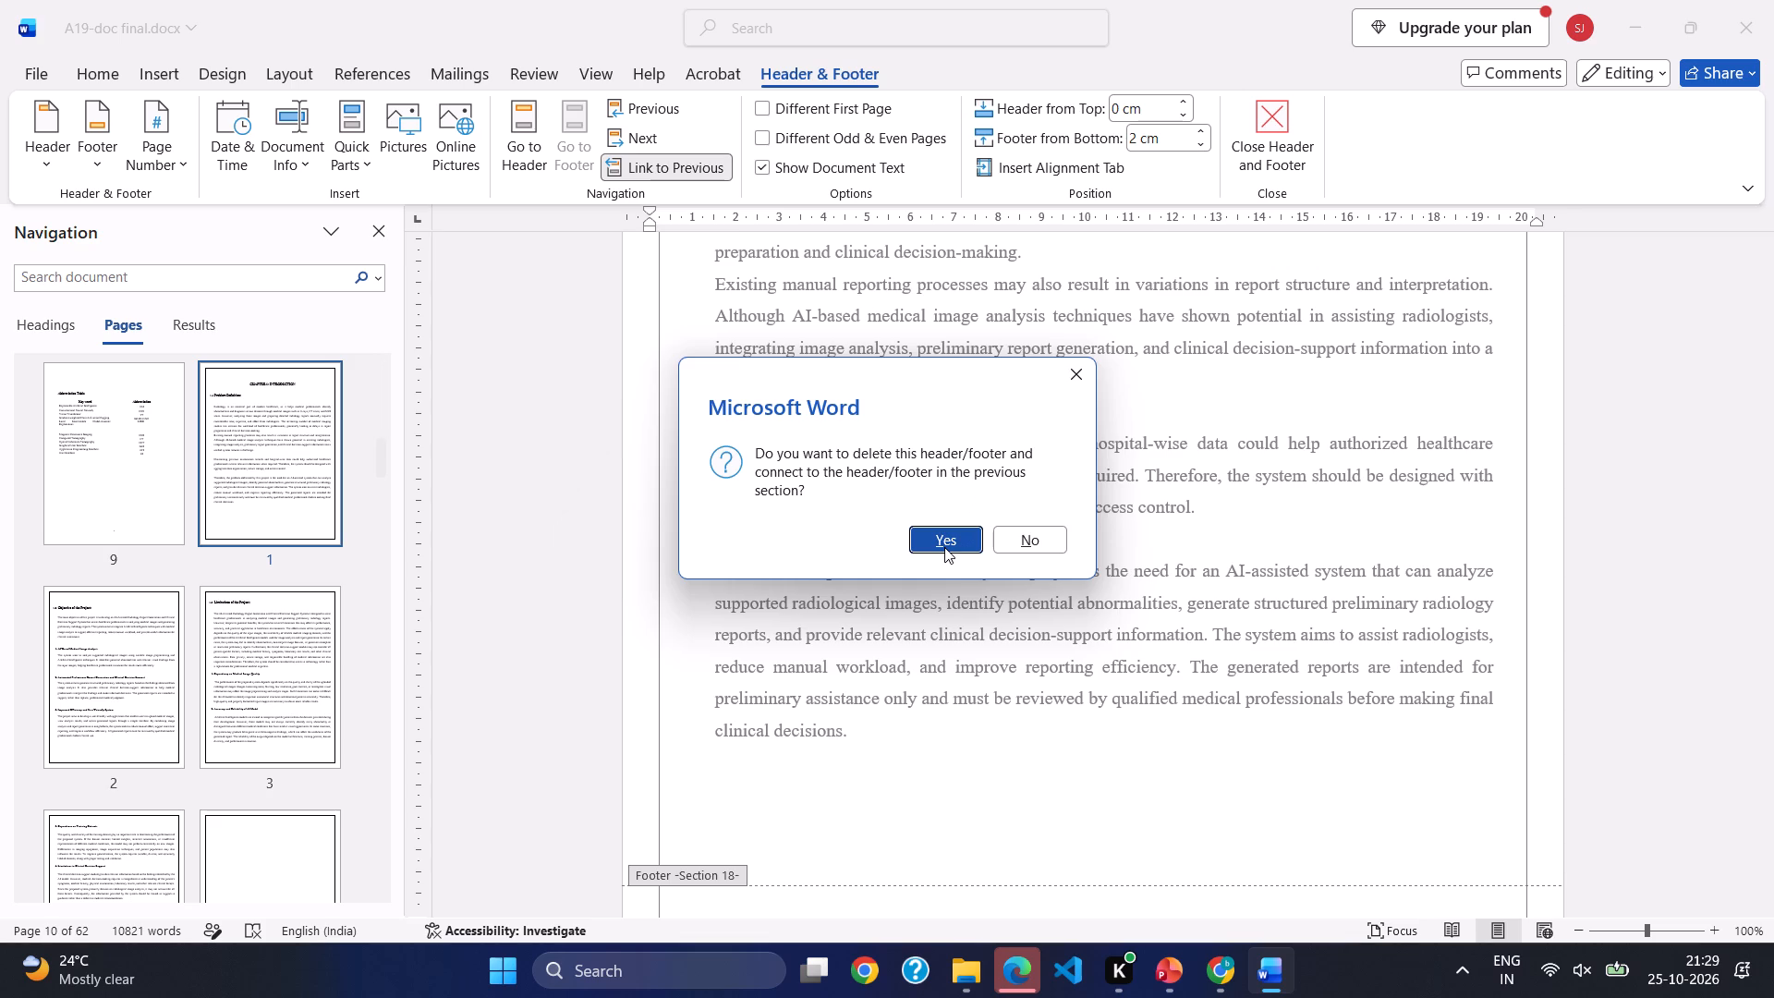
left_click(944, 547)
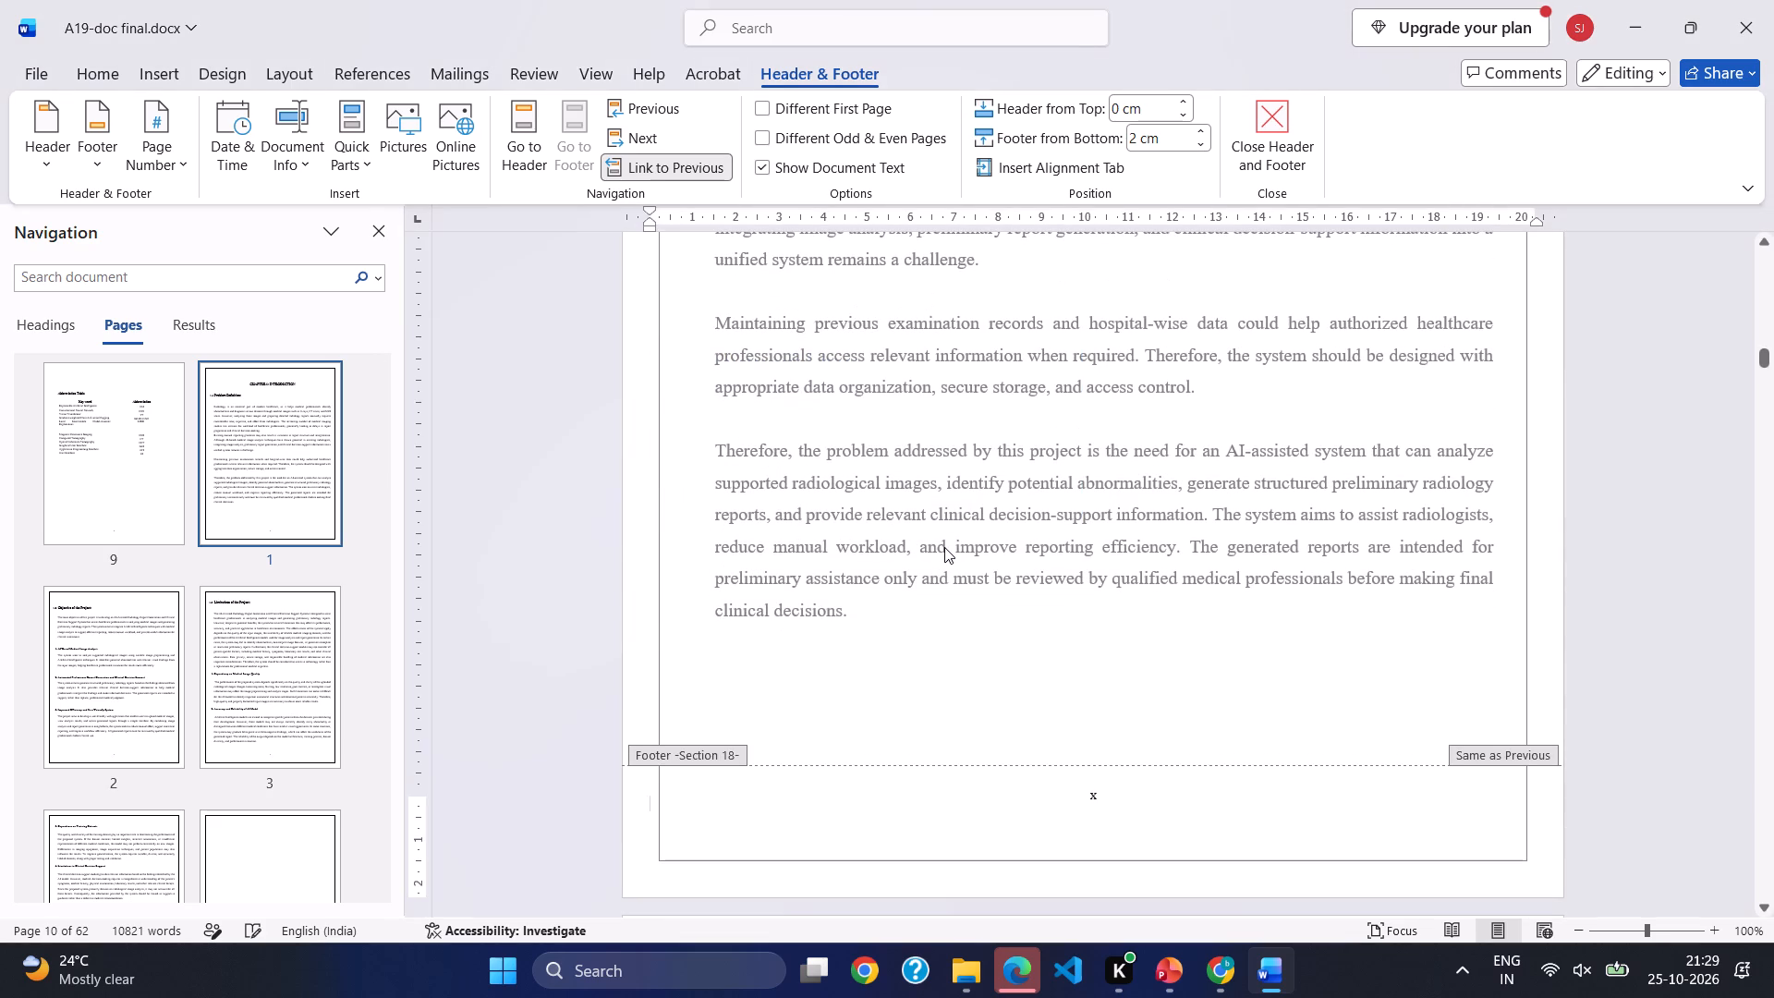
Check the page numbers in the Section 18 to Section 21 footers across Chapter 1.
scroll(944, 547, "down", 5)
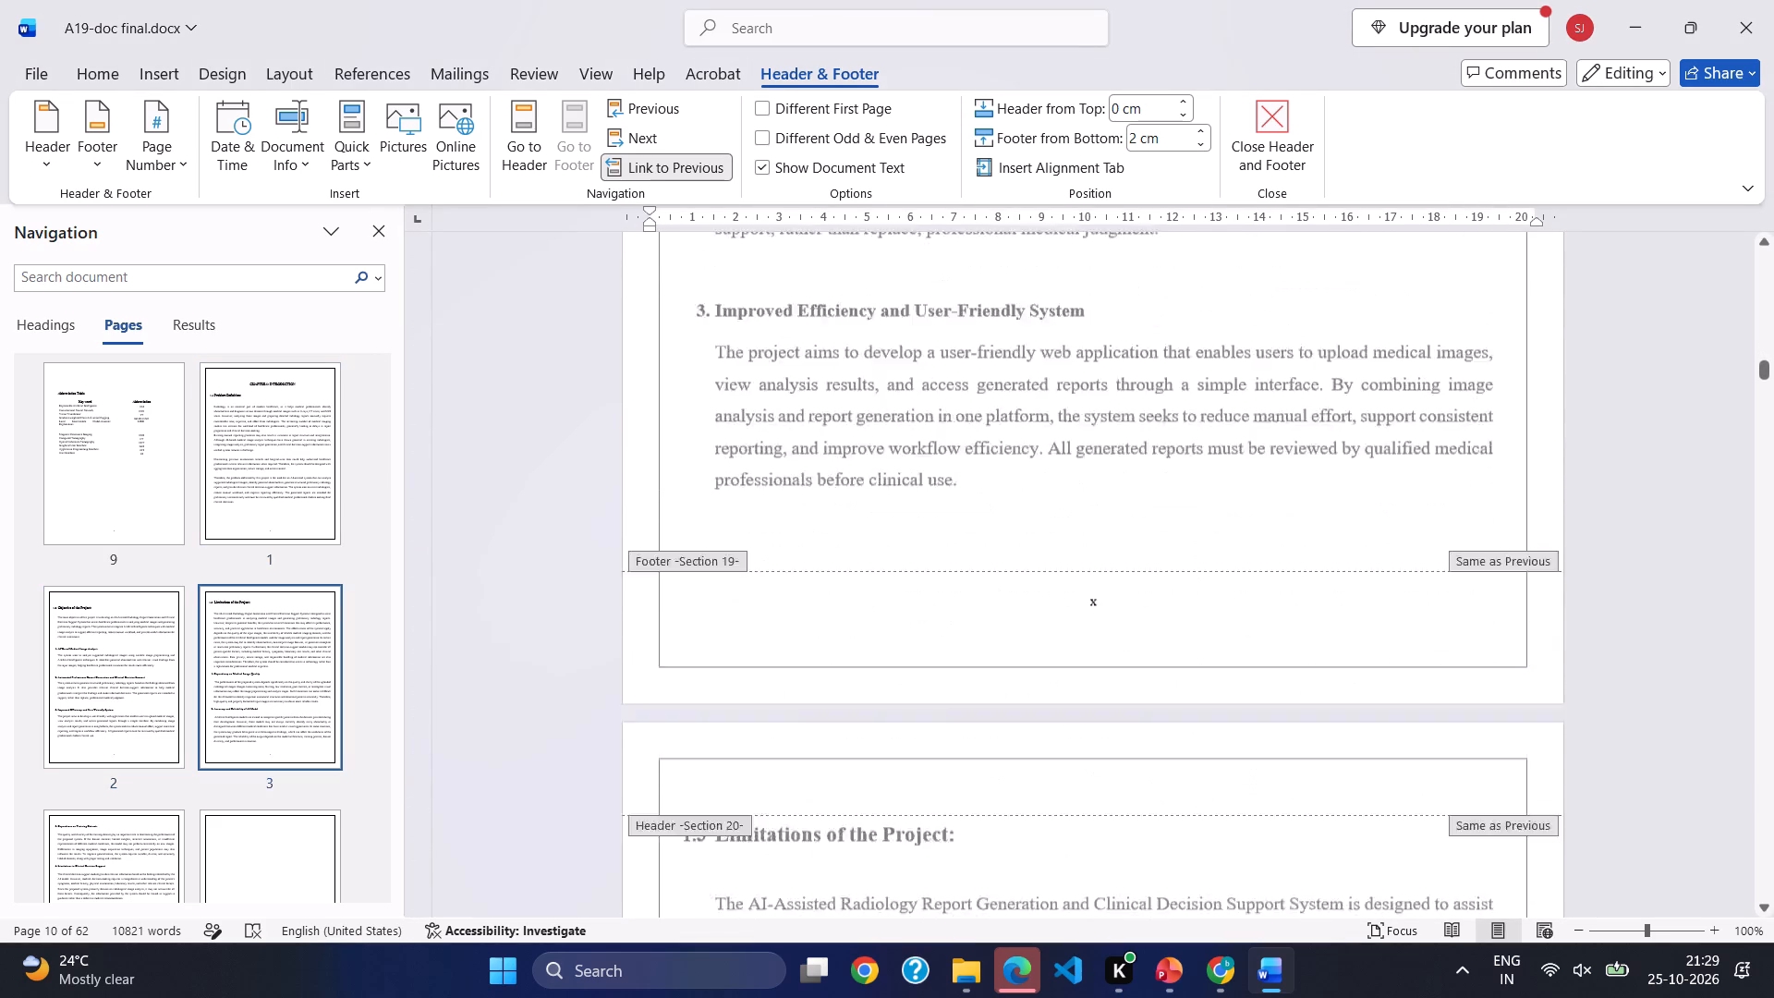
scroll(944, 547, "down", 3)
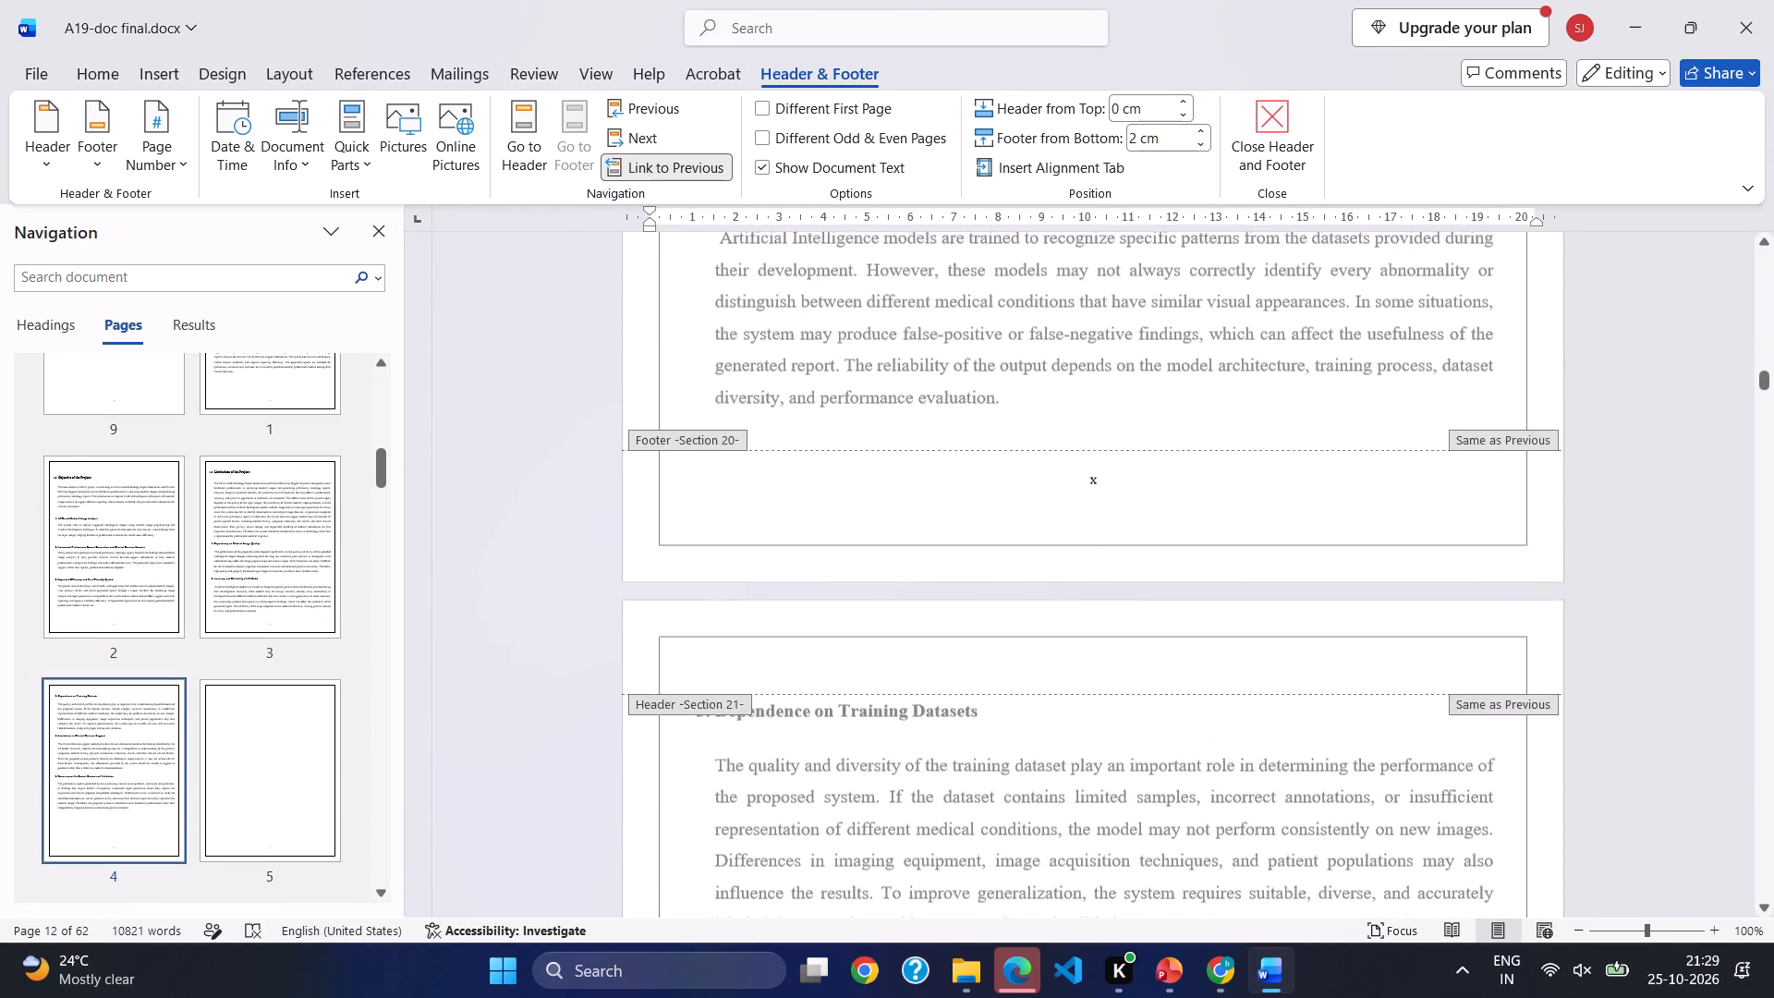
scroll(944, 547, "down", 2)
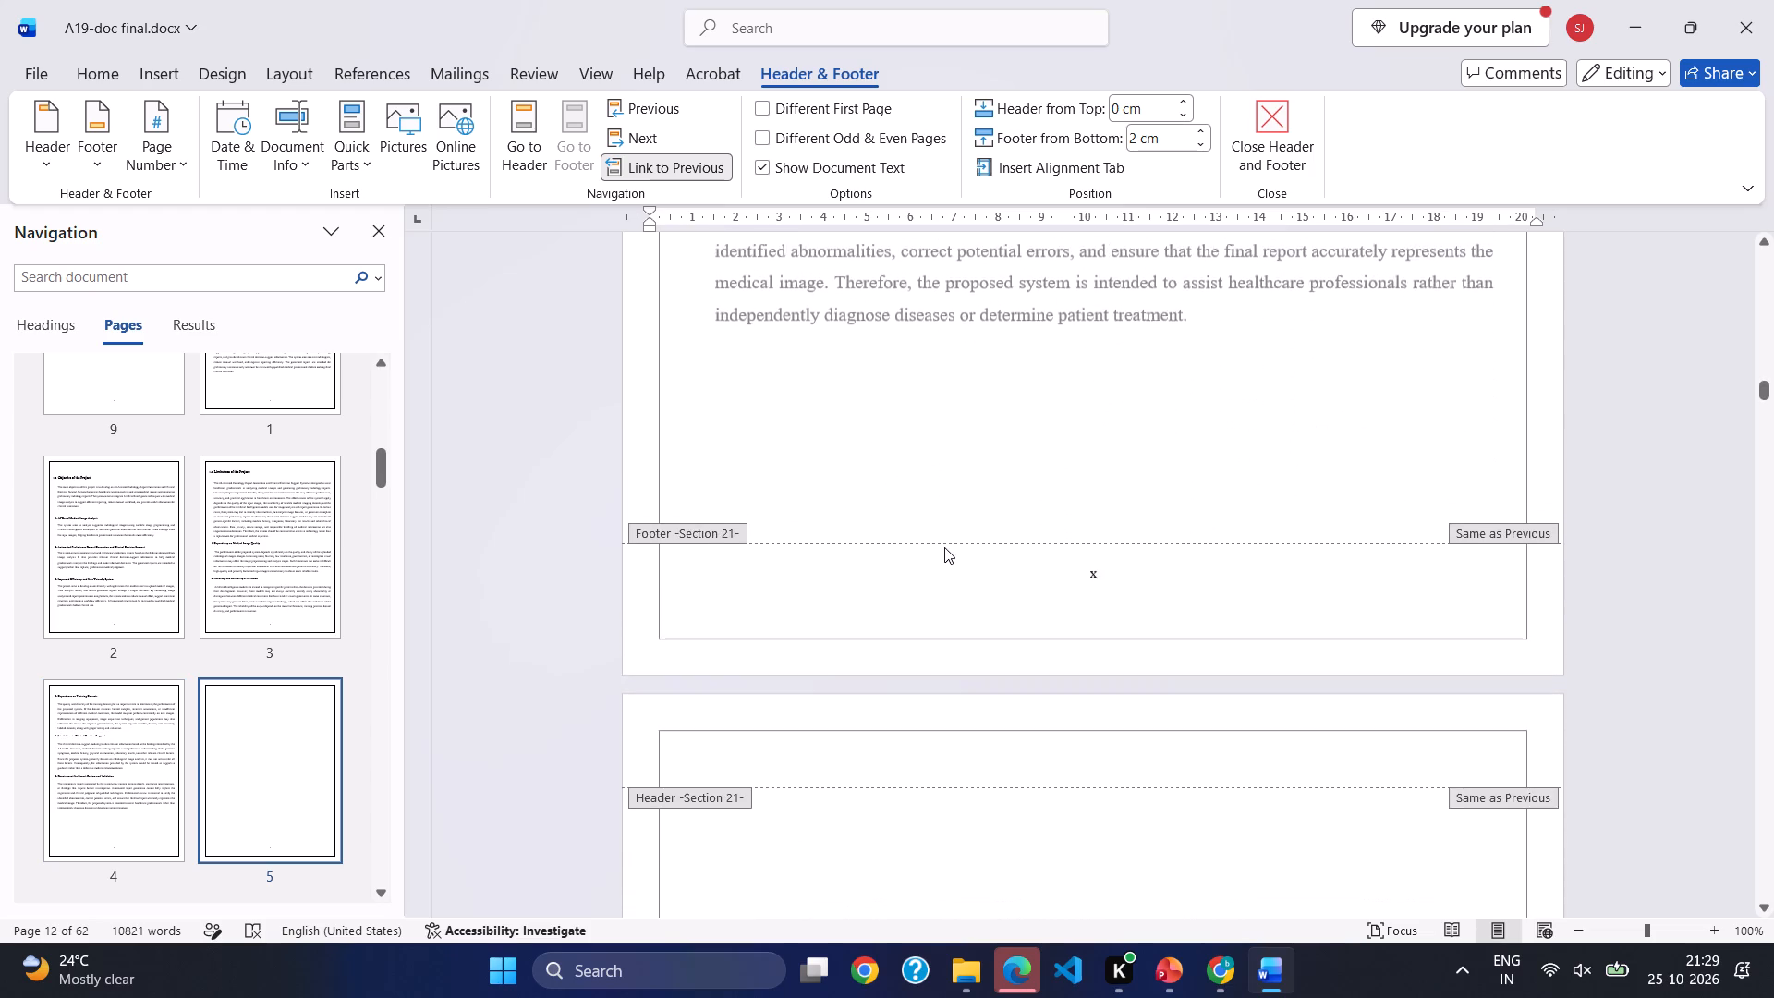
scroll(944, 547, "down", 3)
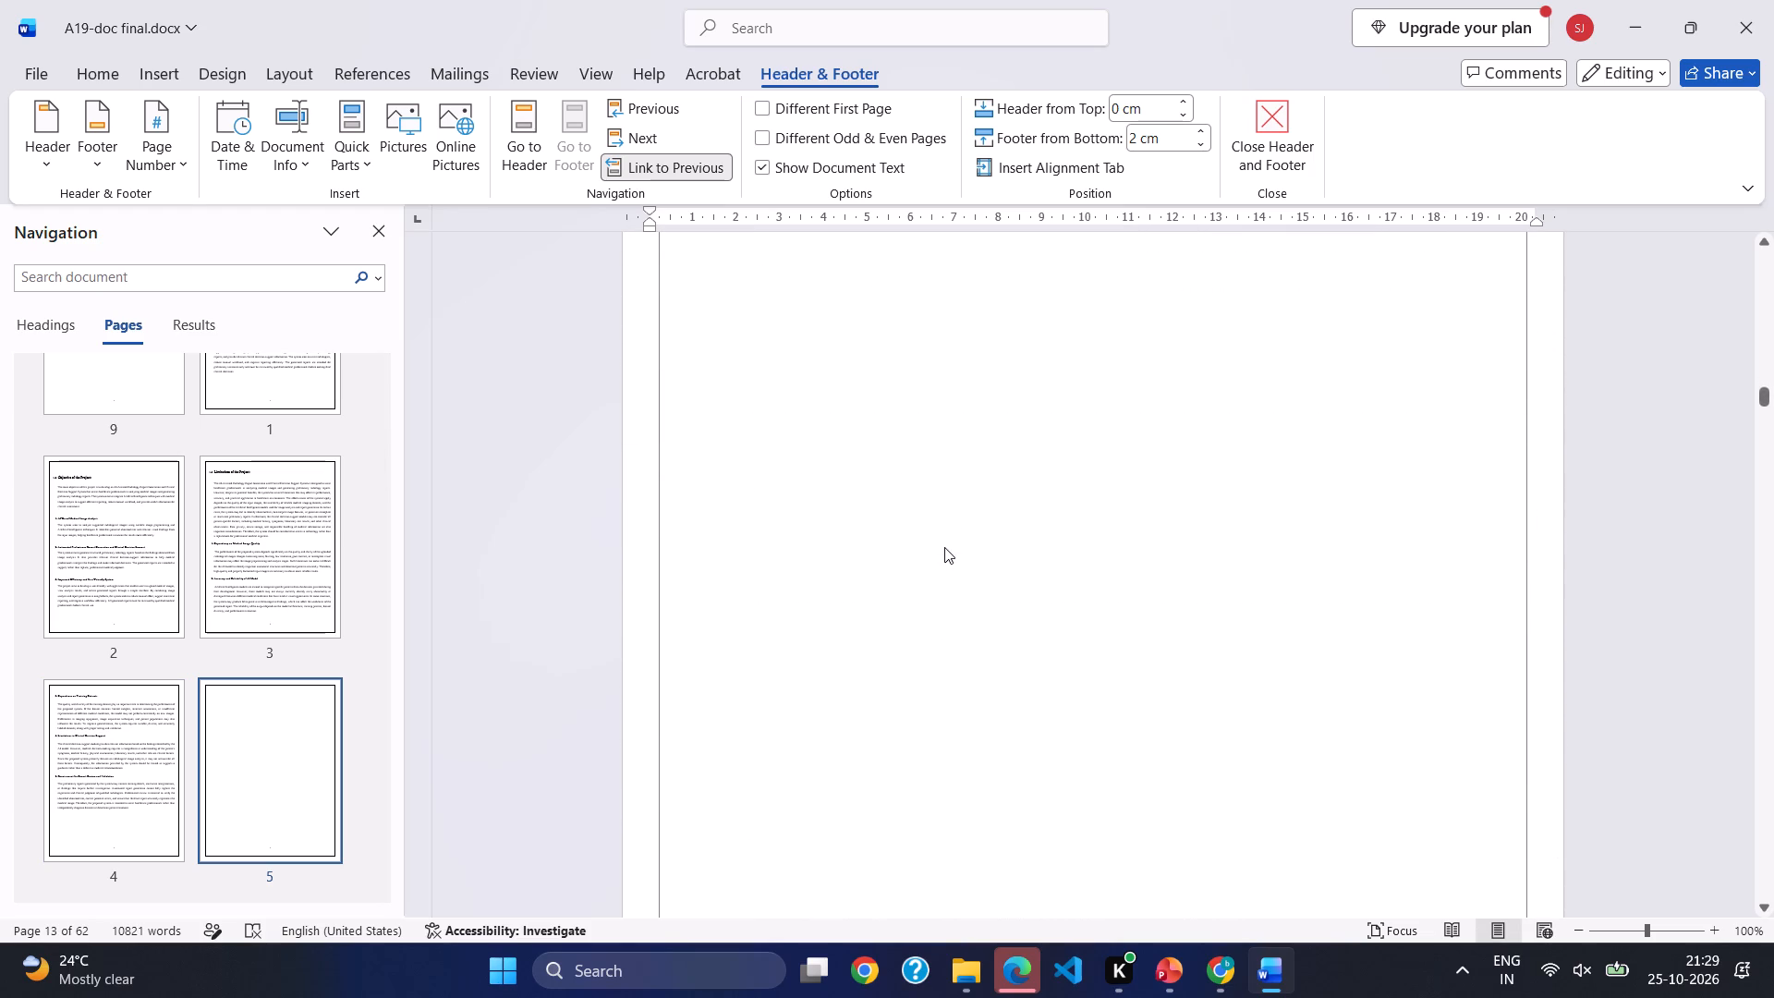
scroll(944, 547, "down", 1)
scroll(944, 547, "up", 9)
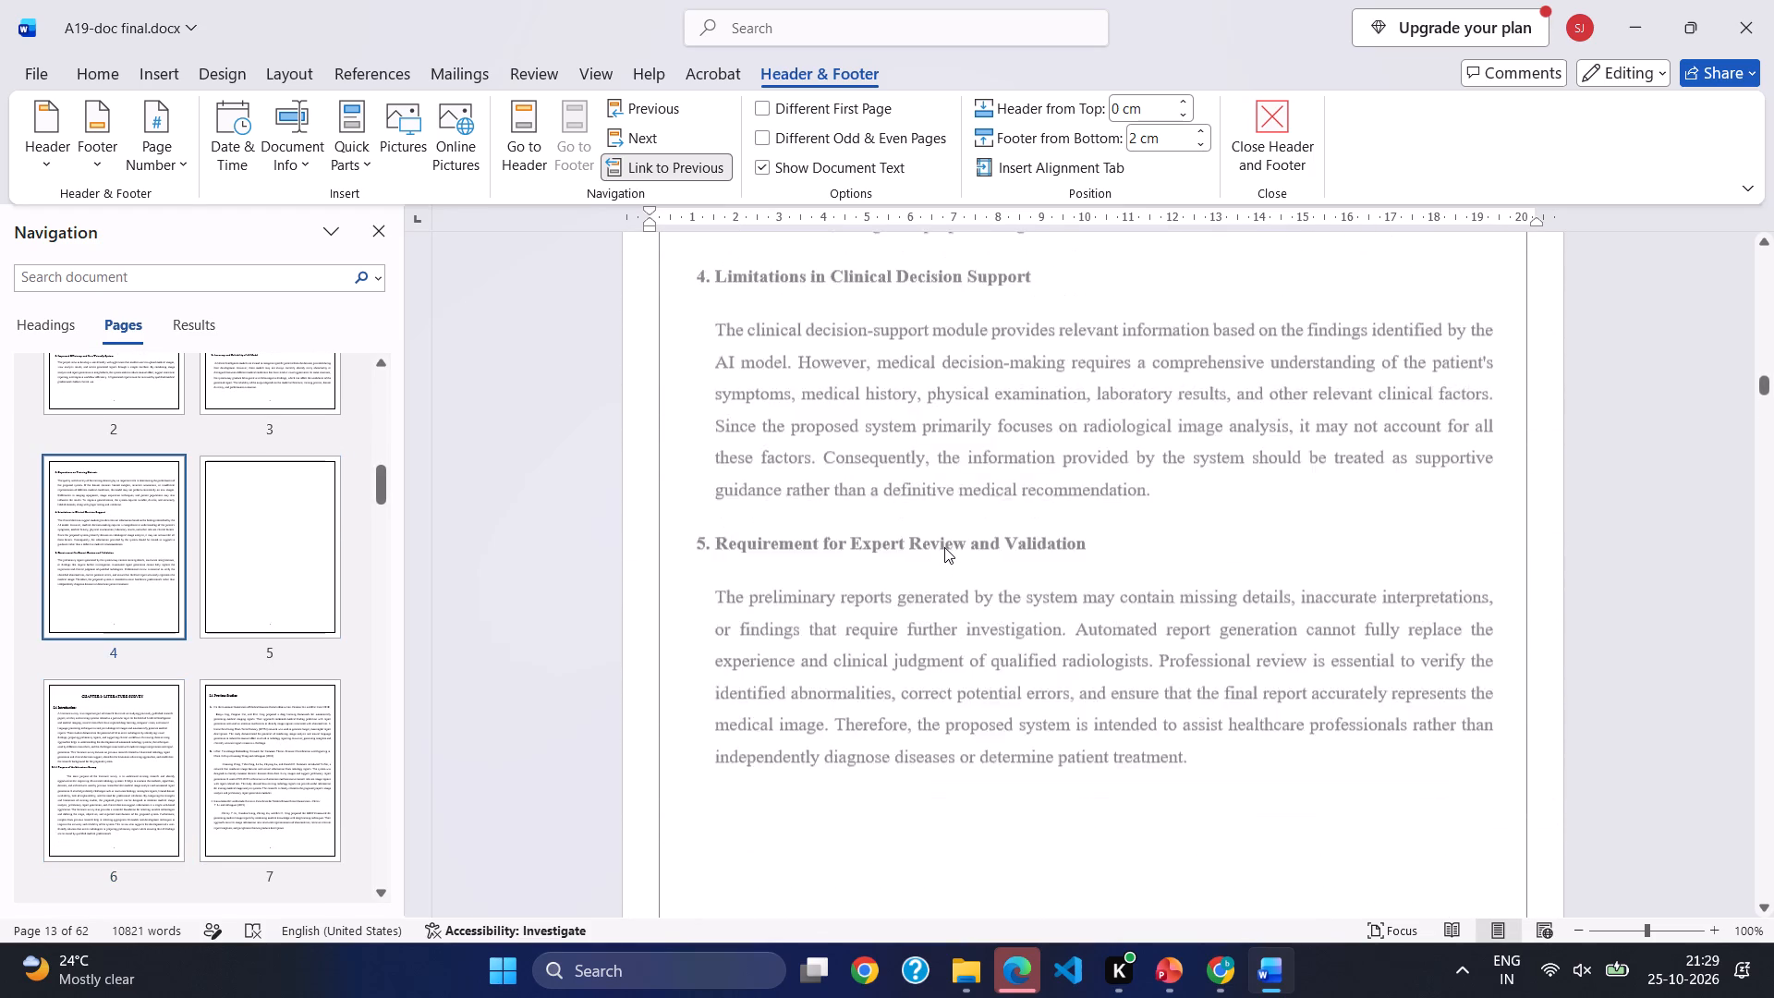
scroll(944, 547, "up", 2)
scroll(282, 524, "up", 1)
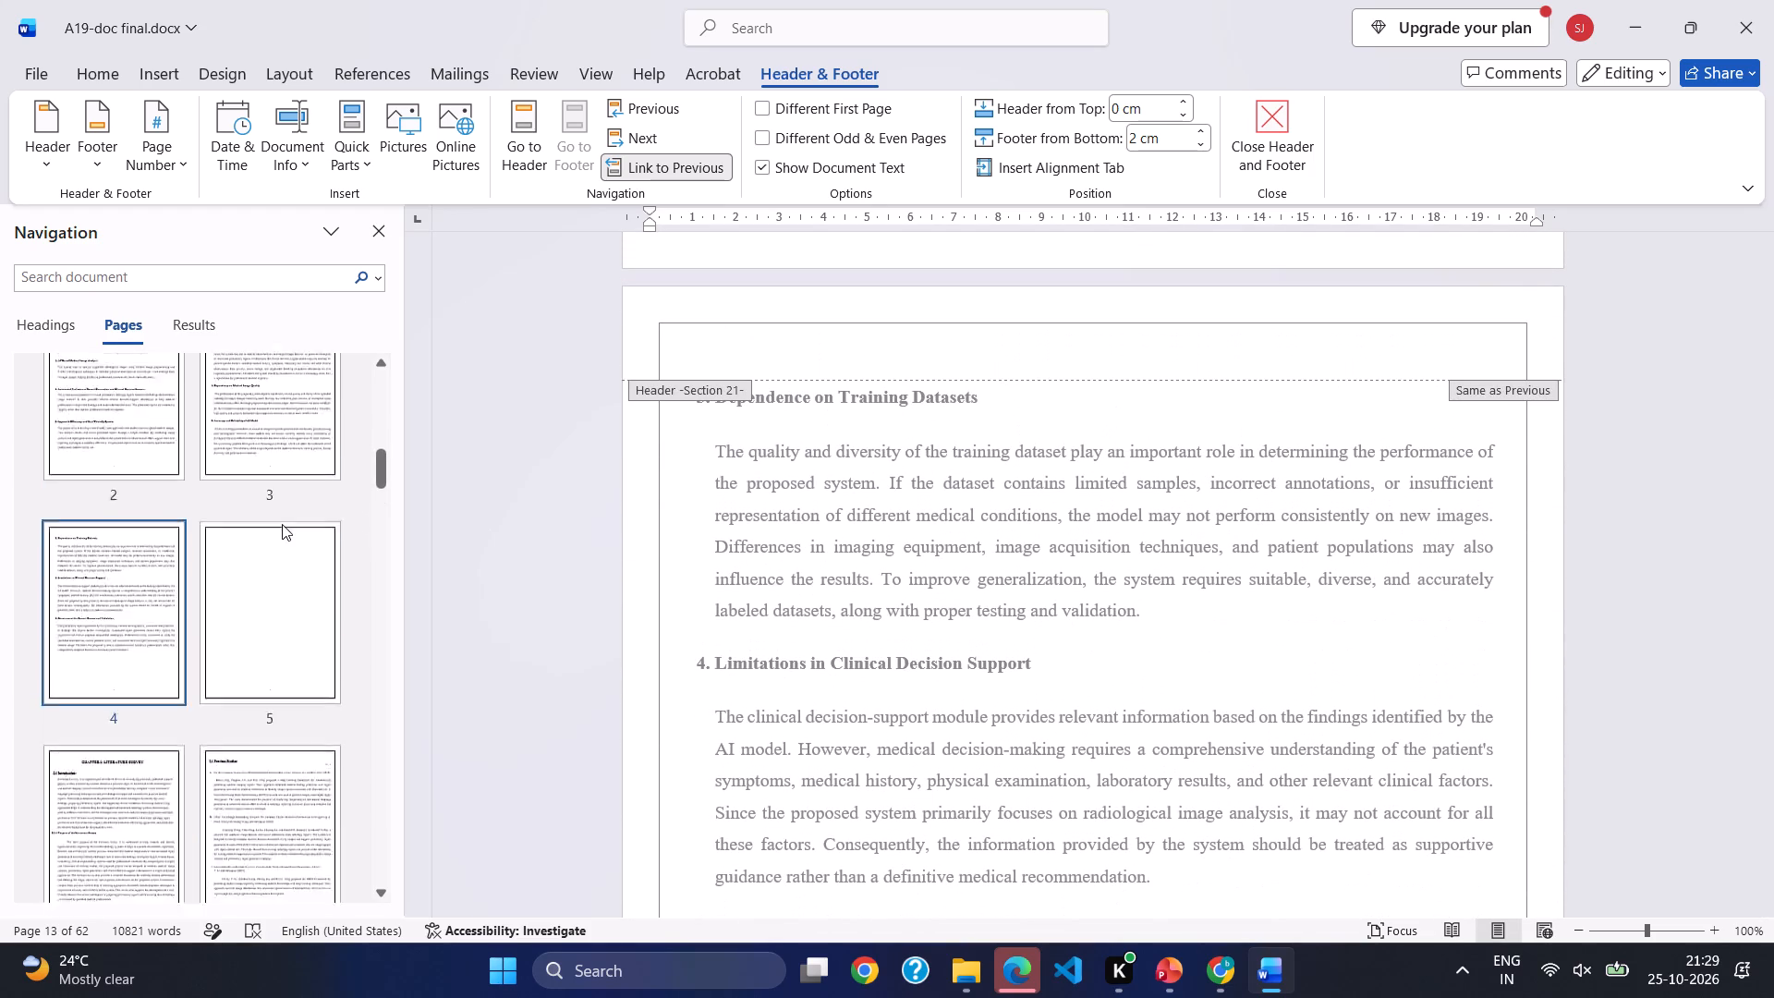
scroll(282, 524, "up", 1)
scroll(196, 778, "down", 1)
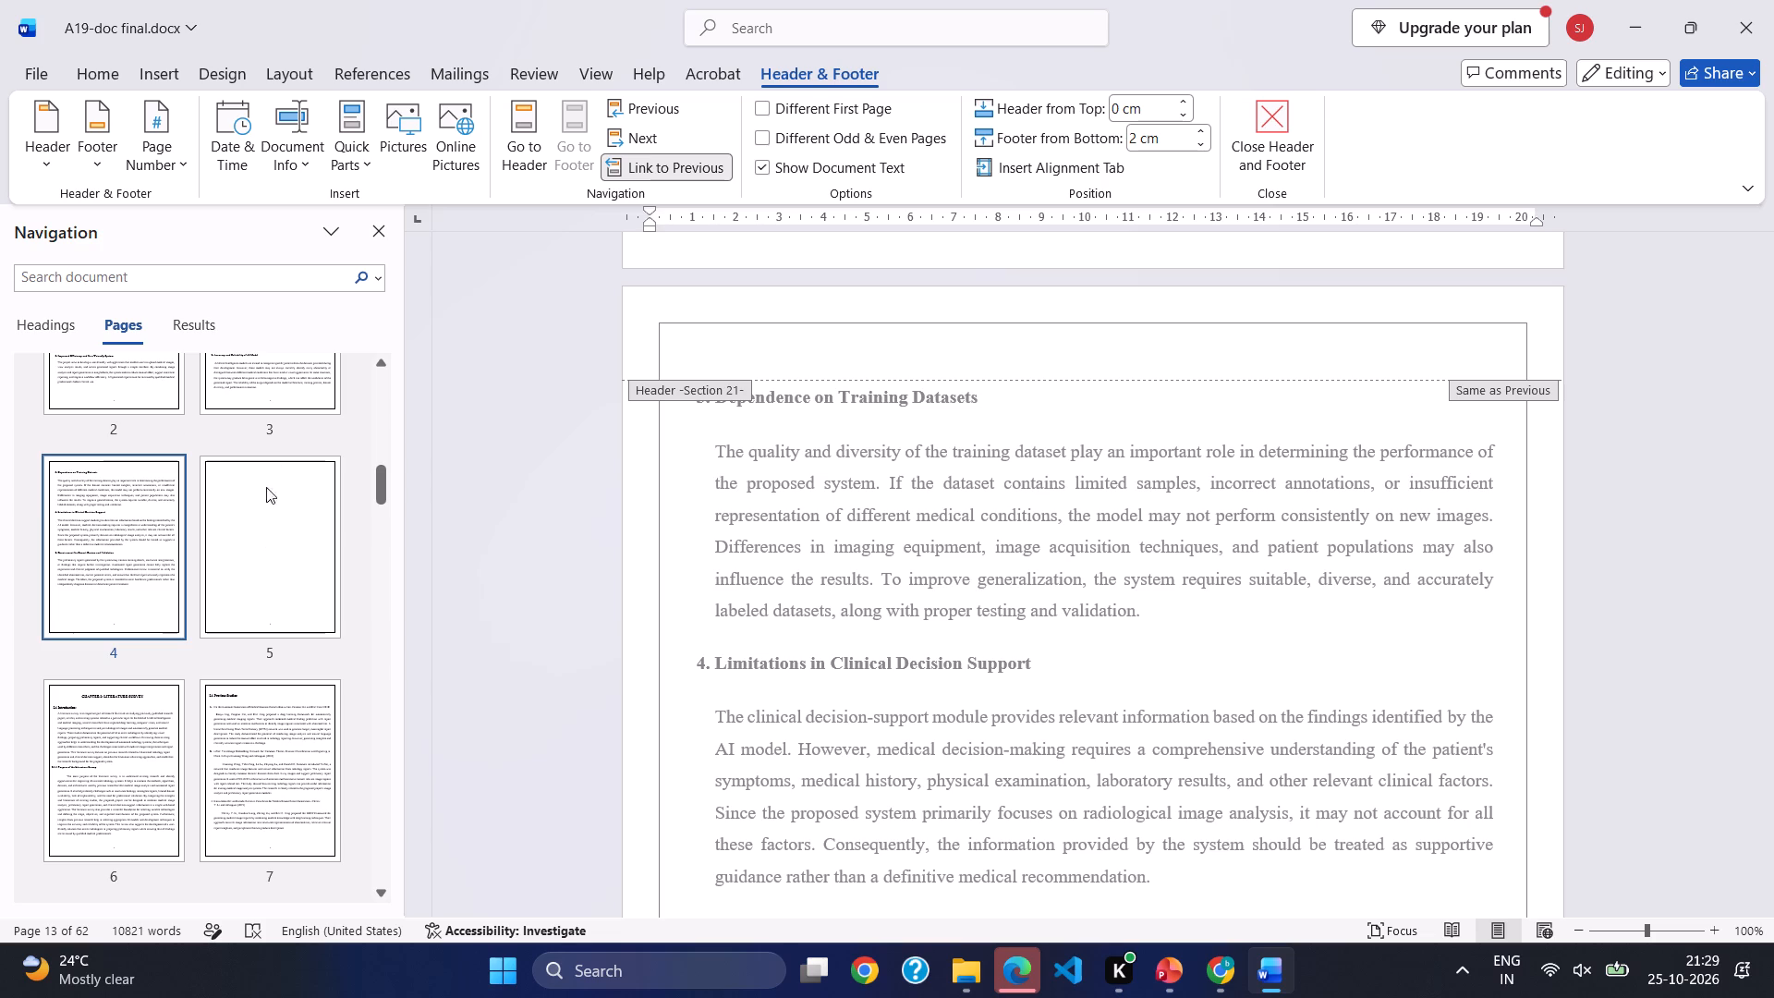
scroll(266, 442, "up", 1)
Apply the 1, 2, 3 page number format starting at 1 to Chapter 1's first page.
left_click(266, 646)
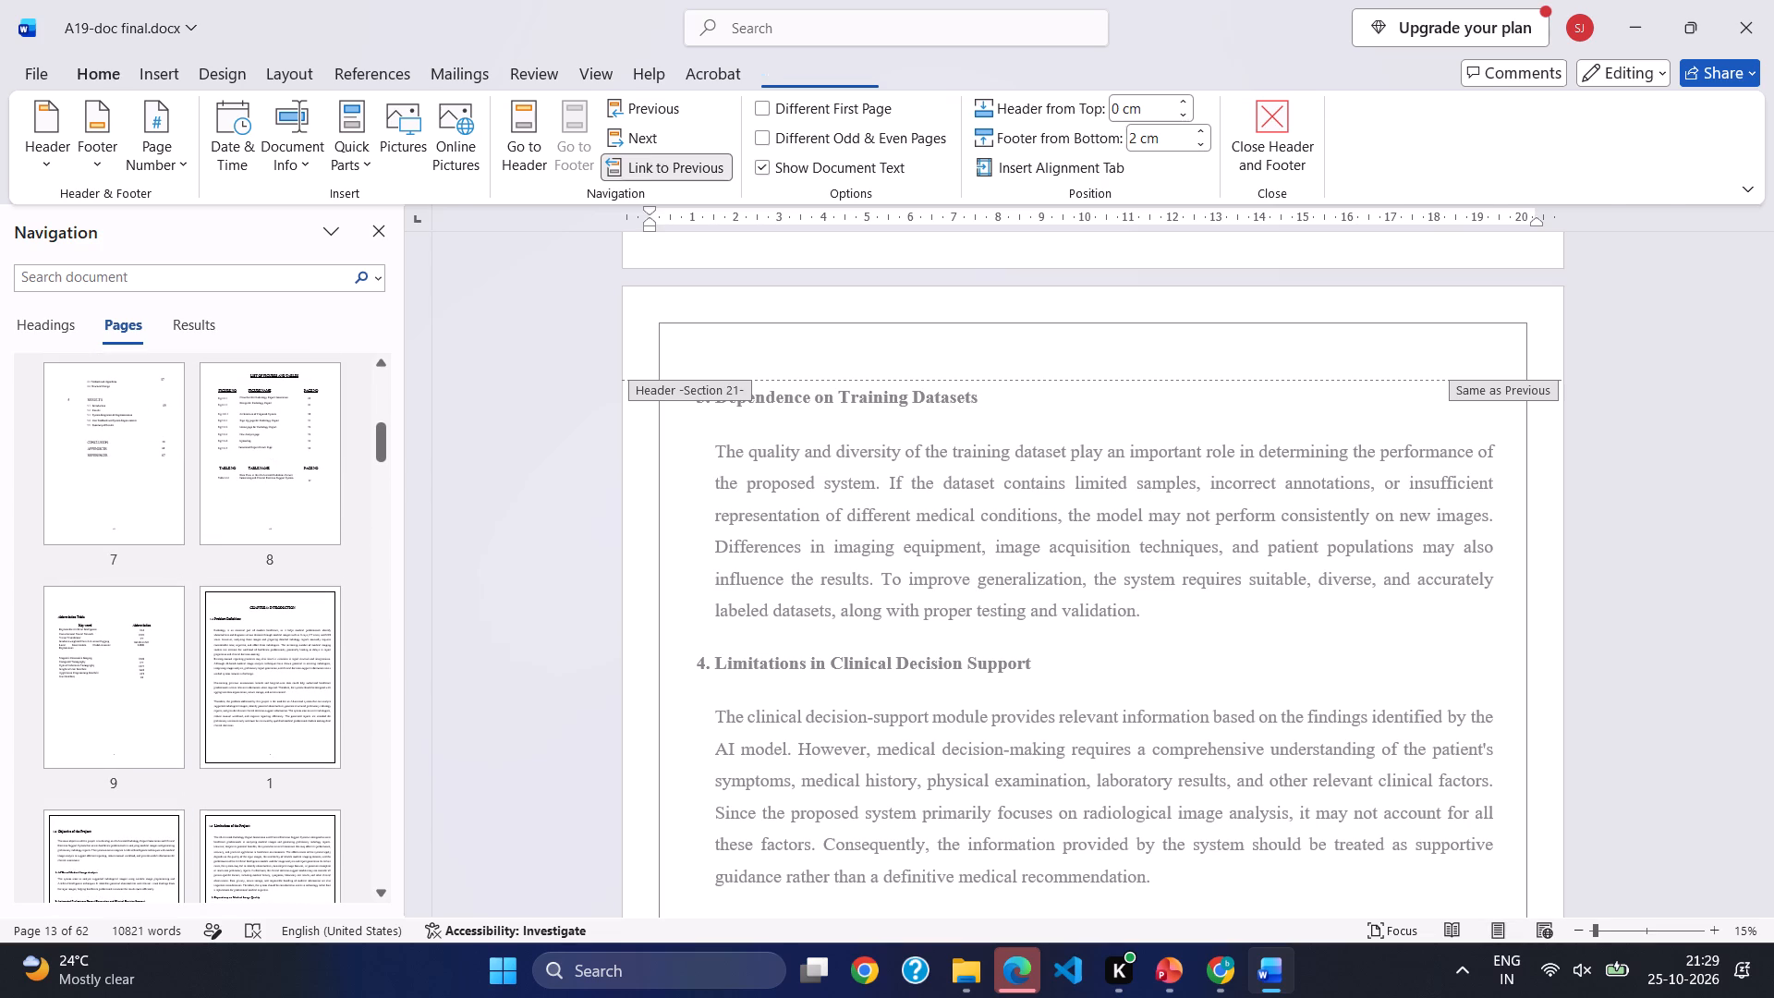
scroll(897, 631, "down", 3)
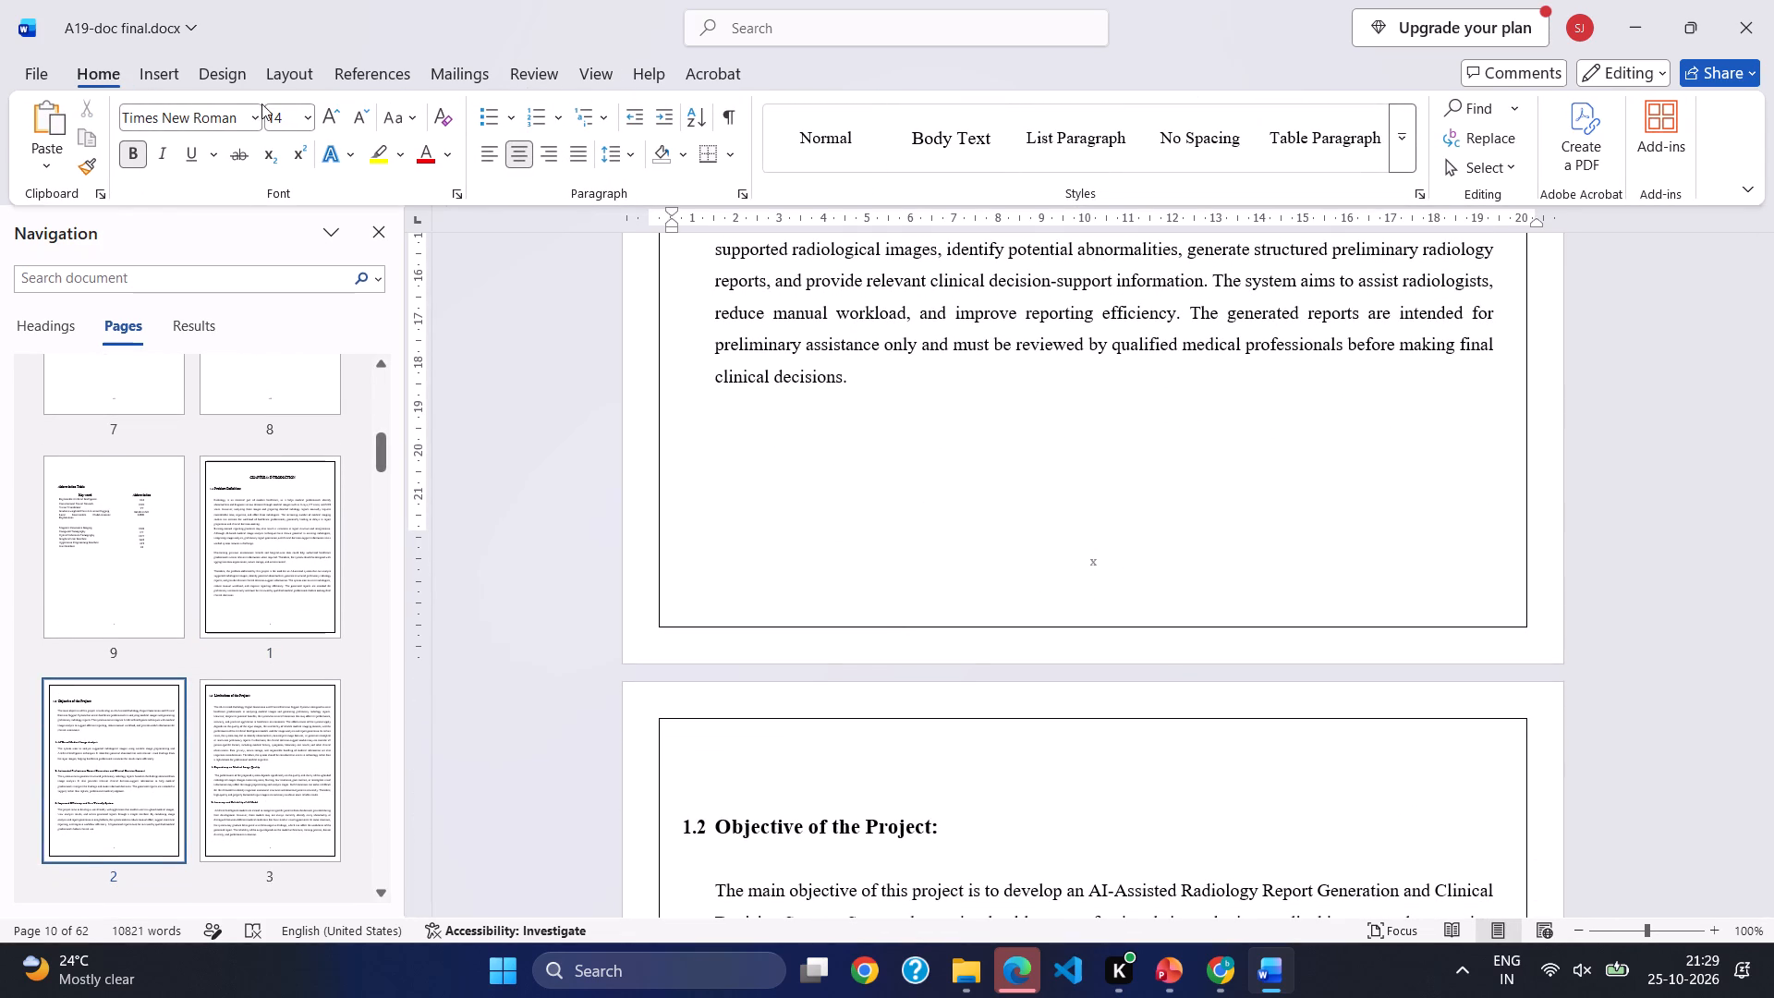
left_click(164, 81)
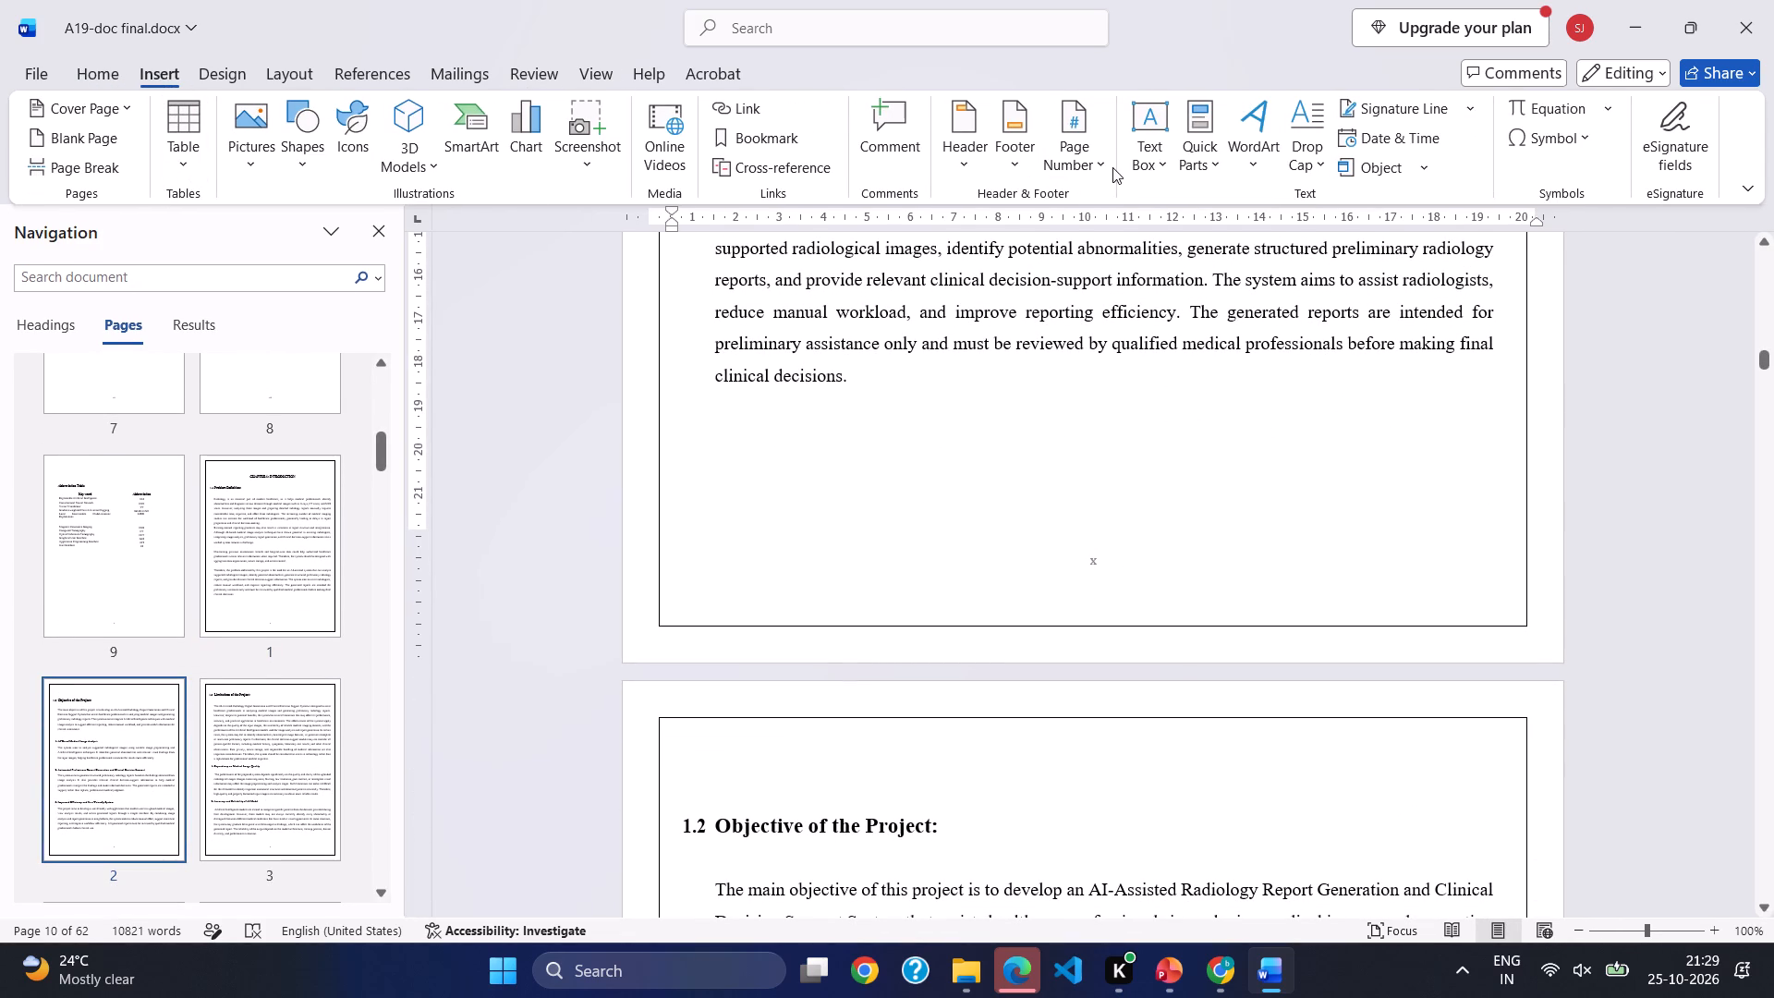
left_click(1110, 164)
left_click(1099, 164)
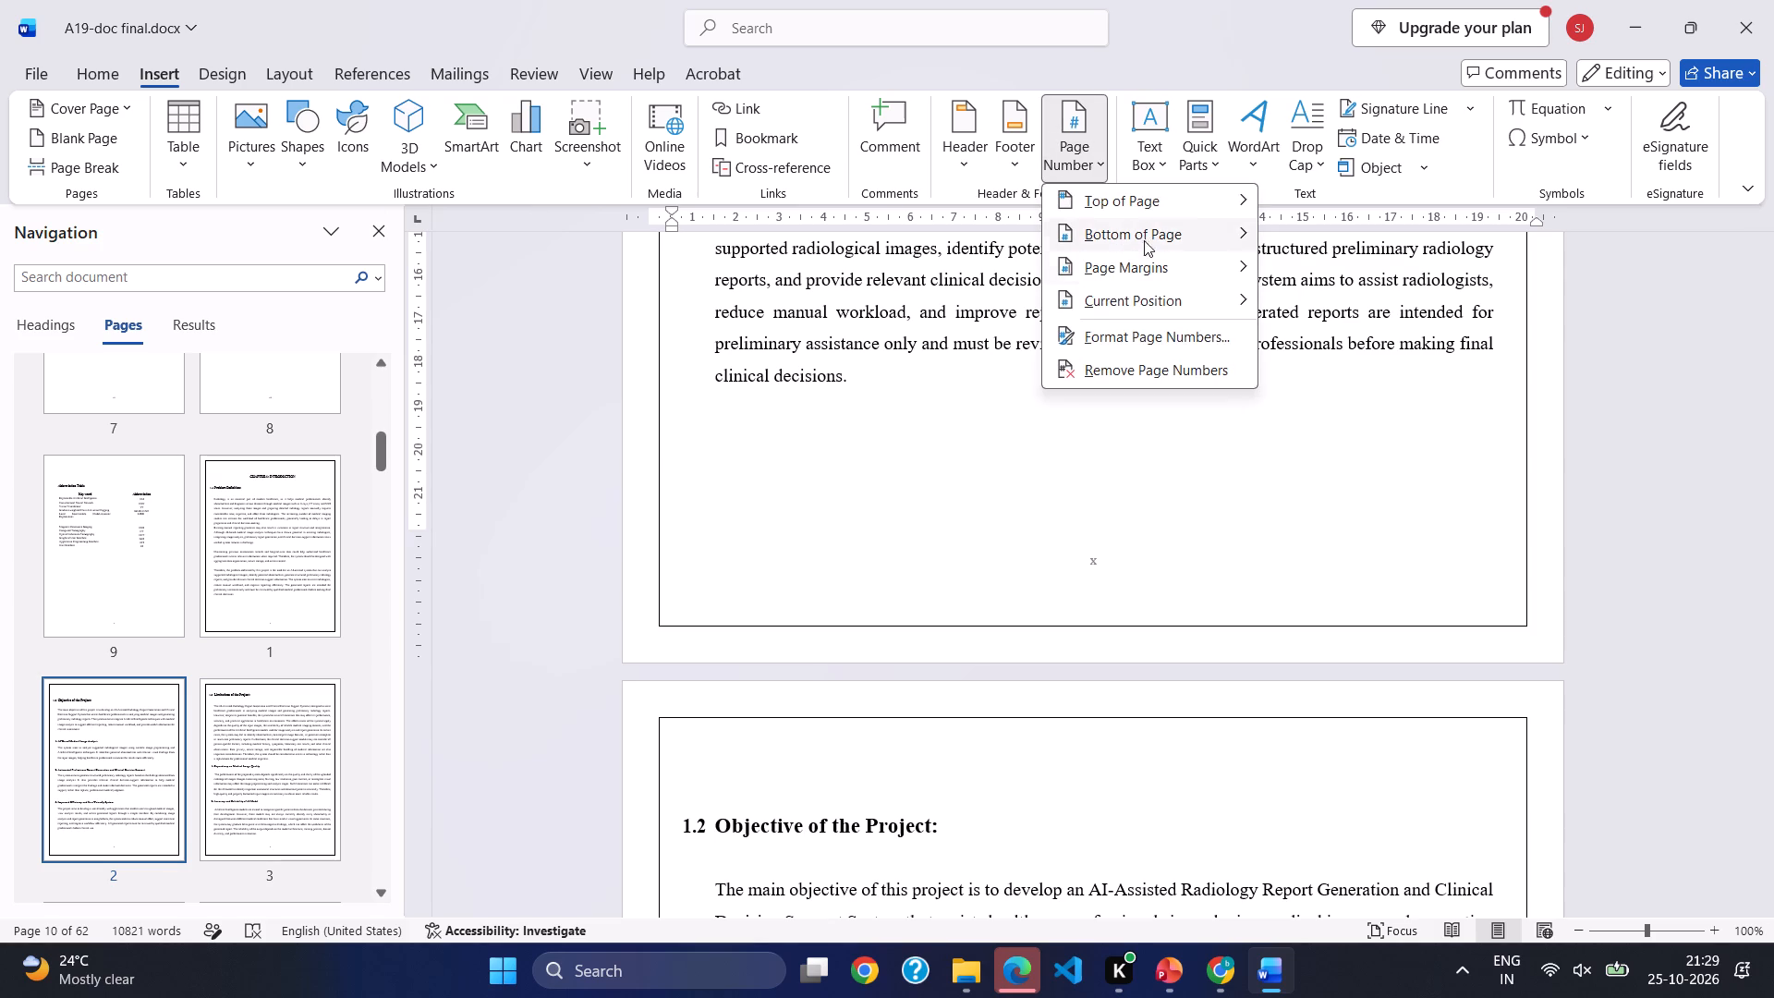
left_click(1144, 326)
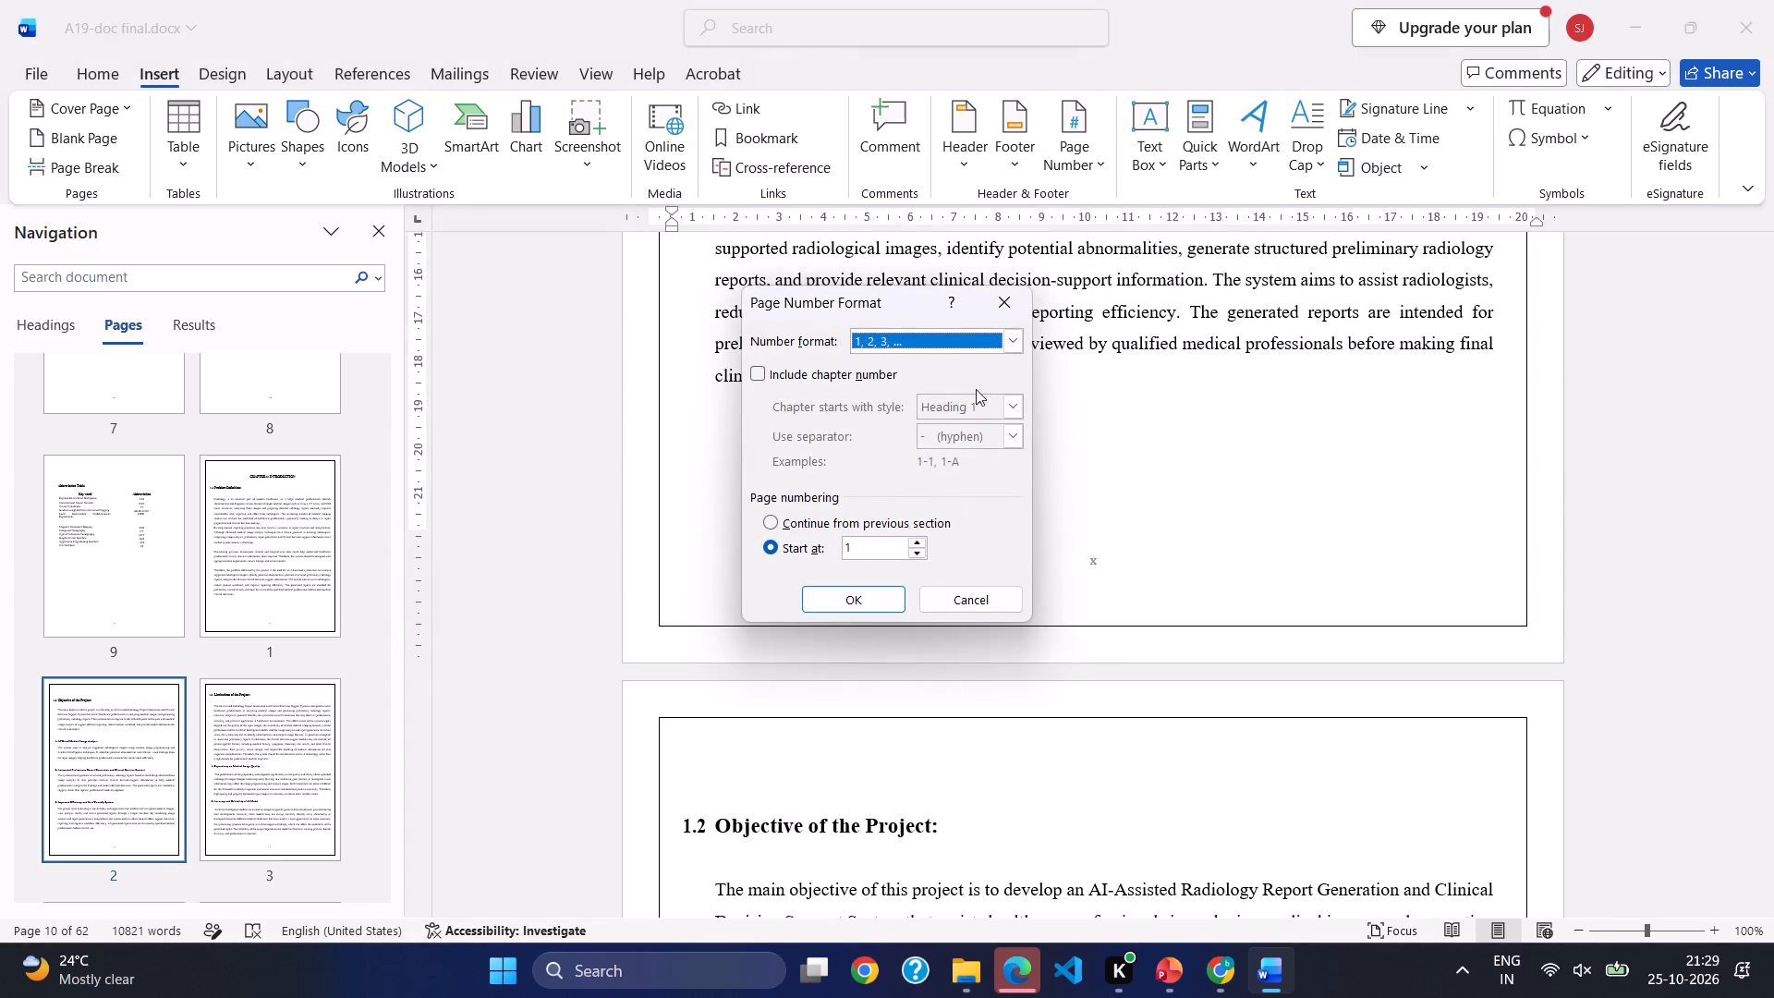
left_click(886, 554)
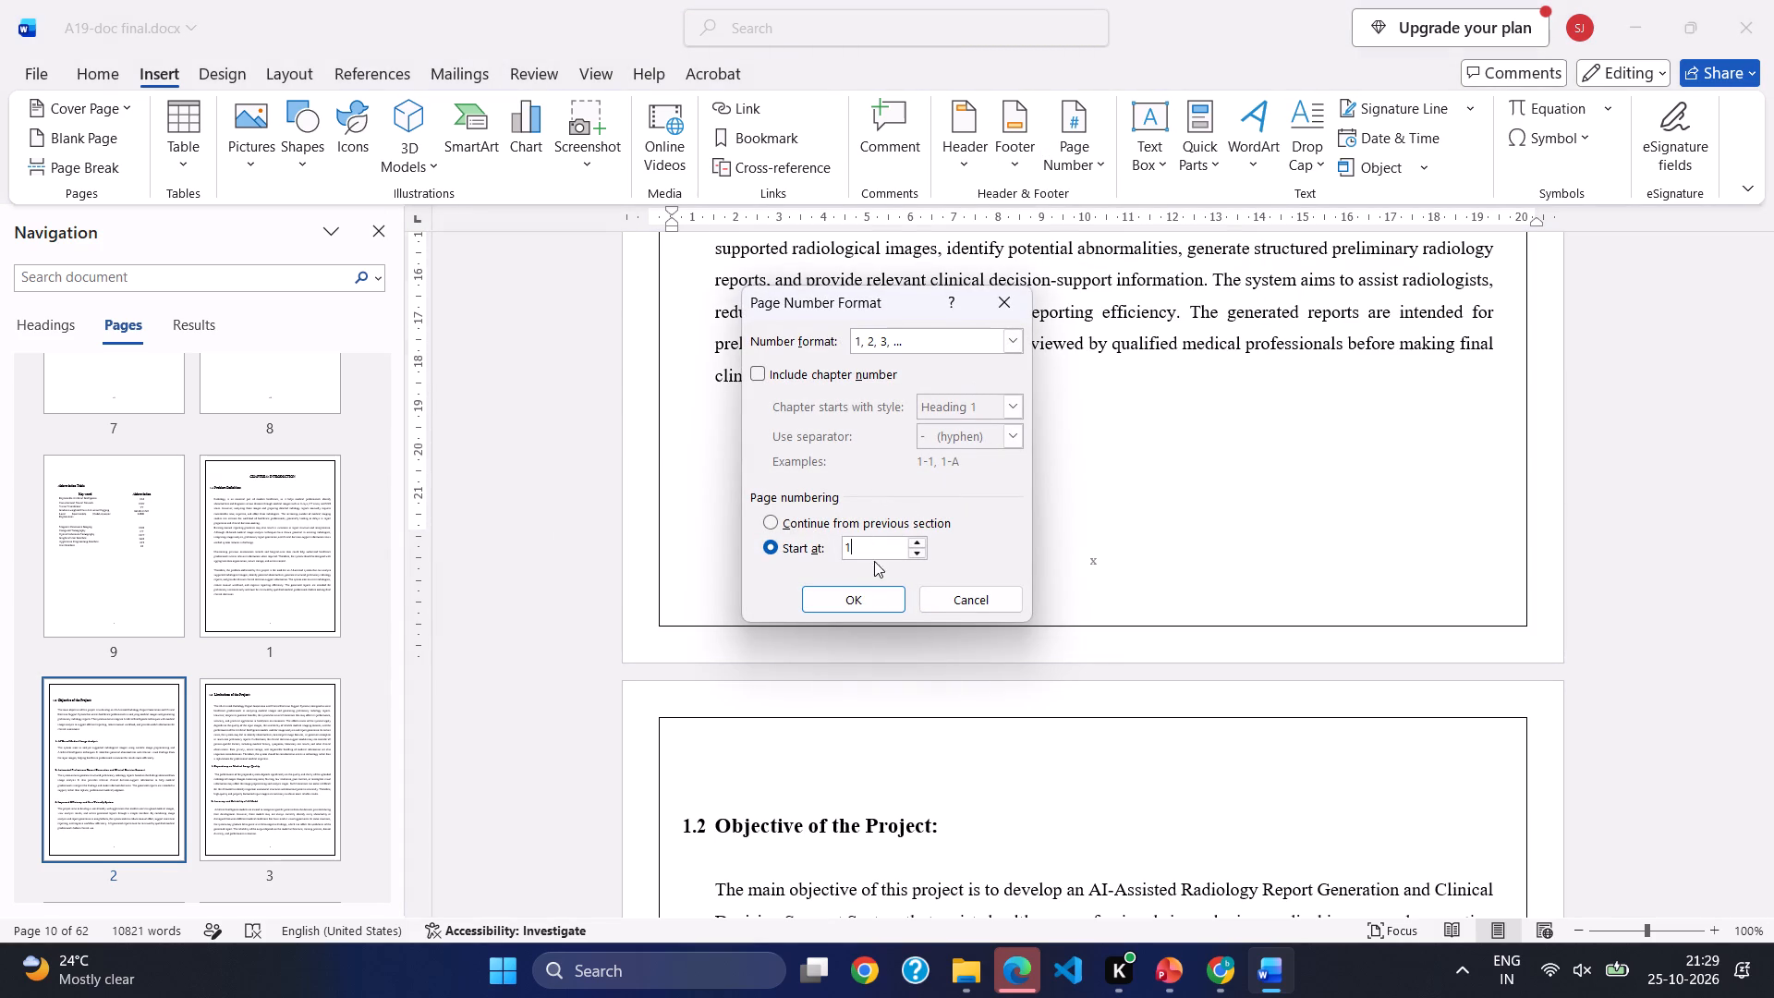
left_click(863, 587)
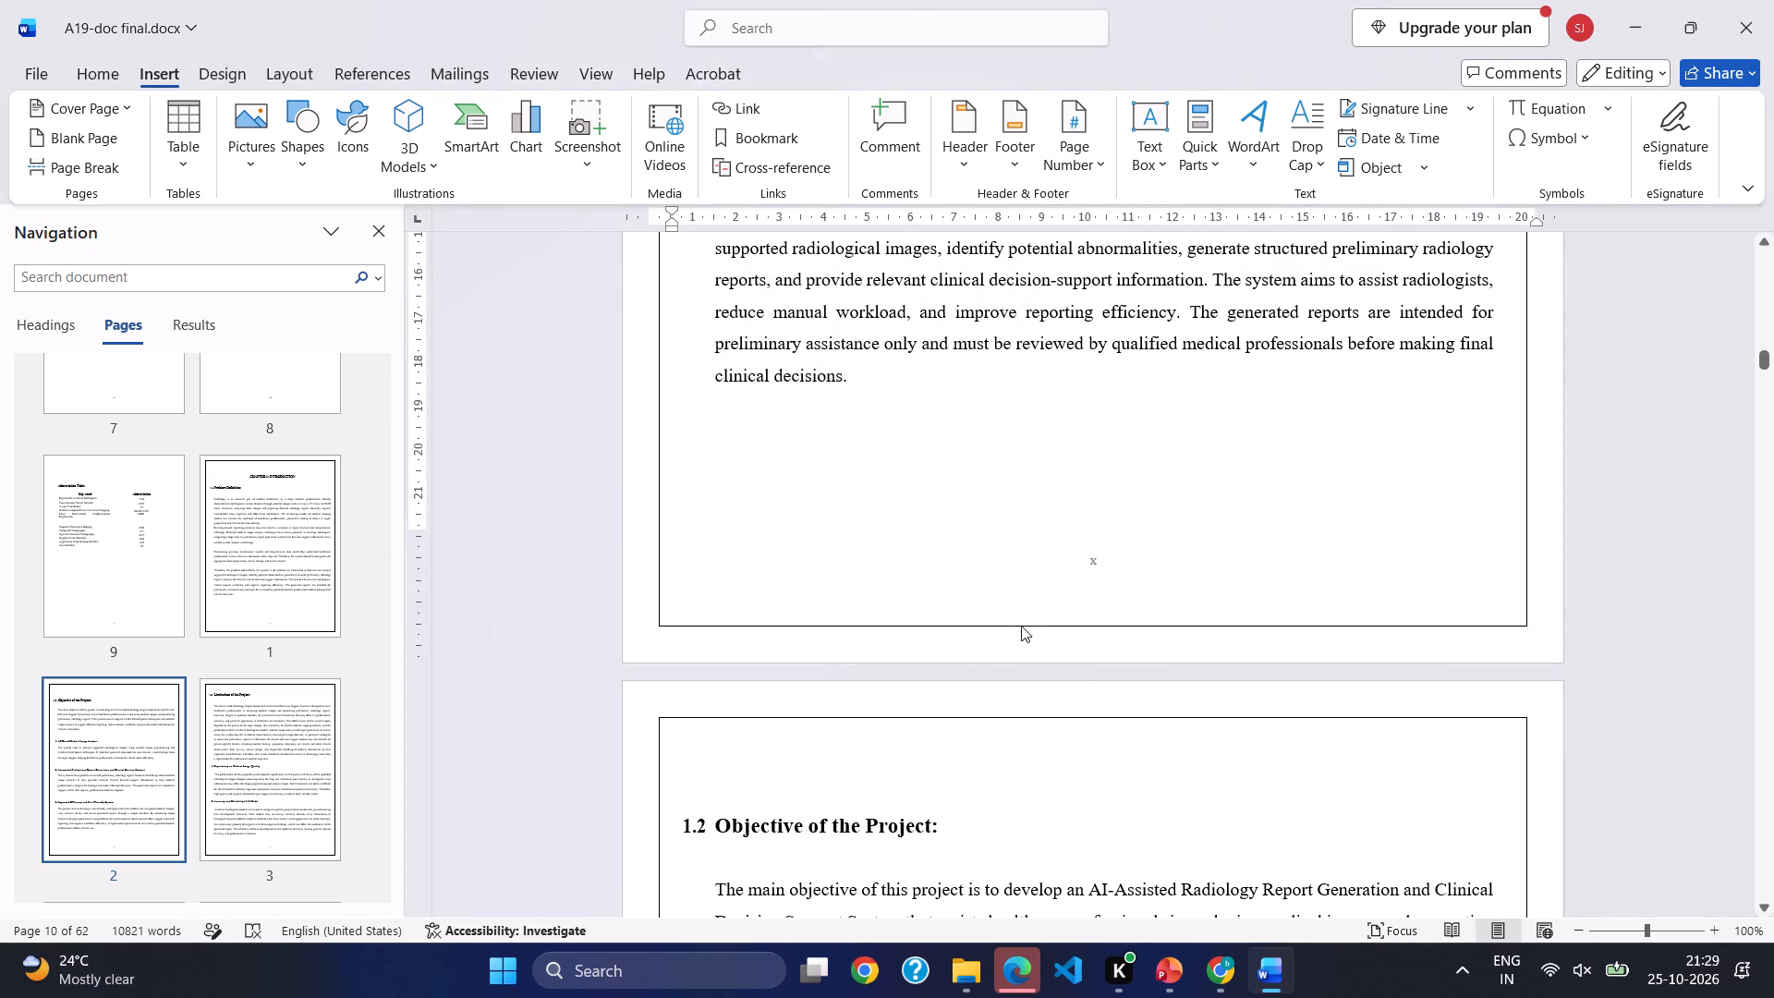
Insert the built-in Banded footer with a centred page number on Chapter 1's first page.
left_click(1099, 563)
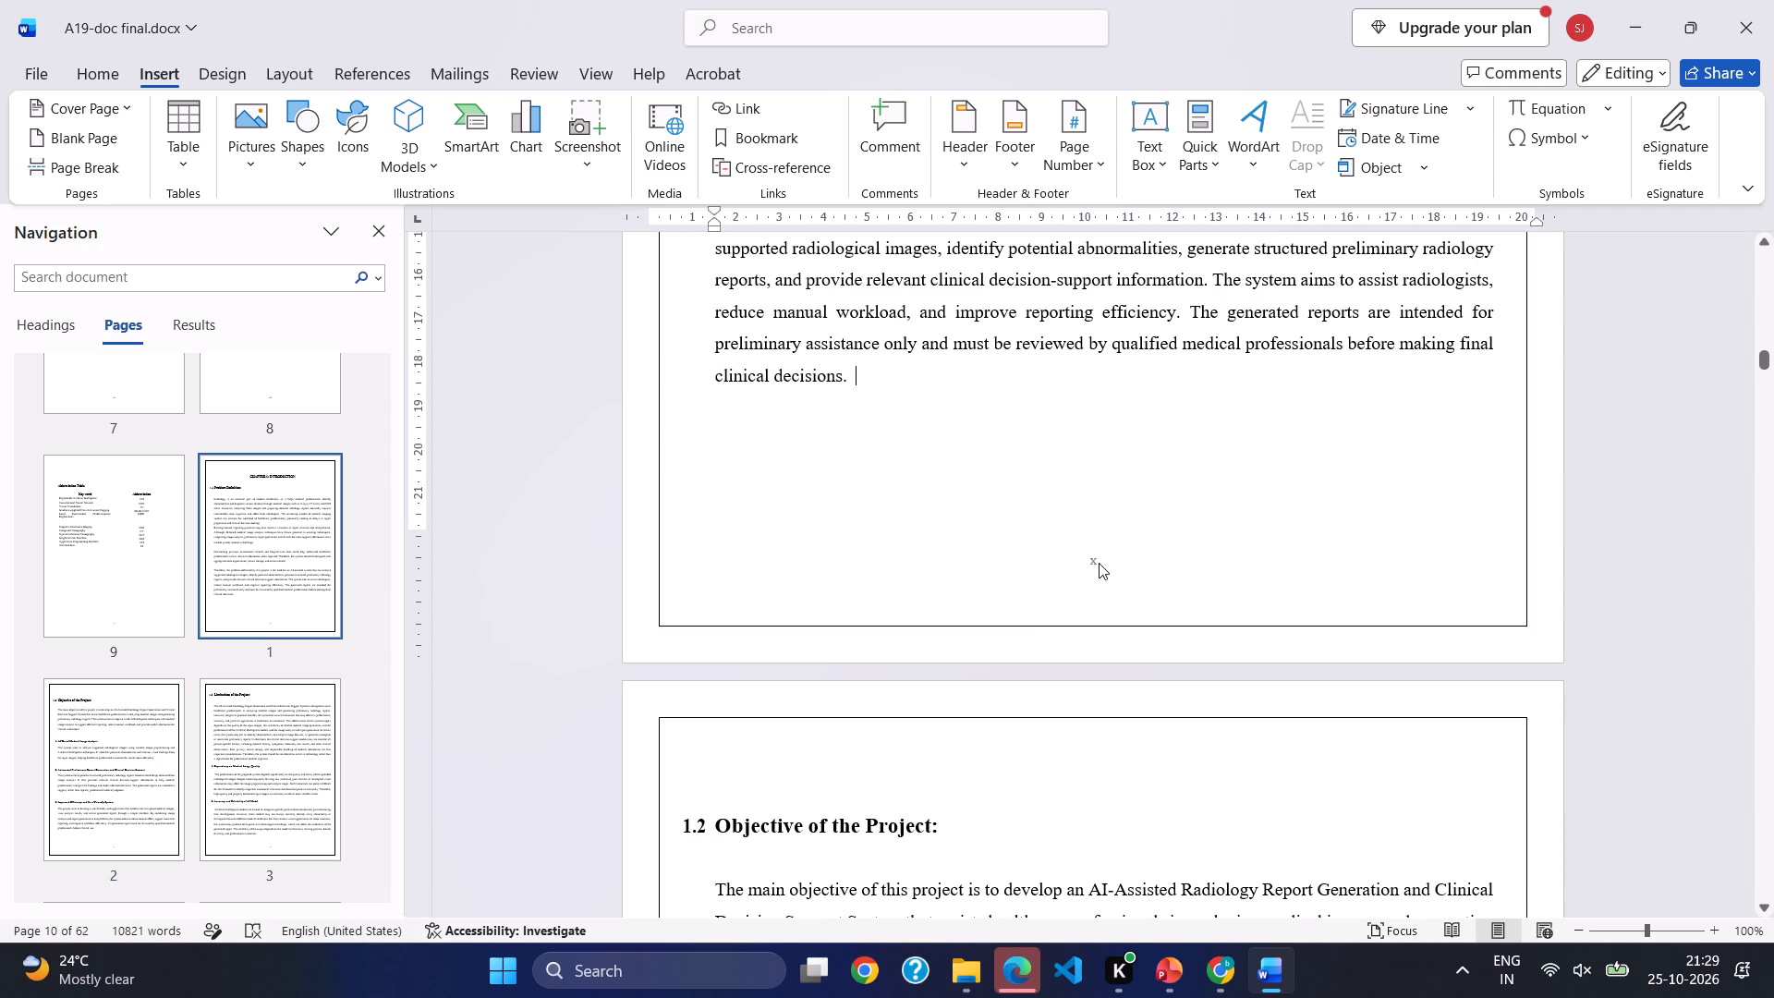
left_click(1099, 563)
left_click(1001, 136)
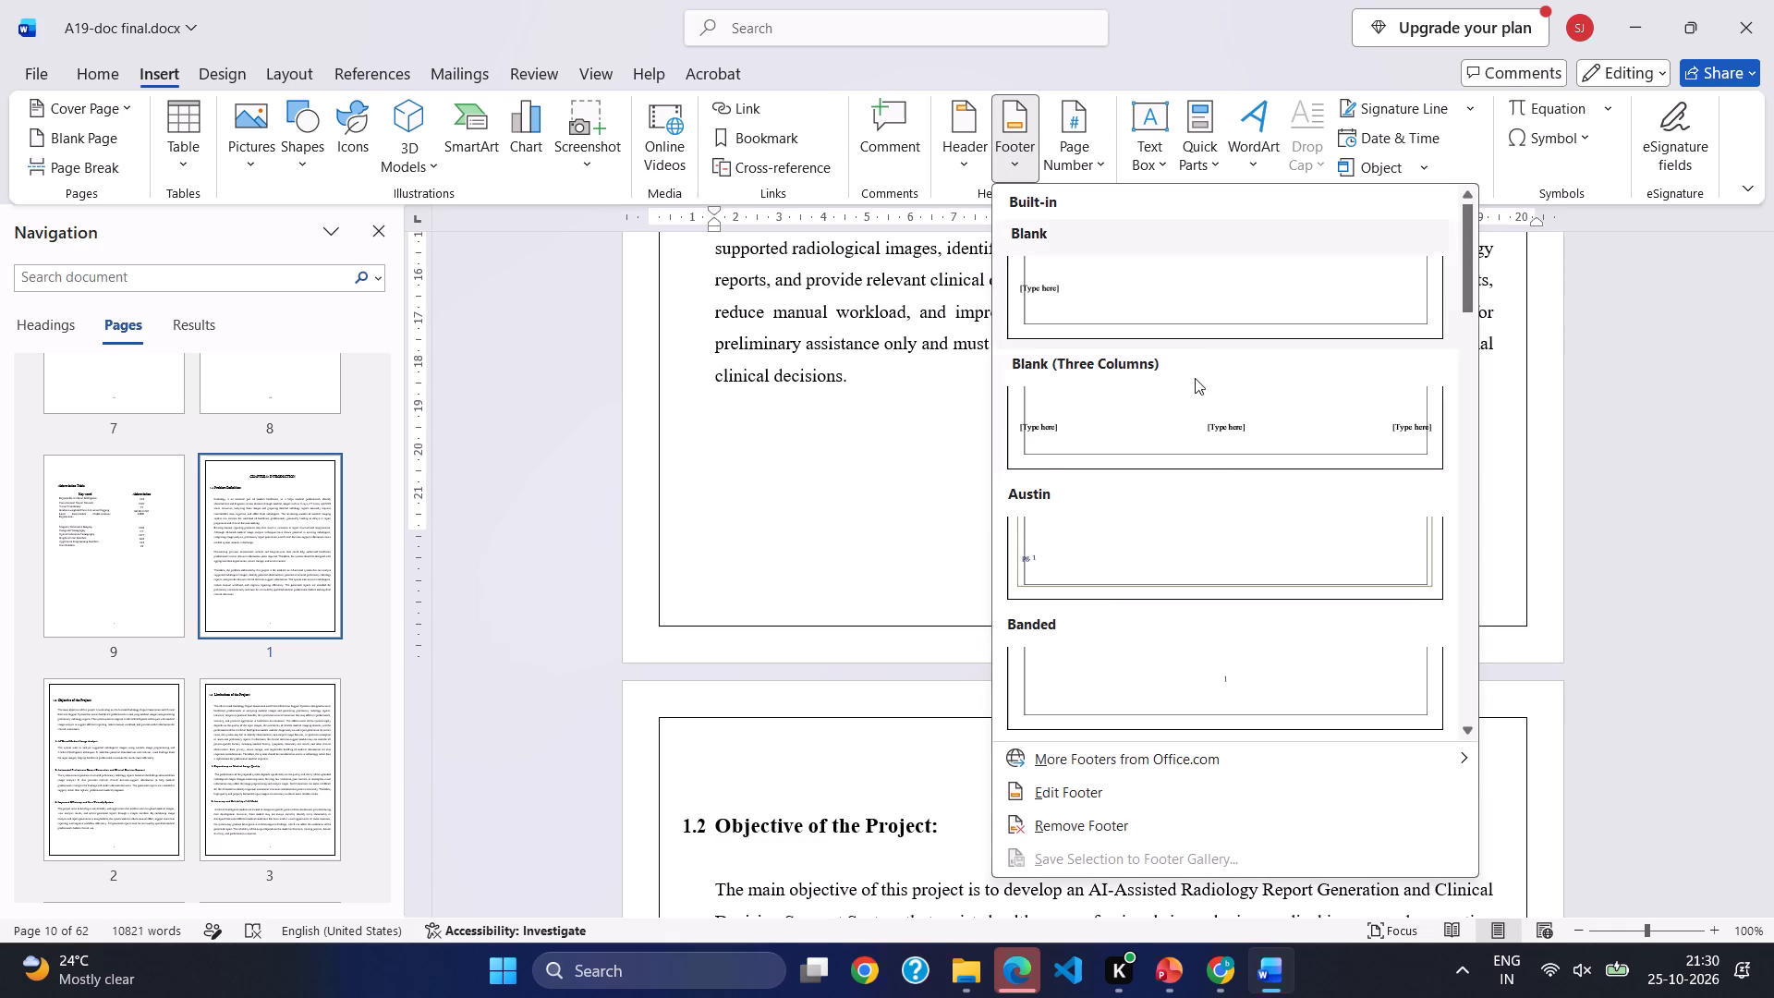
left_click(1237, 657)
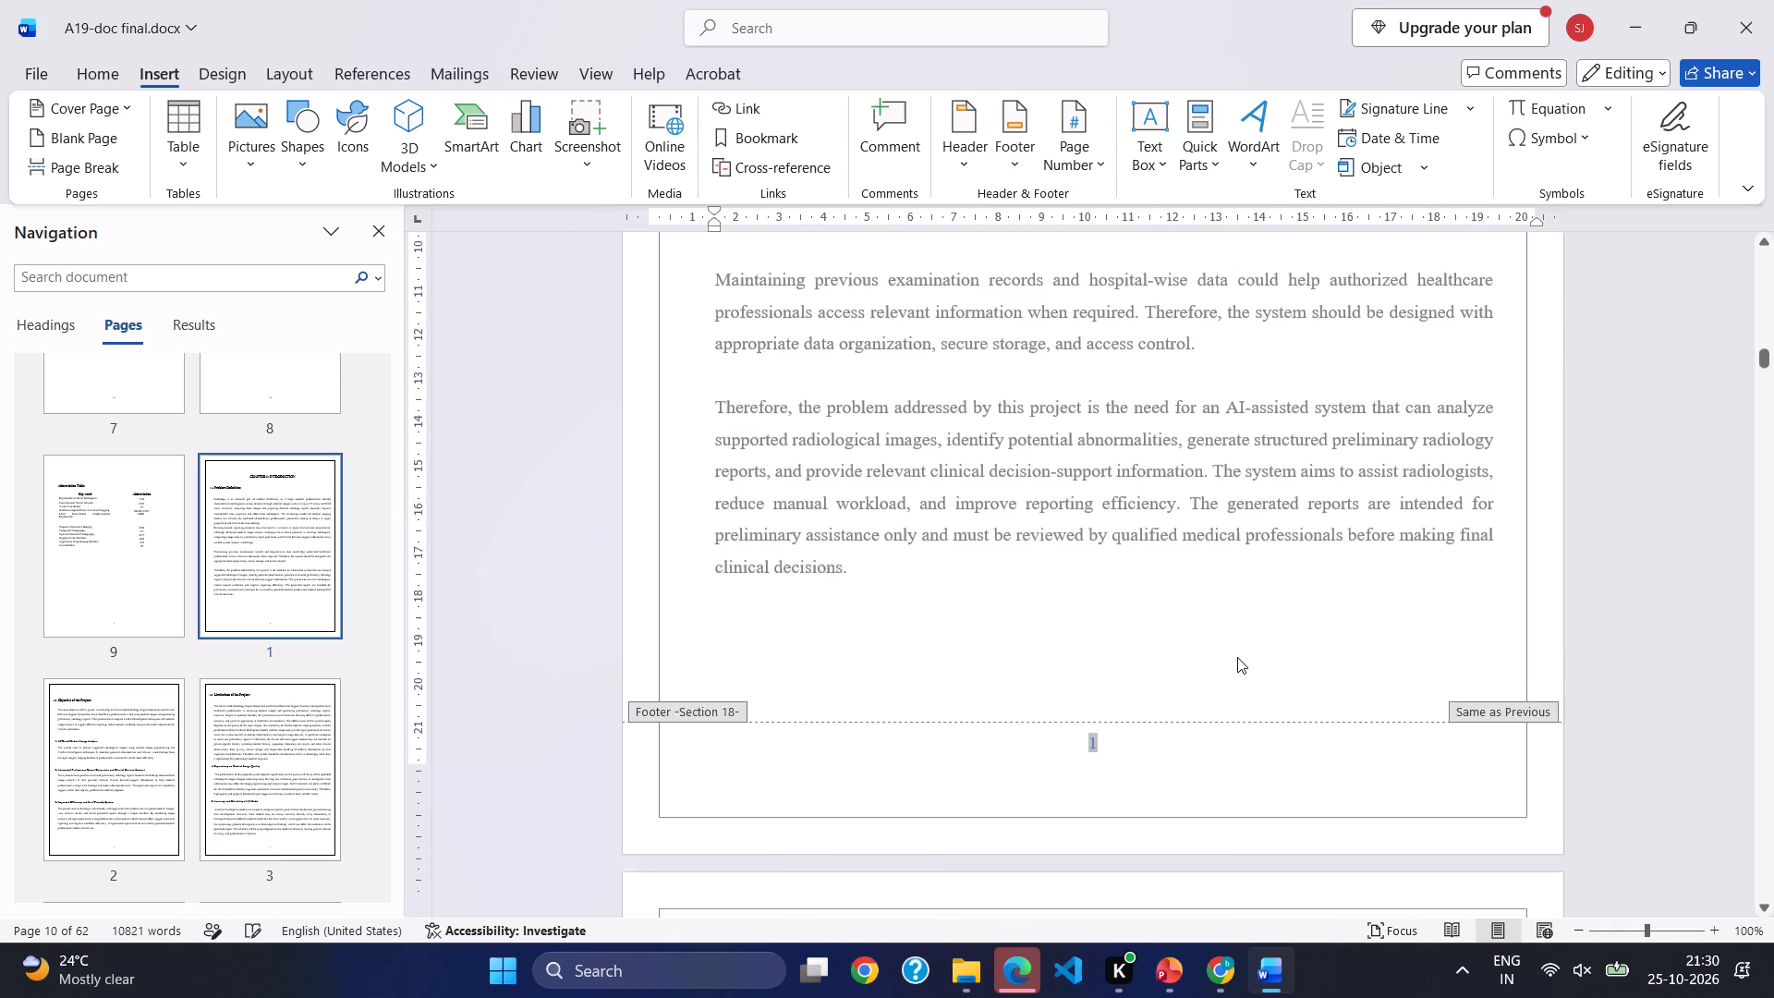
Unlink the Section 18 footer on Chapter 1's first page from the previous section.
scroll(1117, 675, "down", 3)
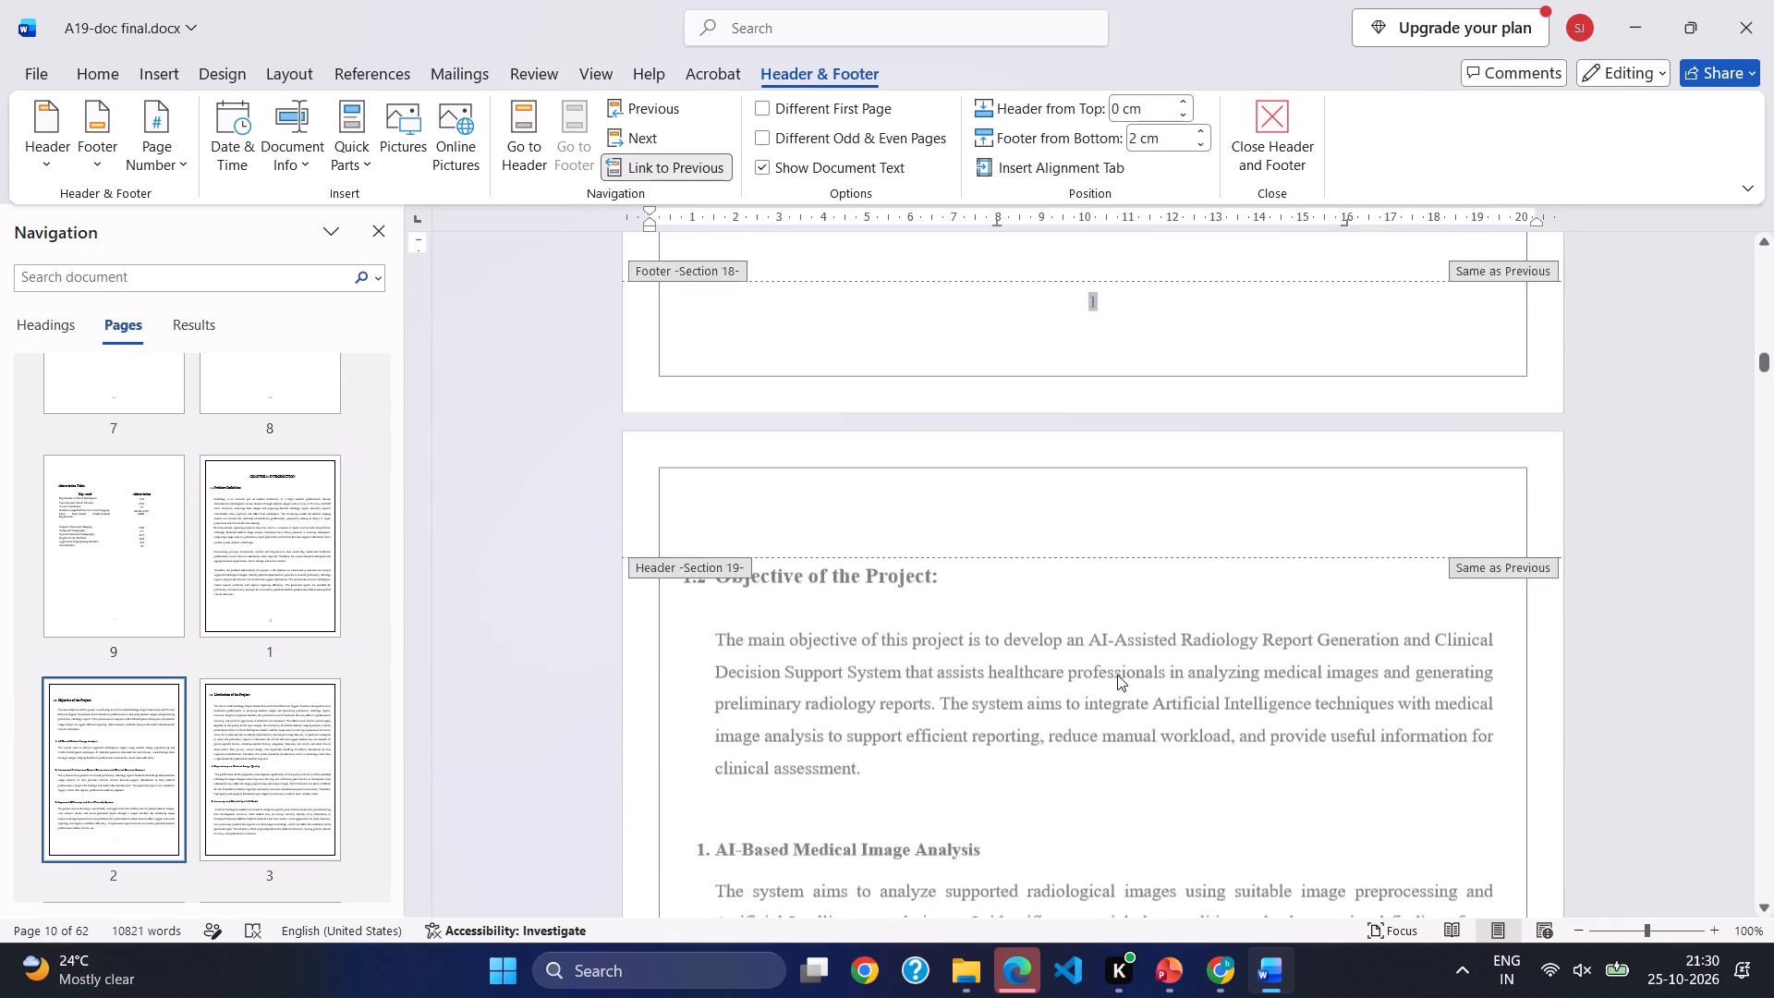
scroll(1117, 675, "down", 2)
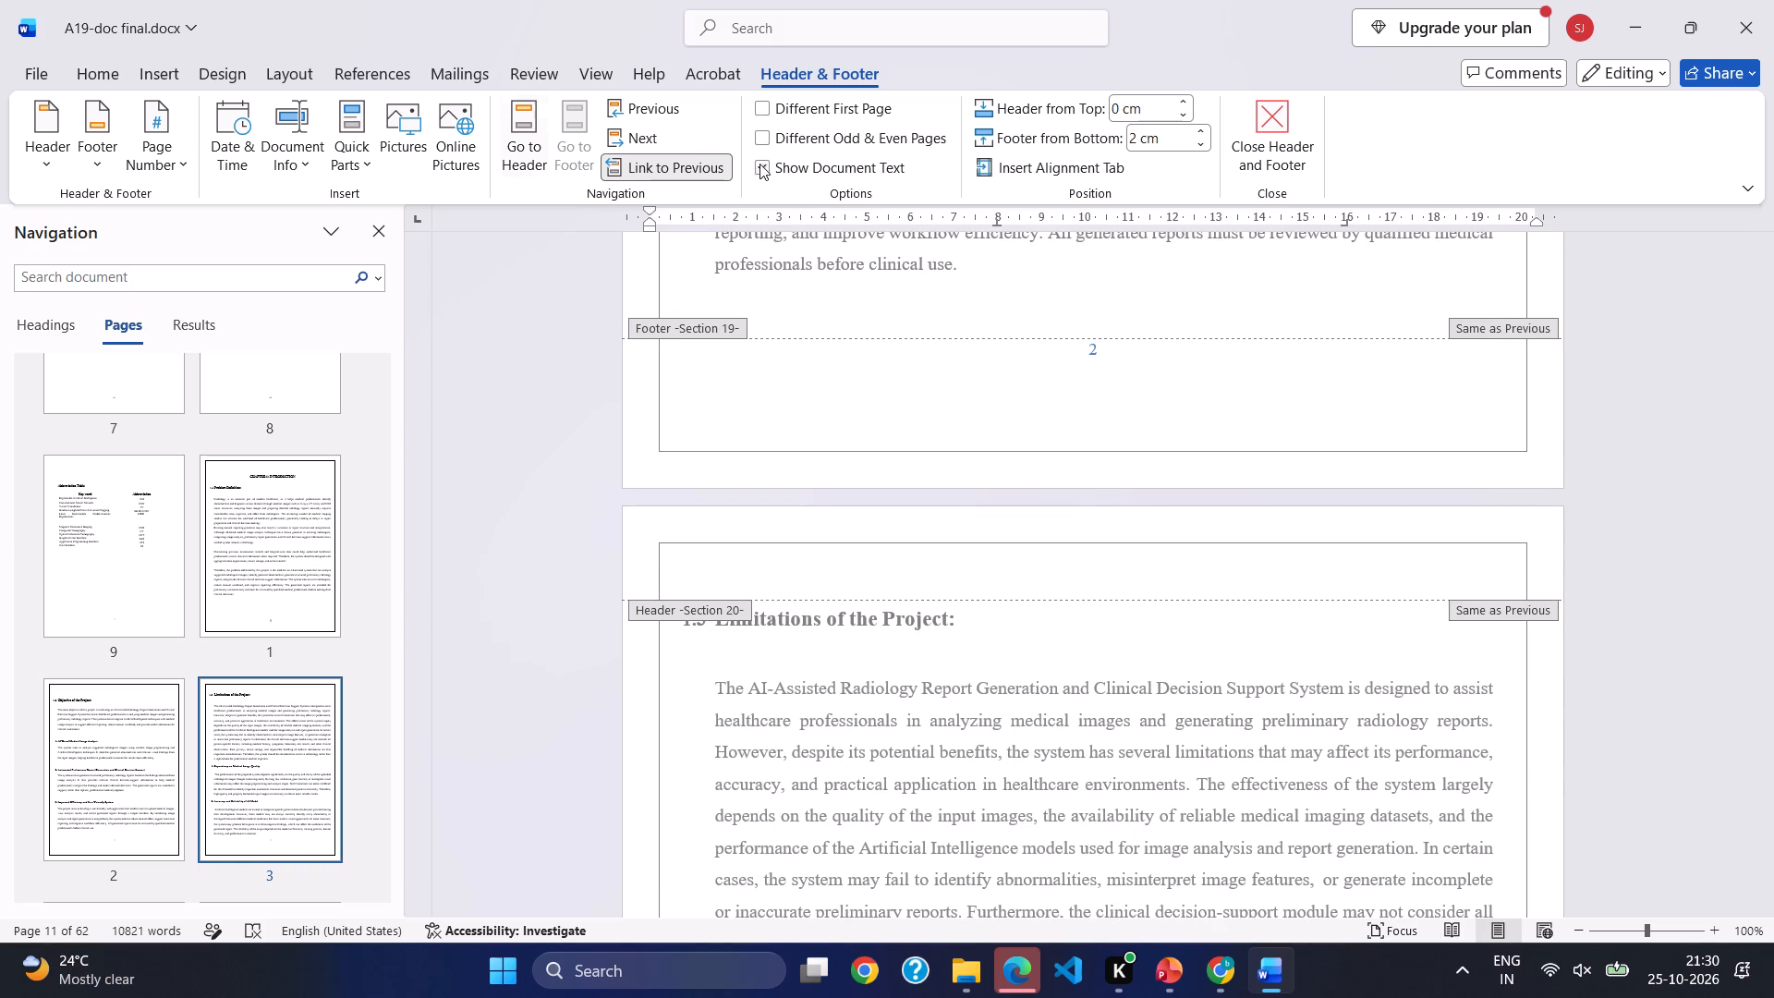
left_click(685, 165)
Check the footer page numbers from the page before Chapter 1 through the start of Chapter 3.
scroll(908, 579, "up", 1)
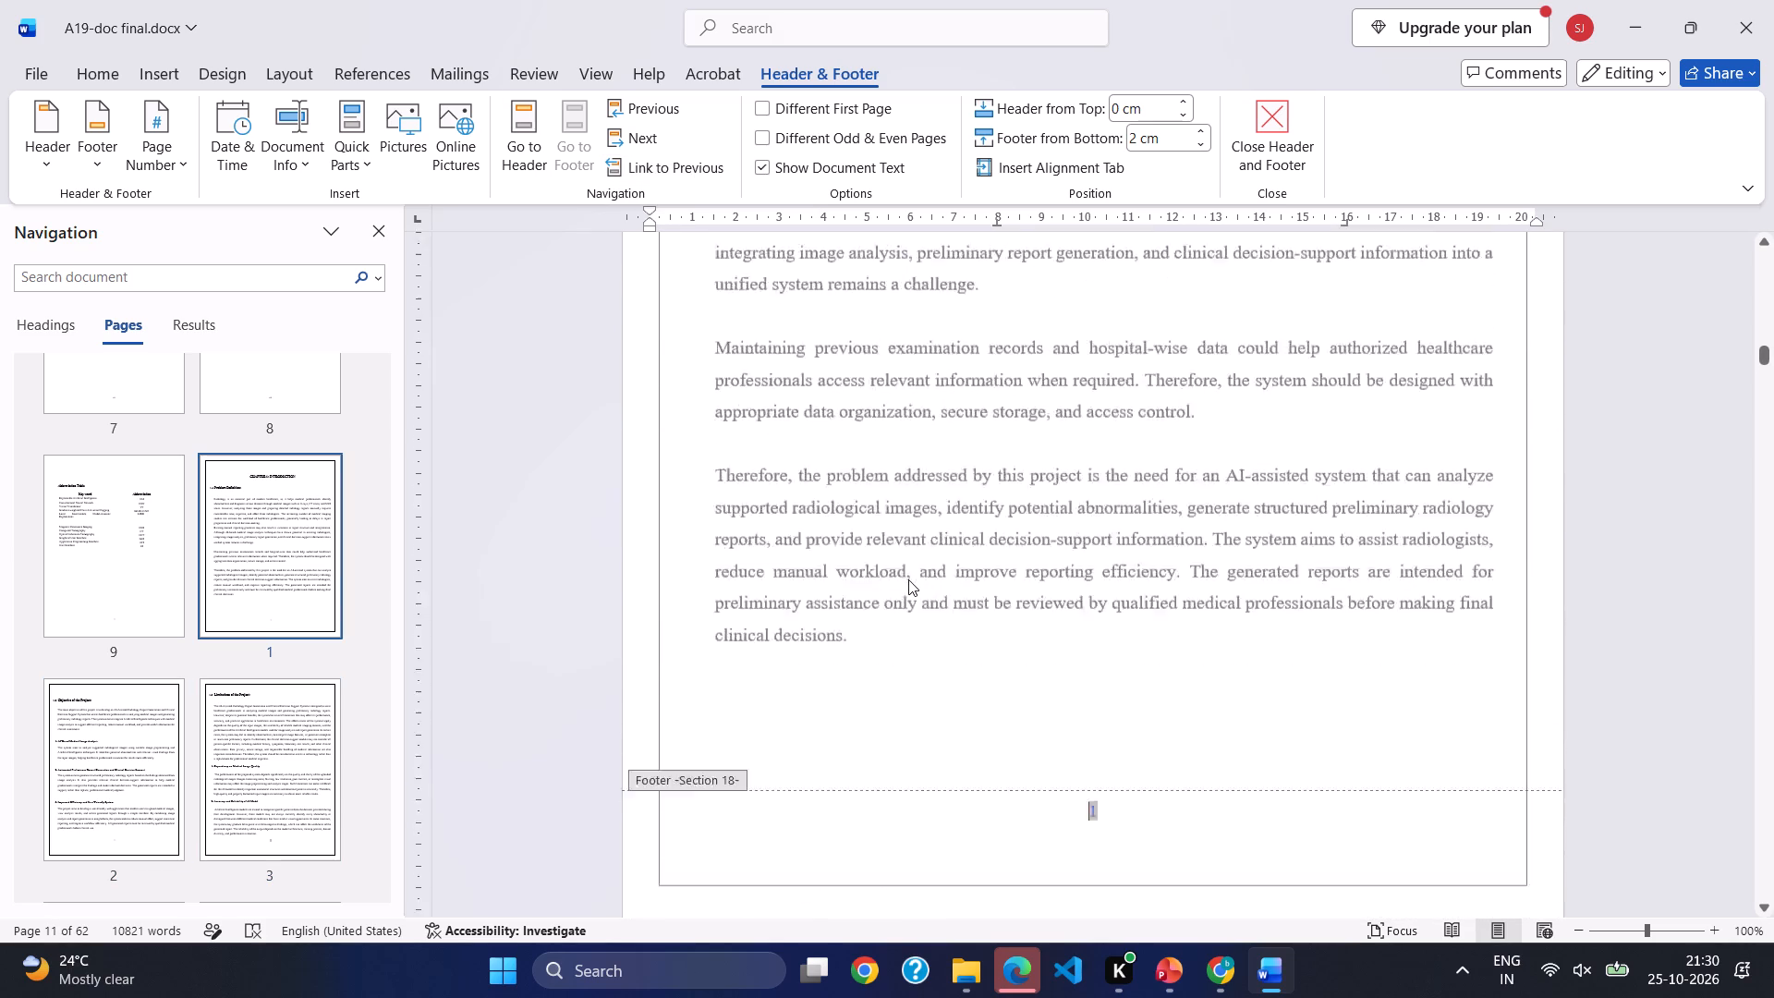
scroll(908, 579, "up", 1)
scroll(908, 579, "right", 1)
scroll(908, 579, "up", 1)
scroll(908, 579, "right", 2)
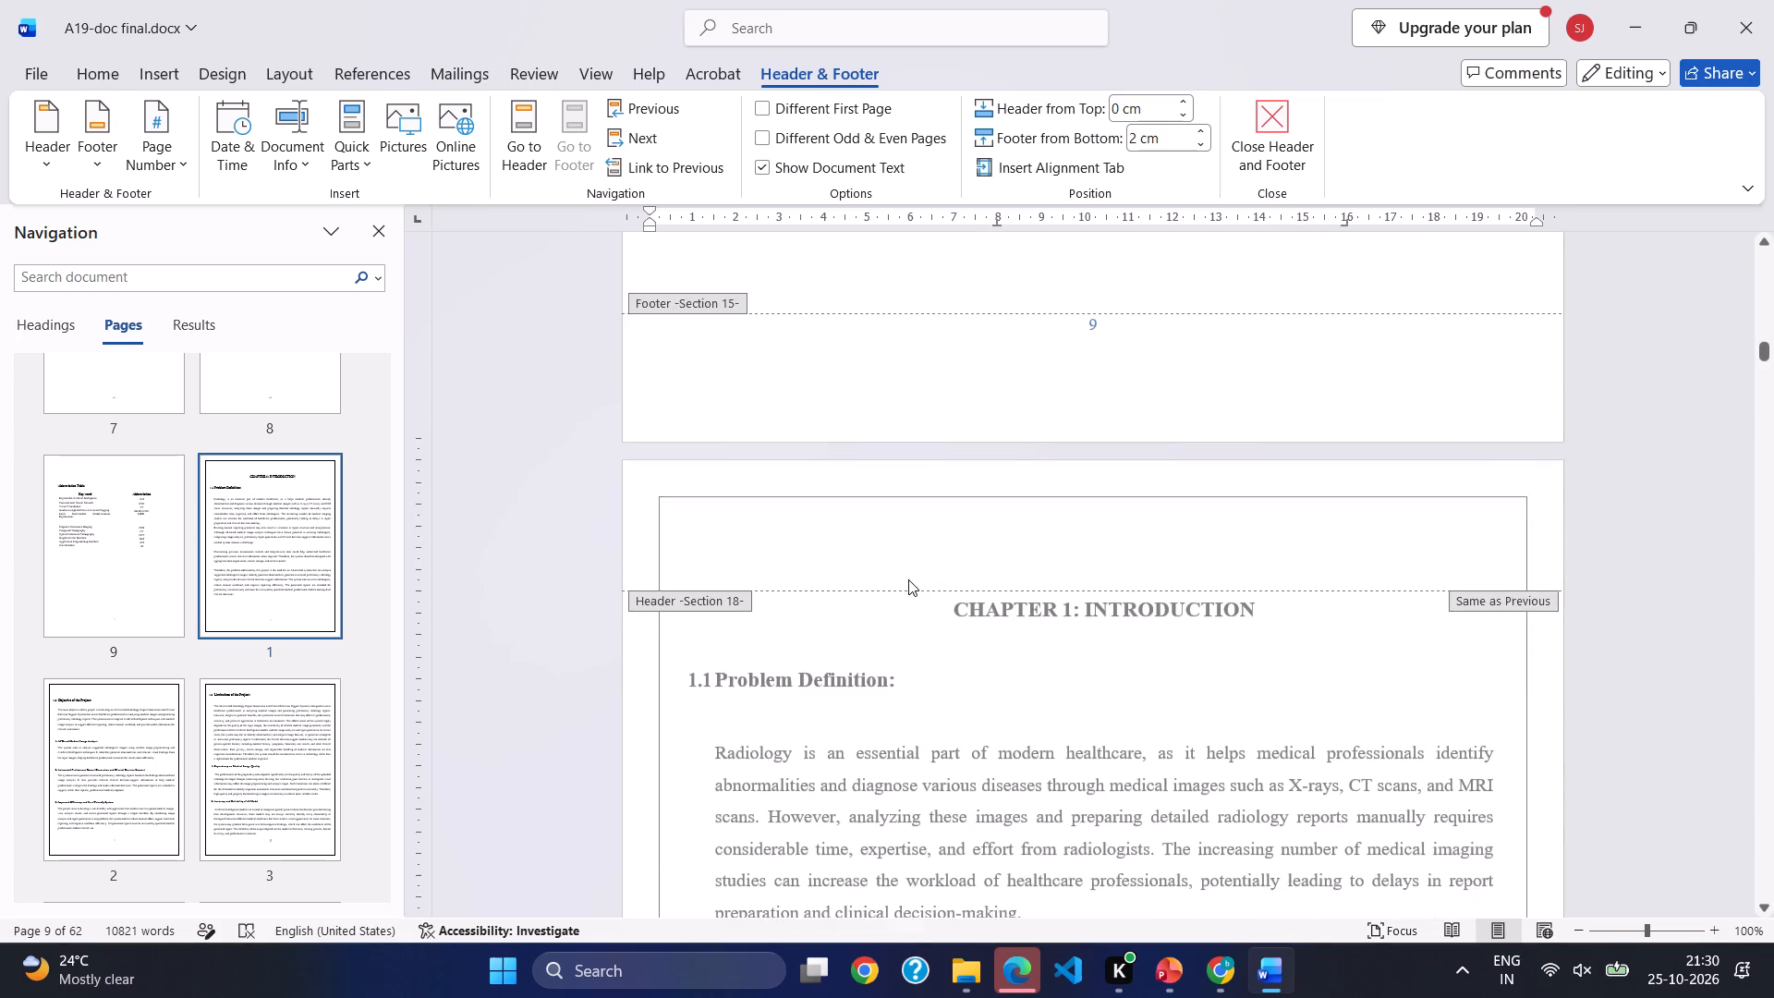
scroll(908, 579, "right", 1)
scroll(908, 579, "down", 4)
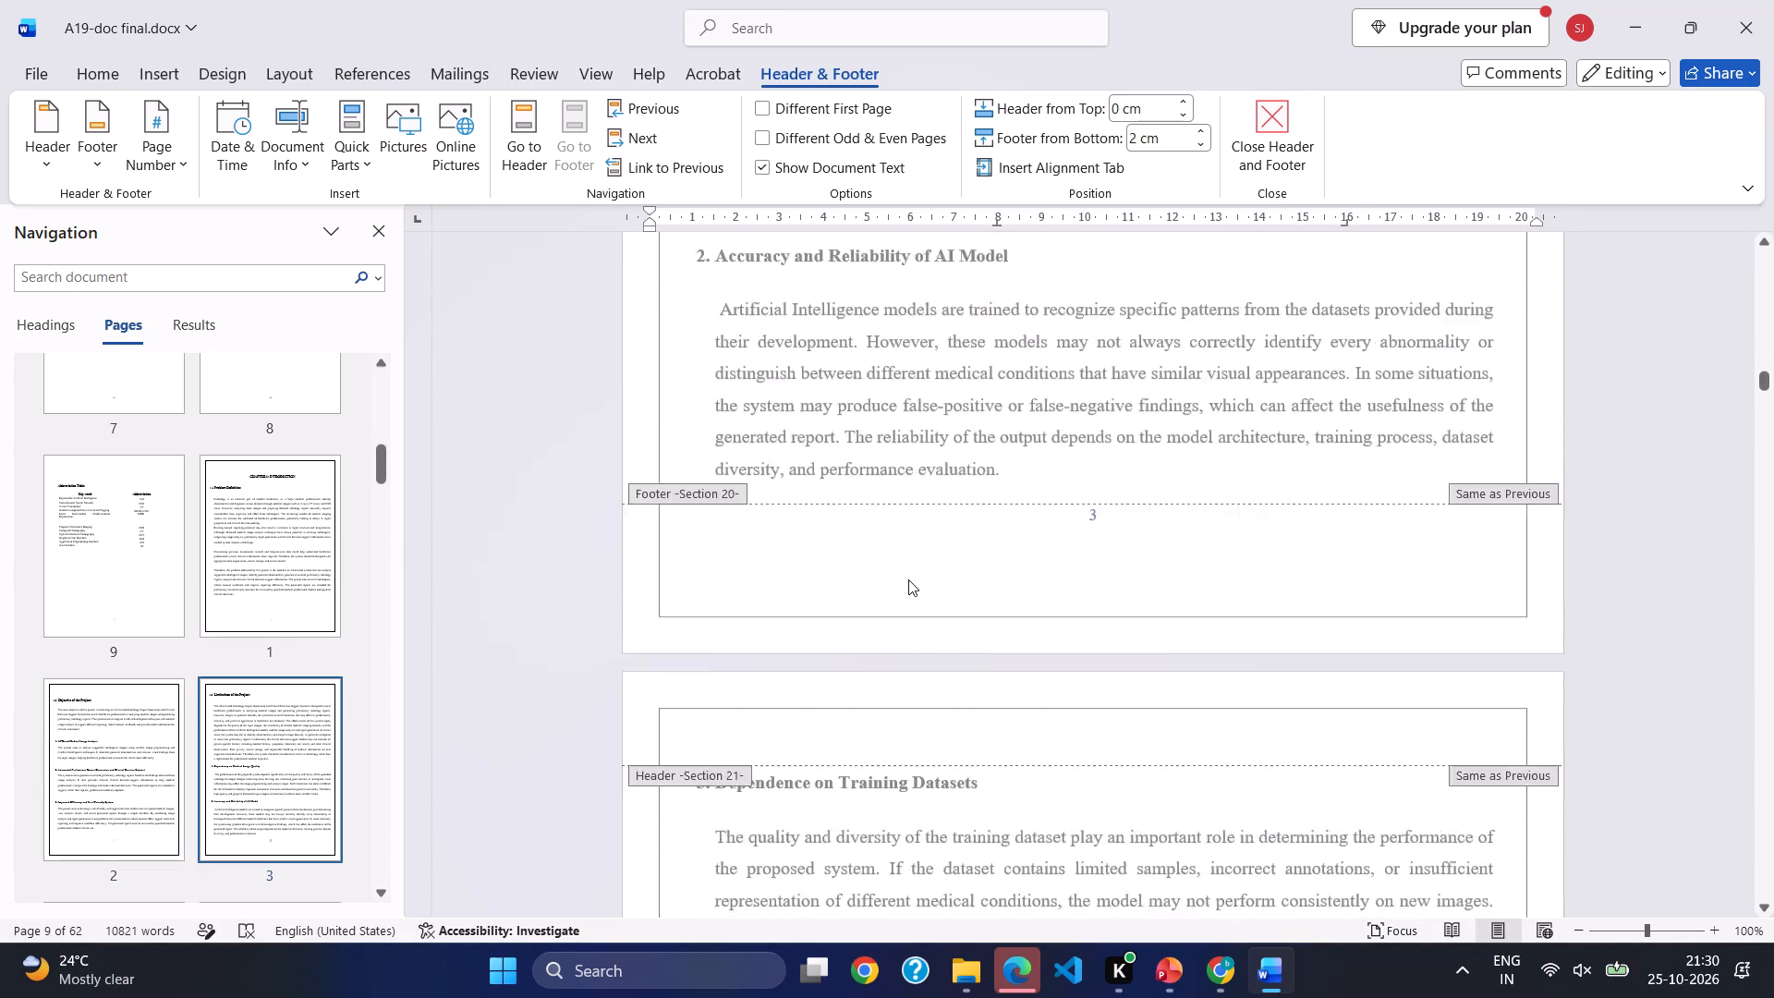
scroll(908, 579, "down", 8)
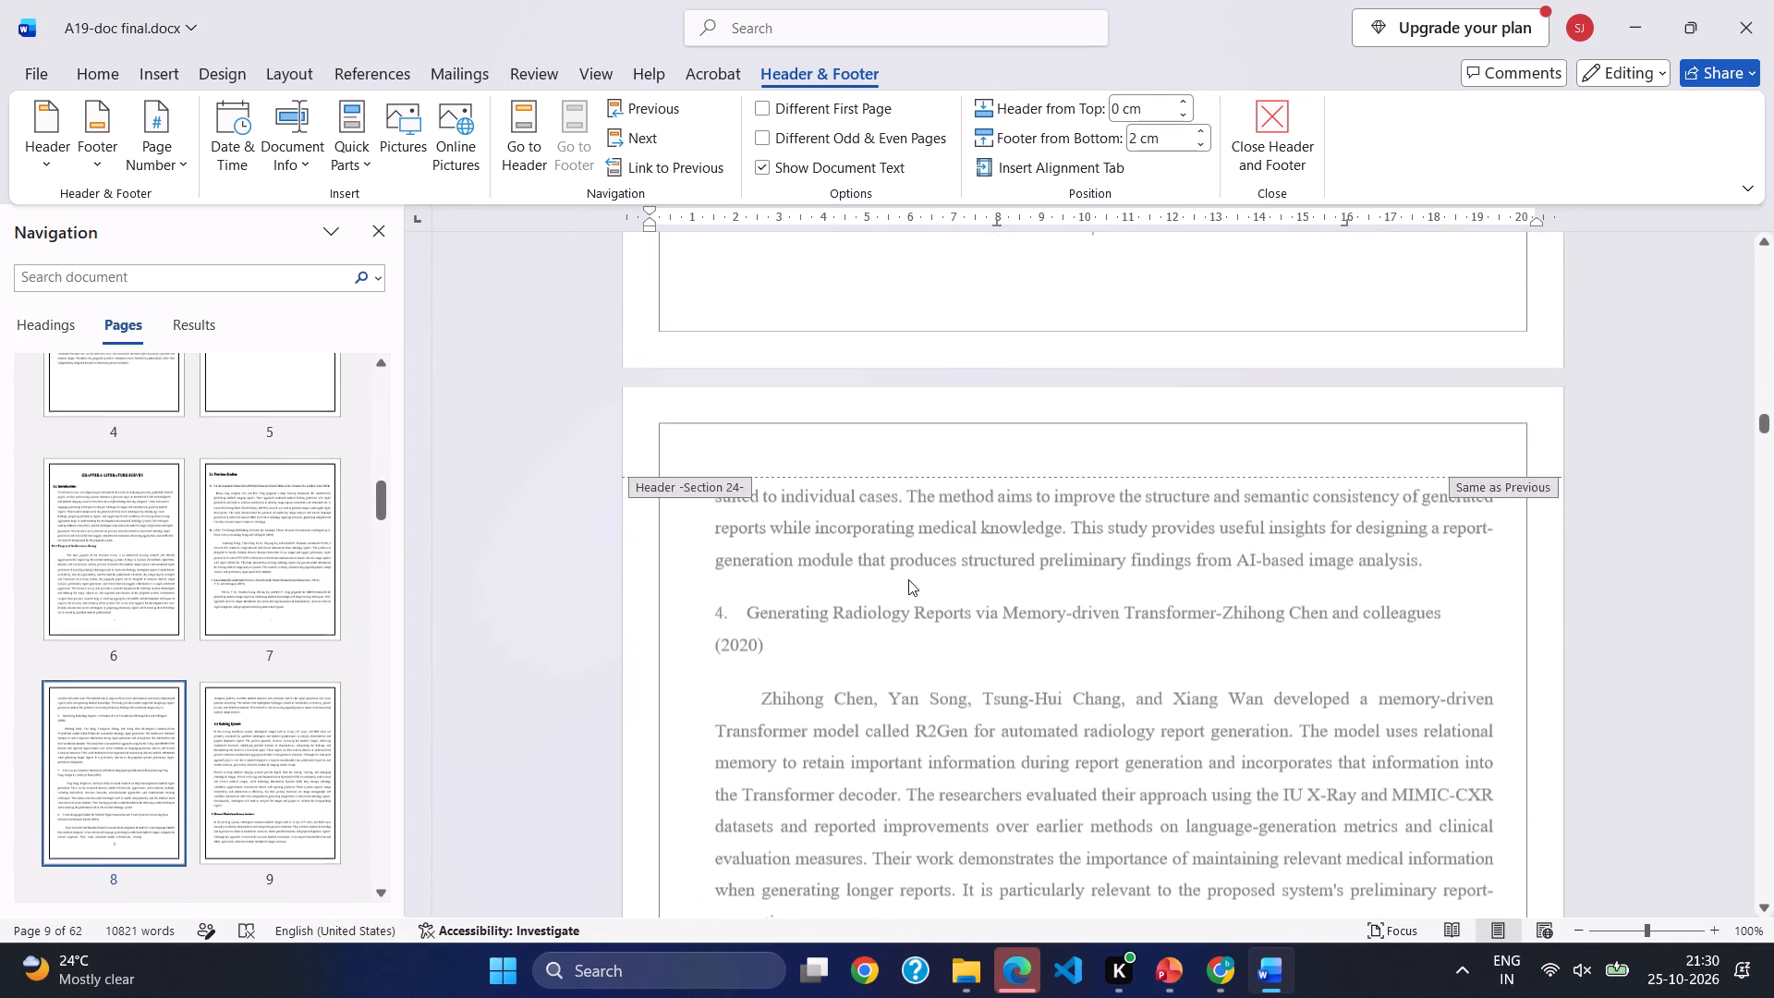
scroll(908, 579, "down", 4)
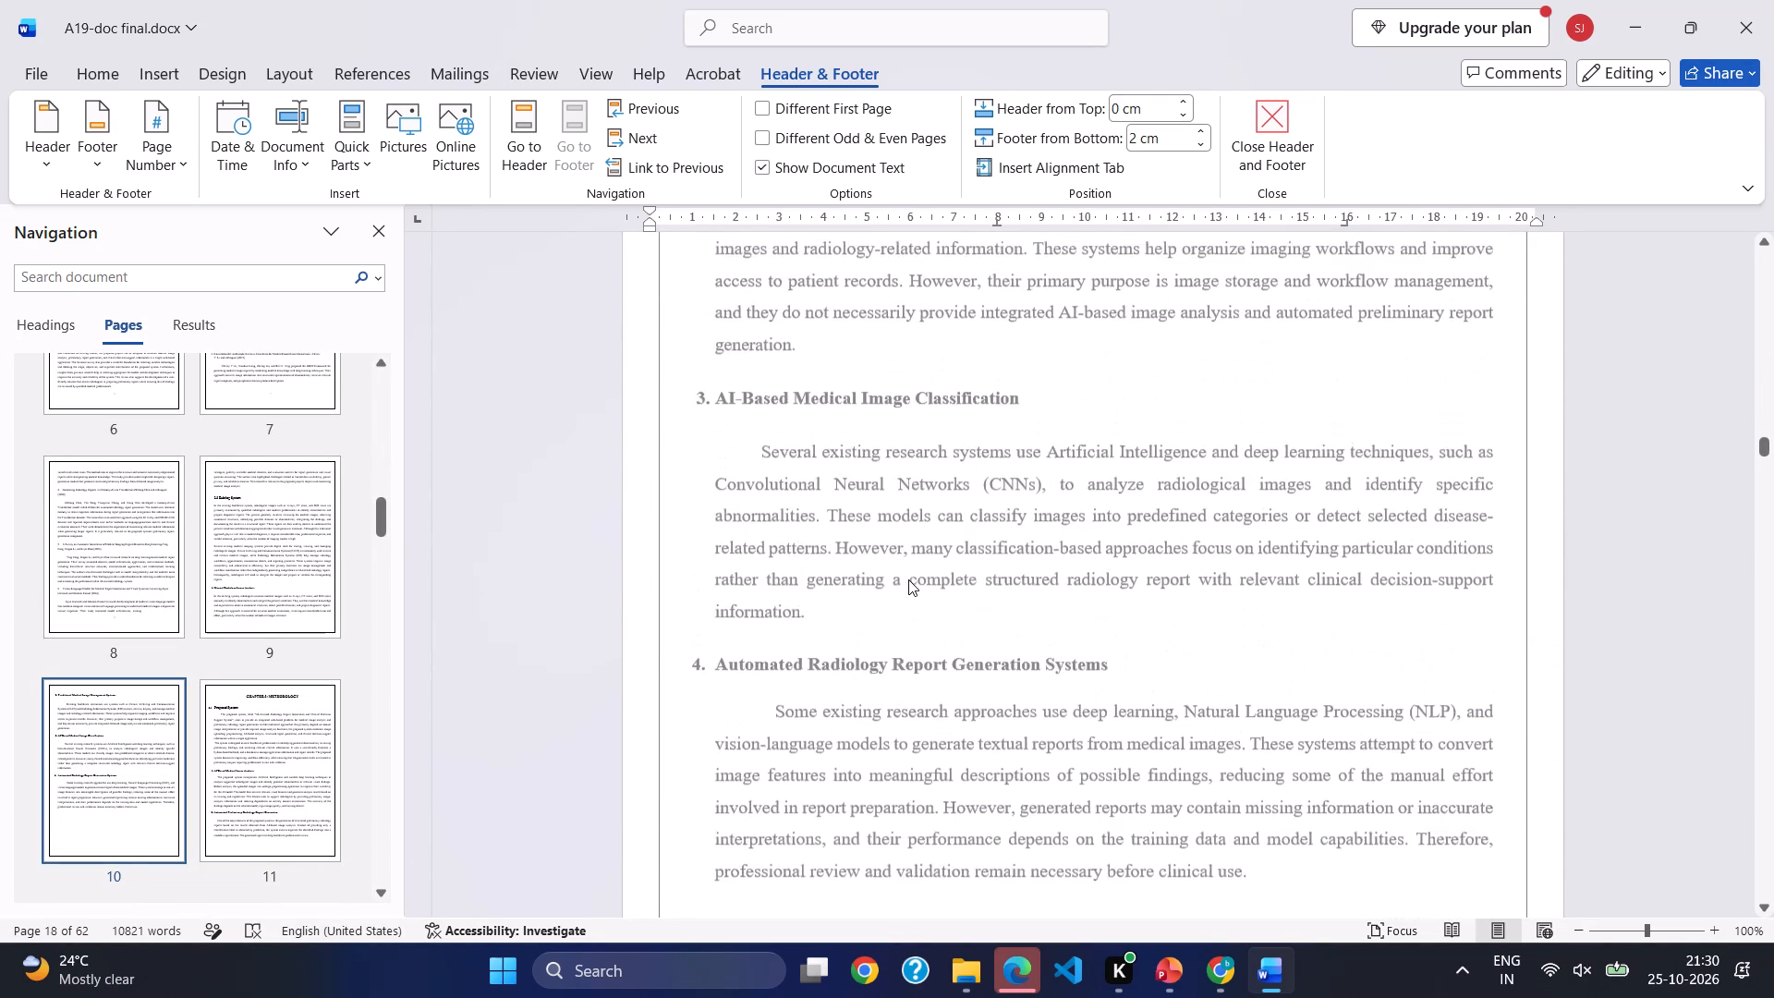
scroll(908, 579, "down", 1)
scroll(908, 579, "up", 2)
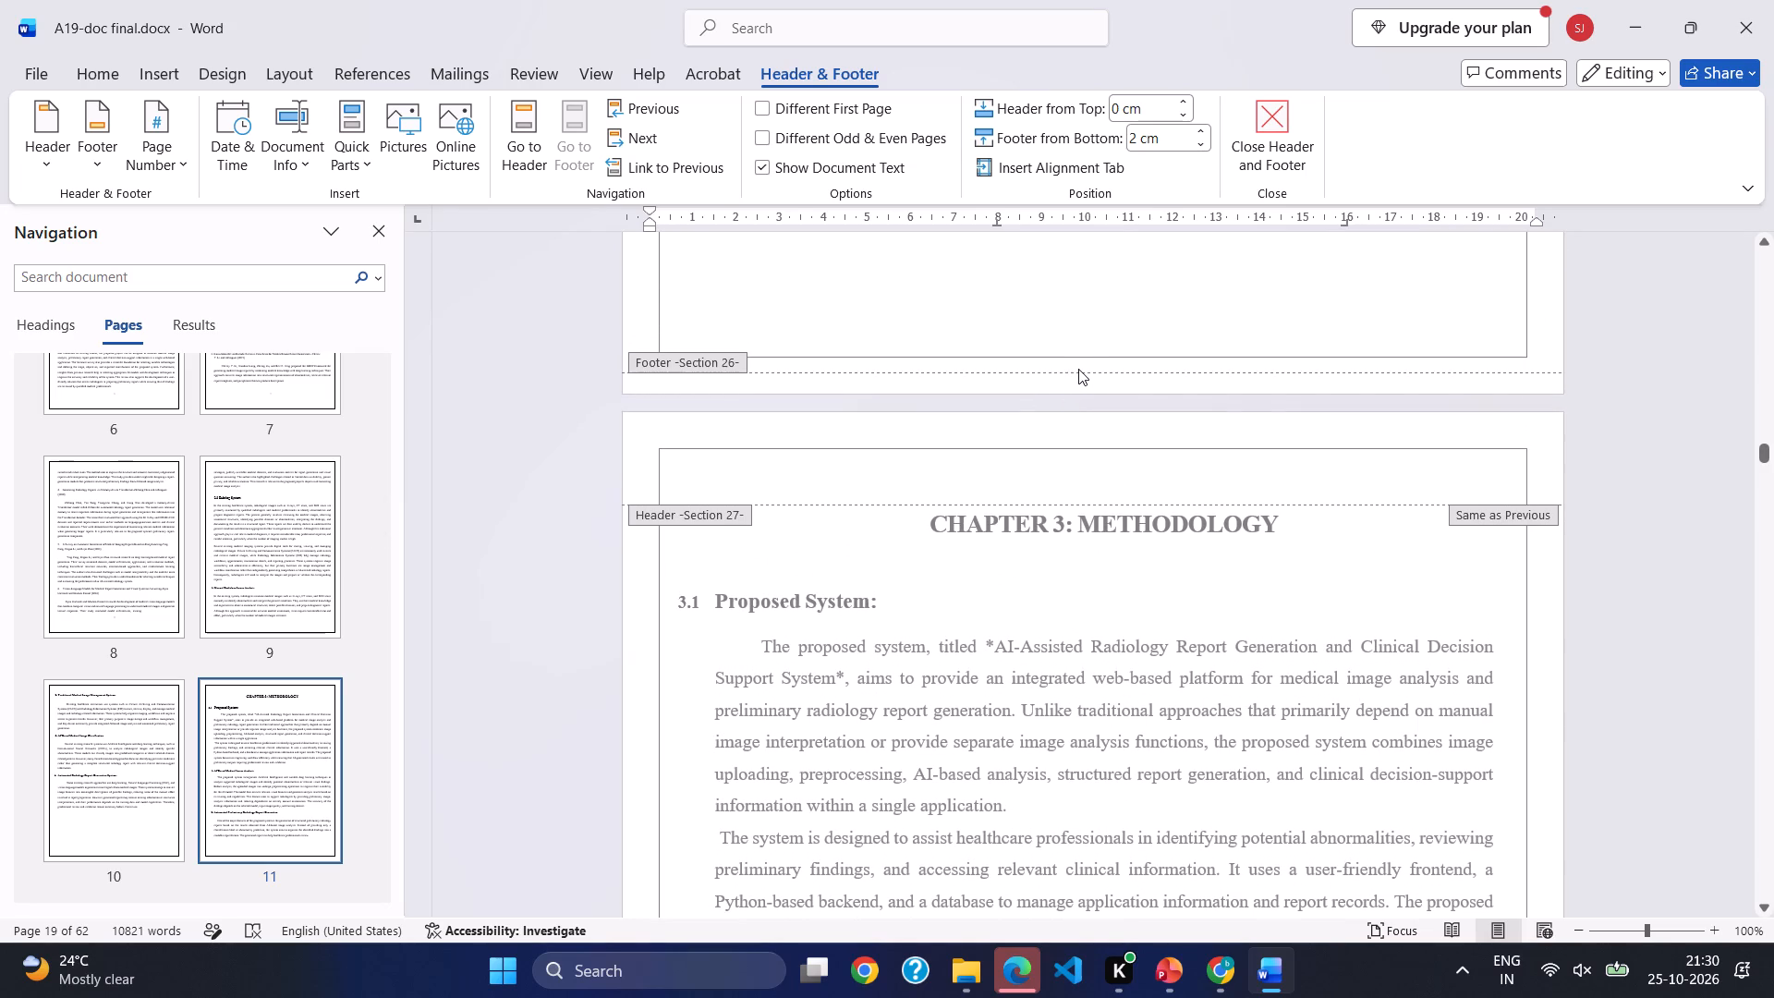
scroll(1096, 373, "up", 1)
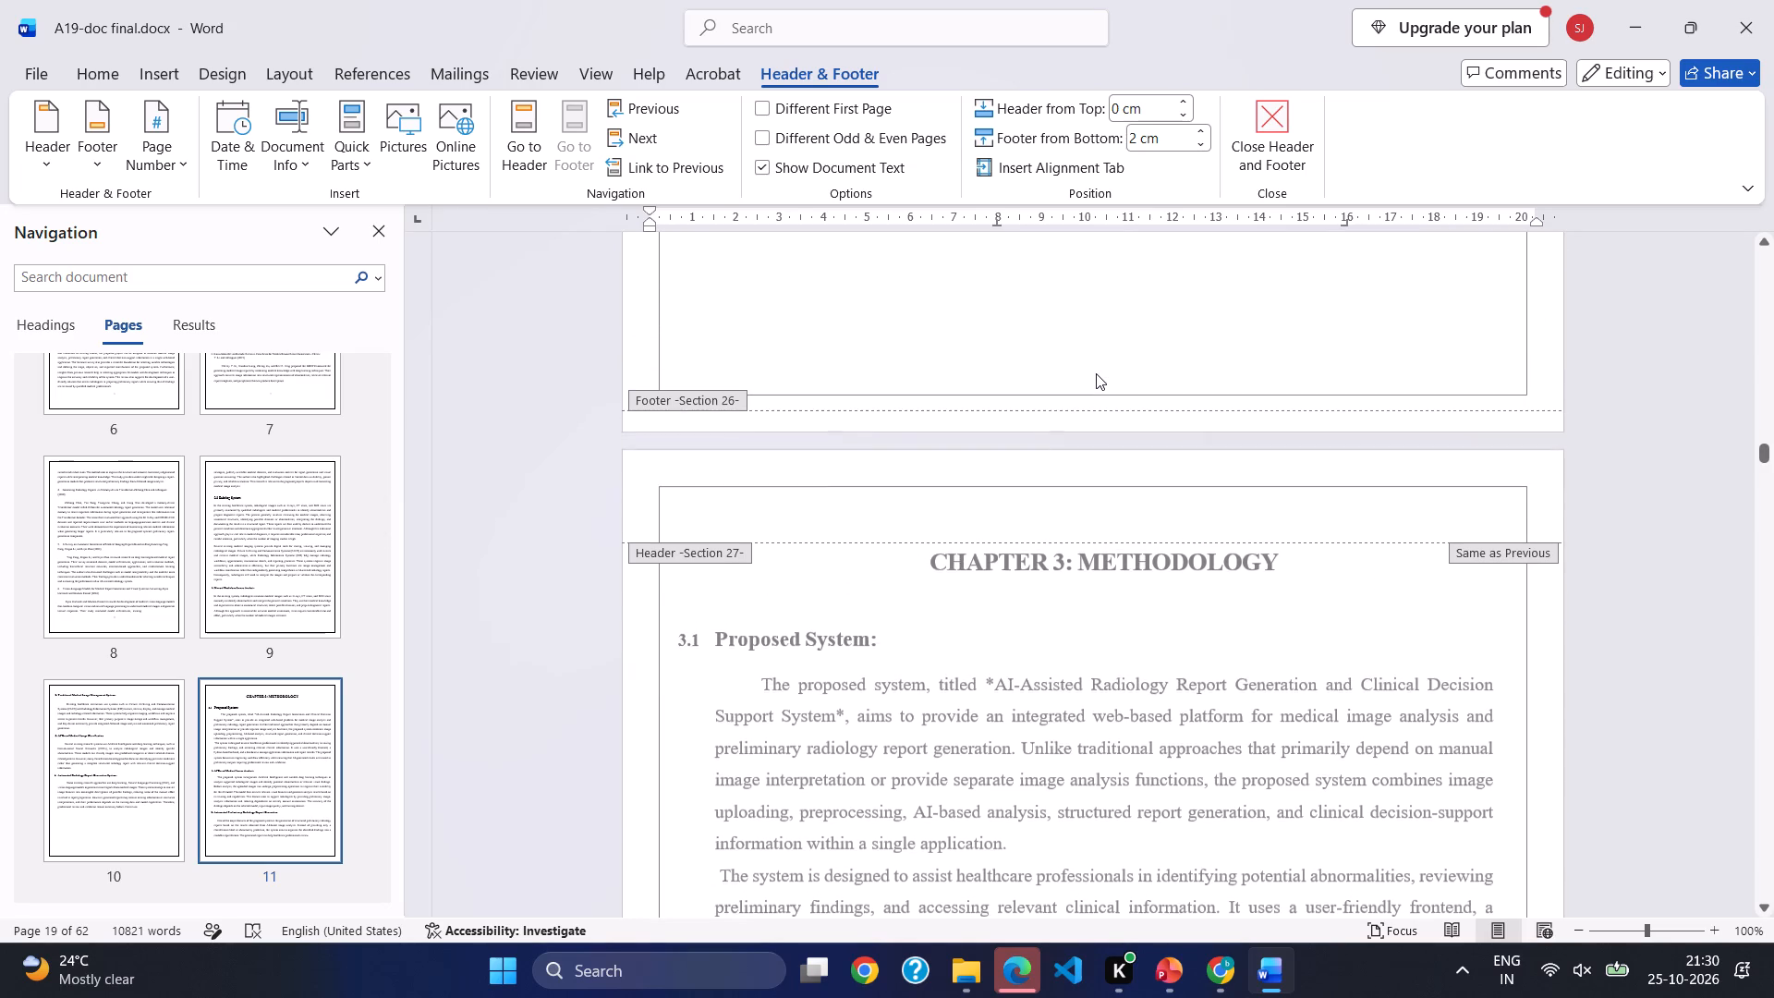
scroll(1096, 373, "up", 2)
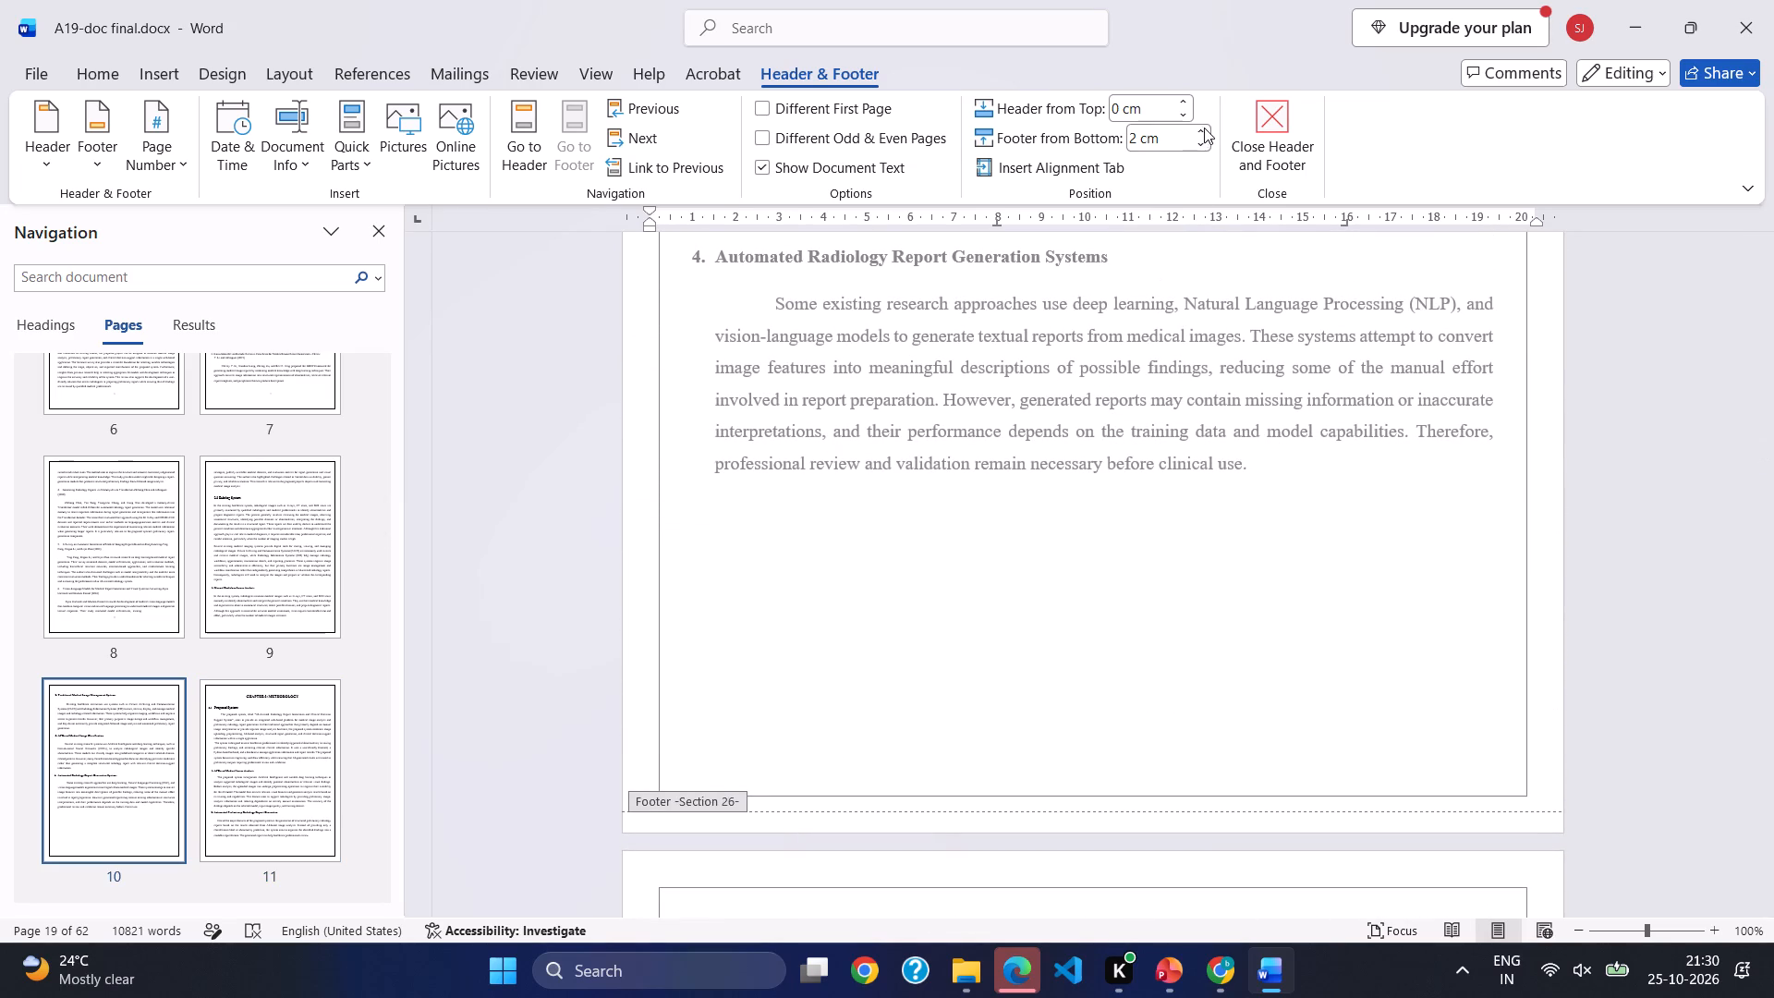
Set the Section 18 footer's distance from the bottom of the page to 1.9 cm.
double_click(1203, 127)
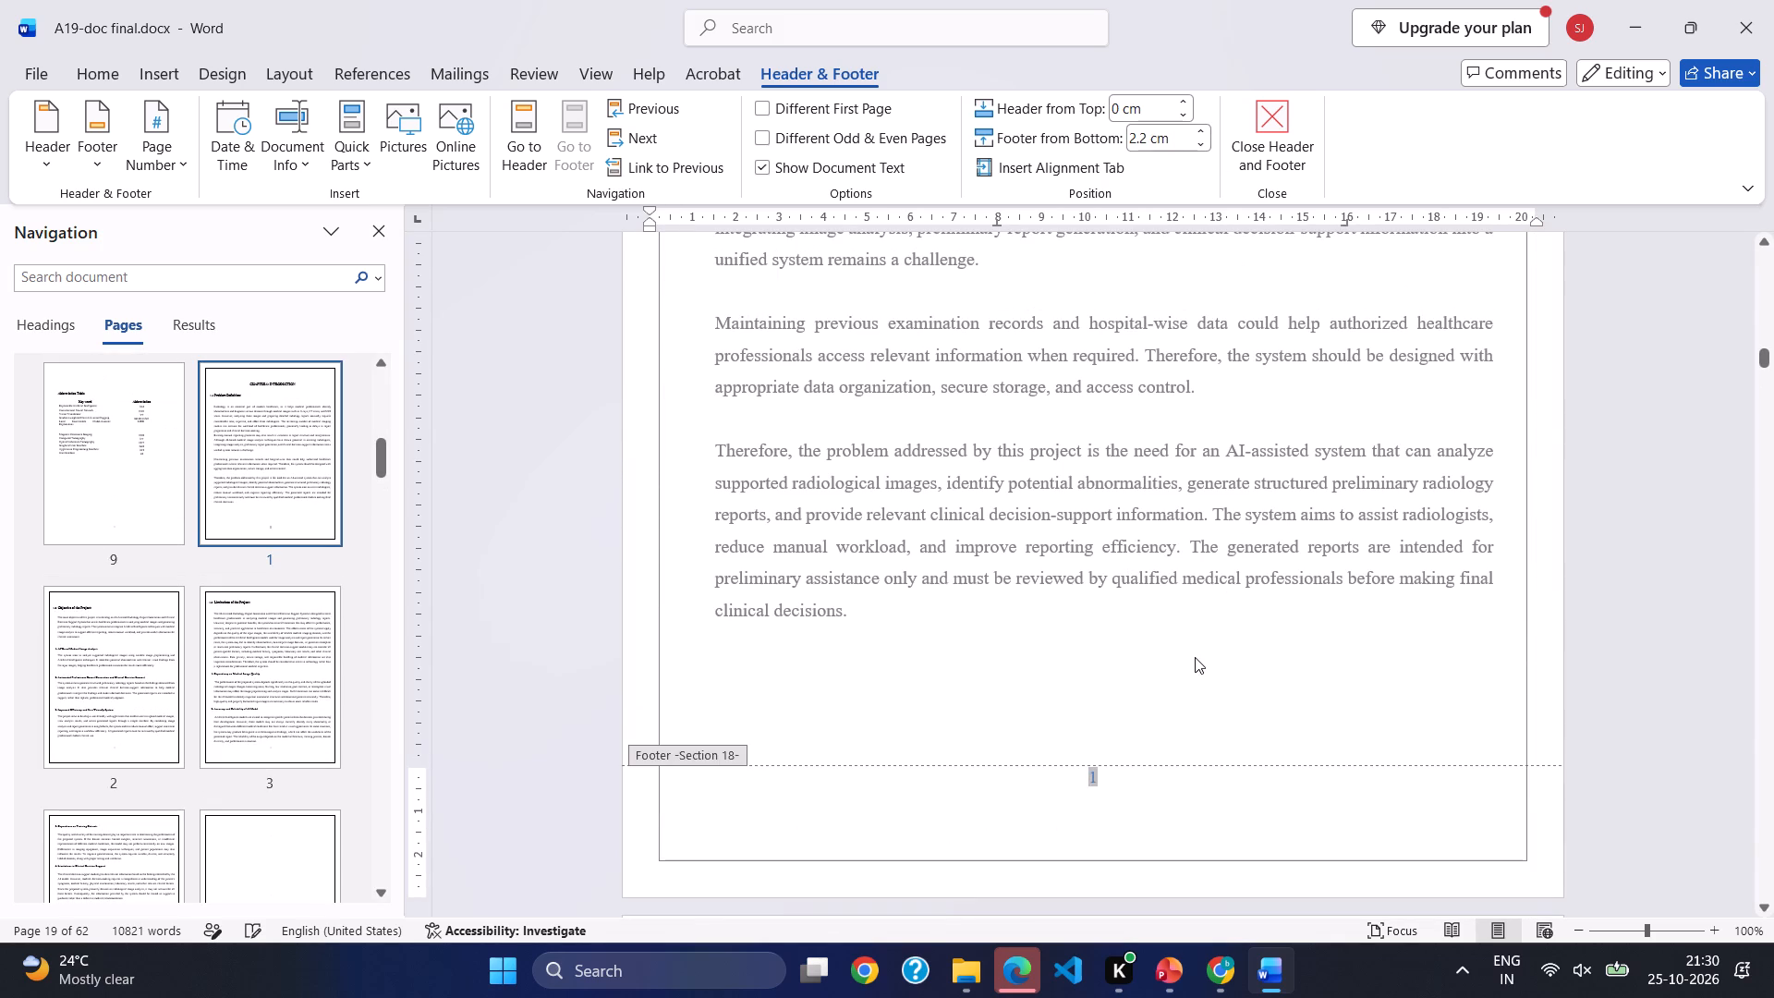
double_click(1201, 144)
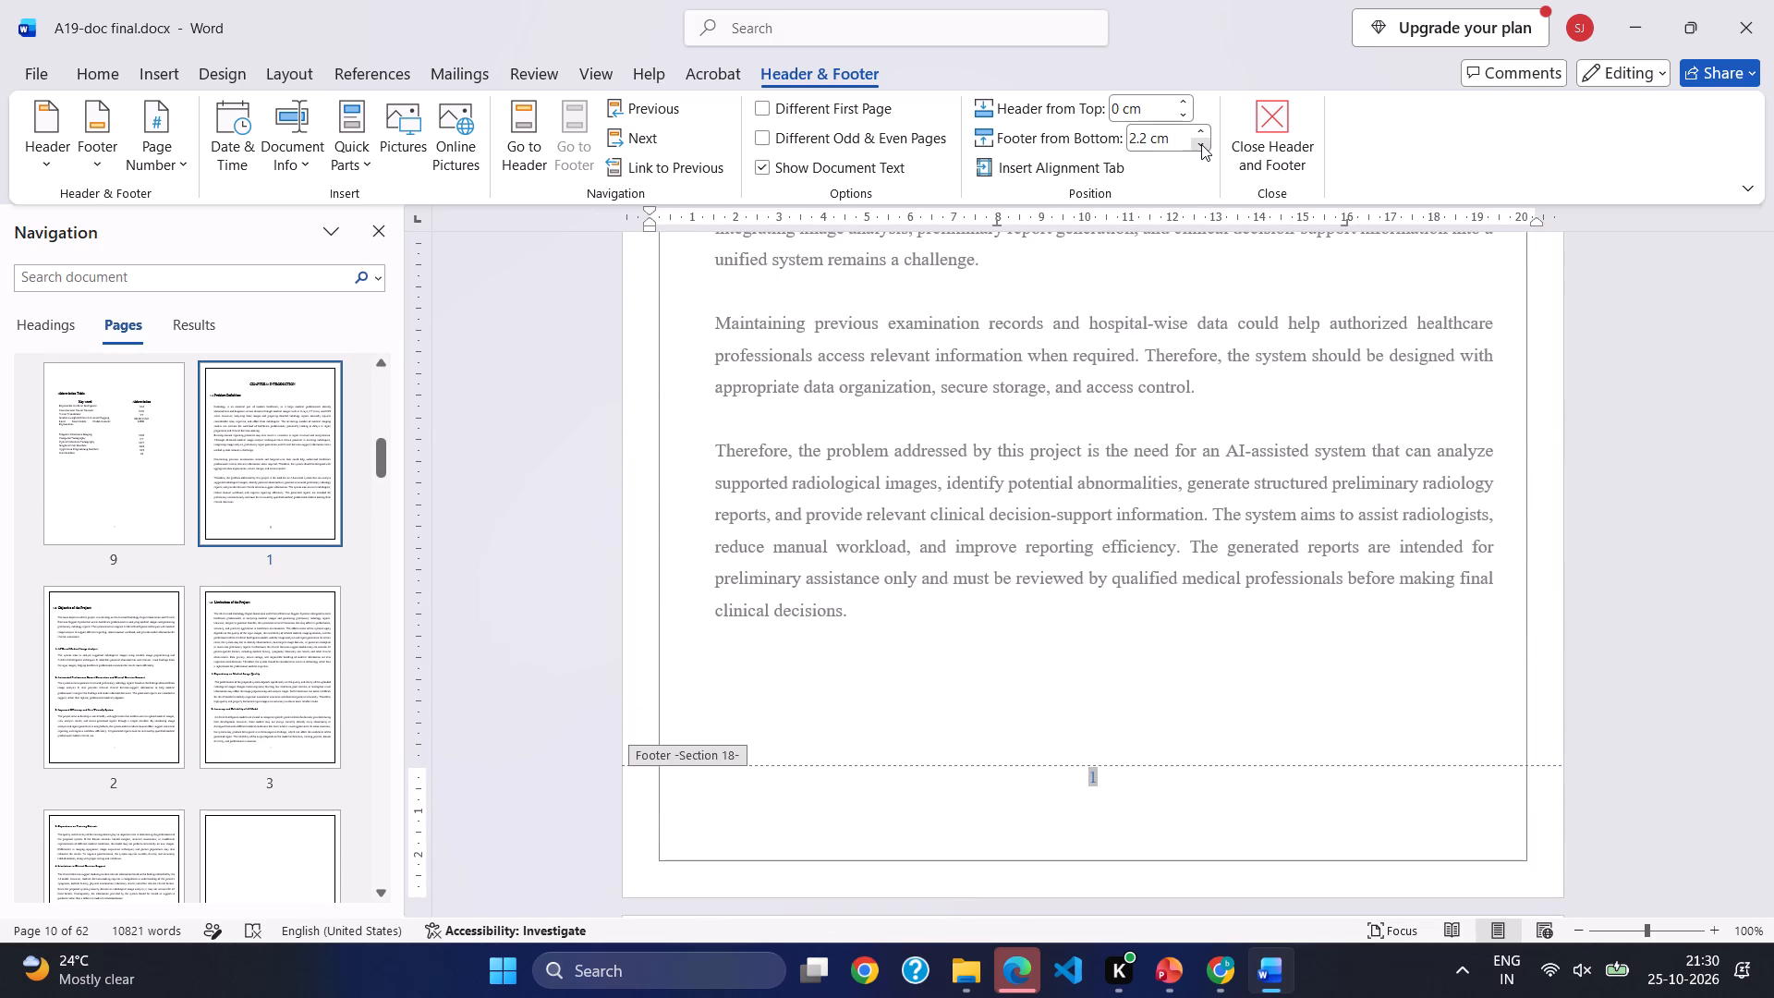
left_click(1201, 144)
Check the footer page numbers and their placement throughout Chapter 1, from Section 18 to Section 21.
scroll(1121, 688, "down", 4)
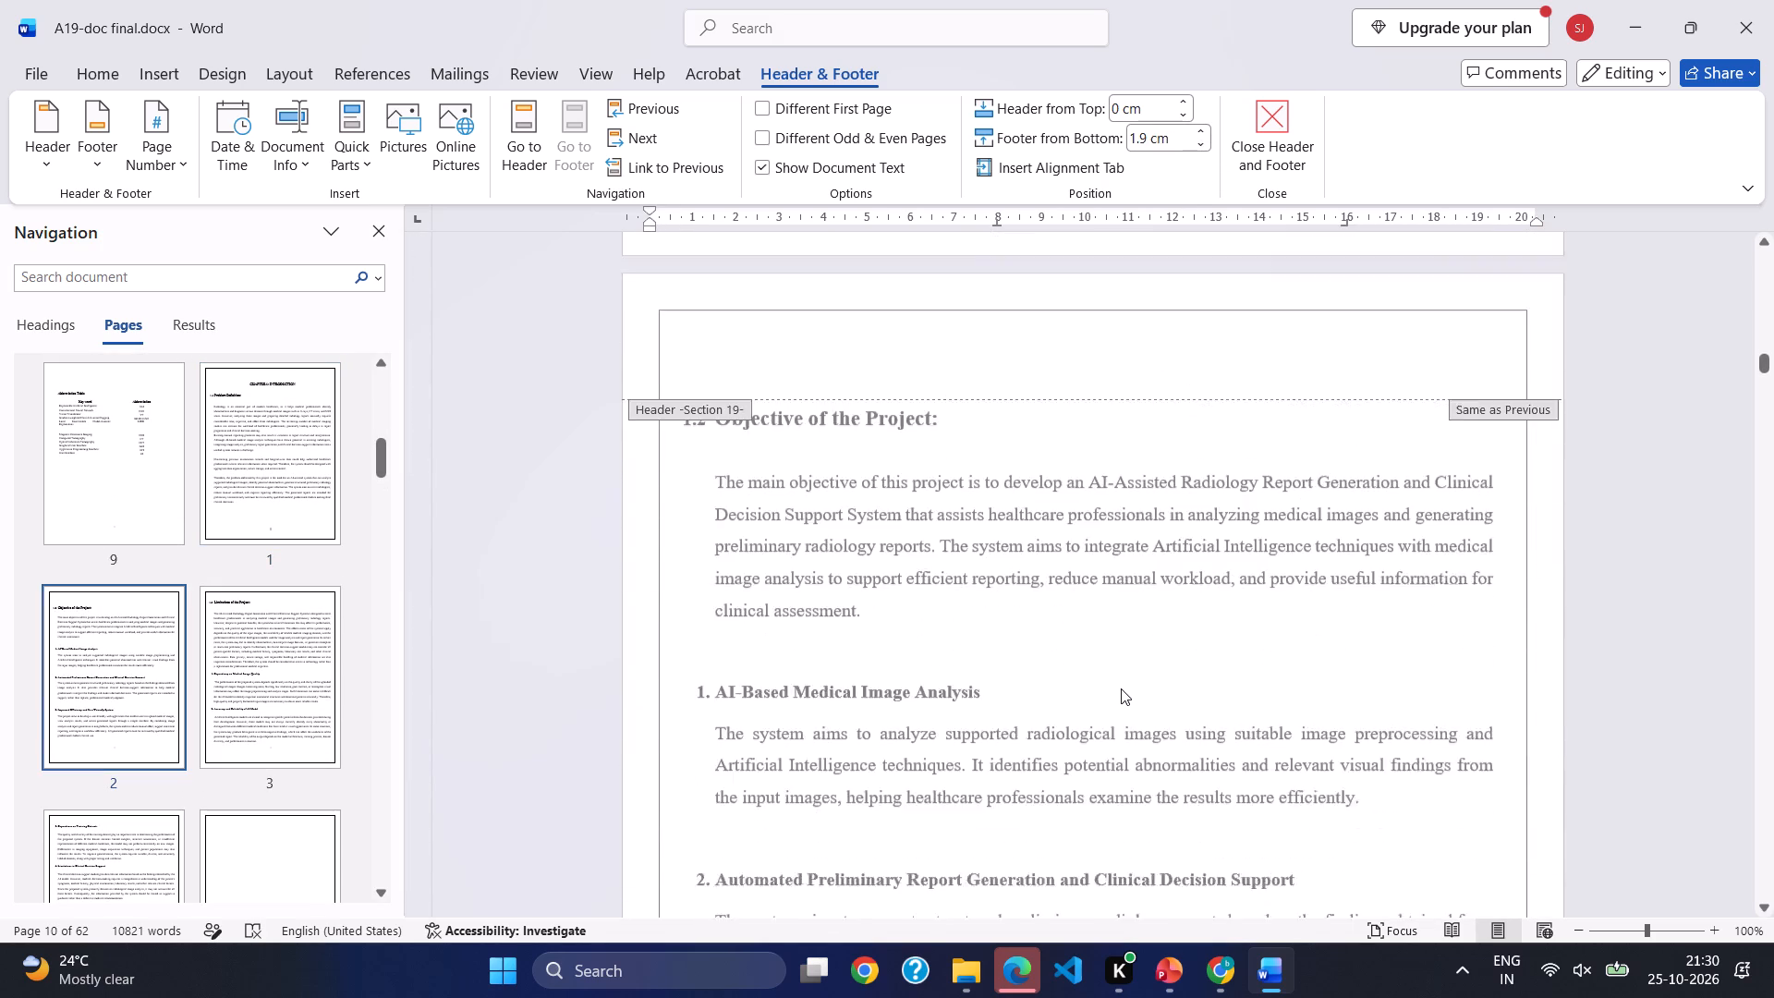
scroll(1121, 688, "down", 4)
scroll(1121, 688, "up", 1)
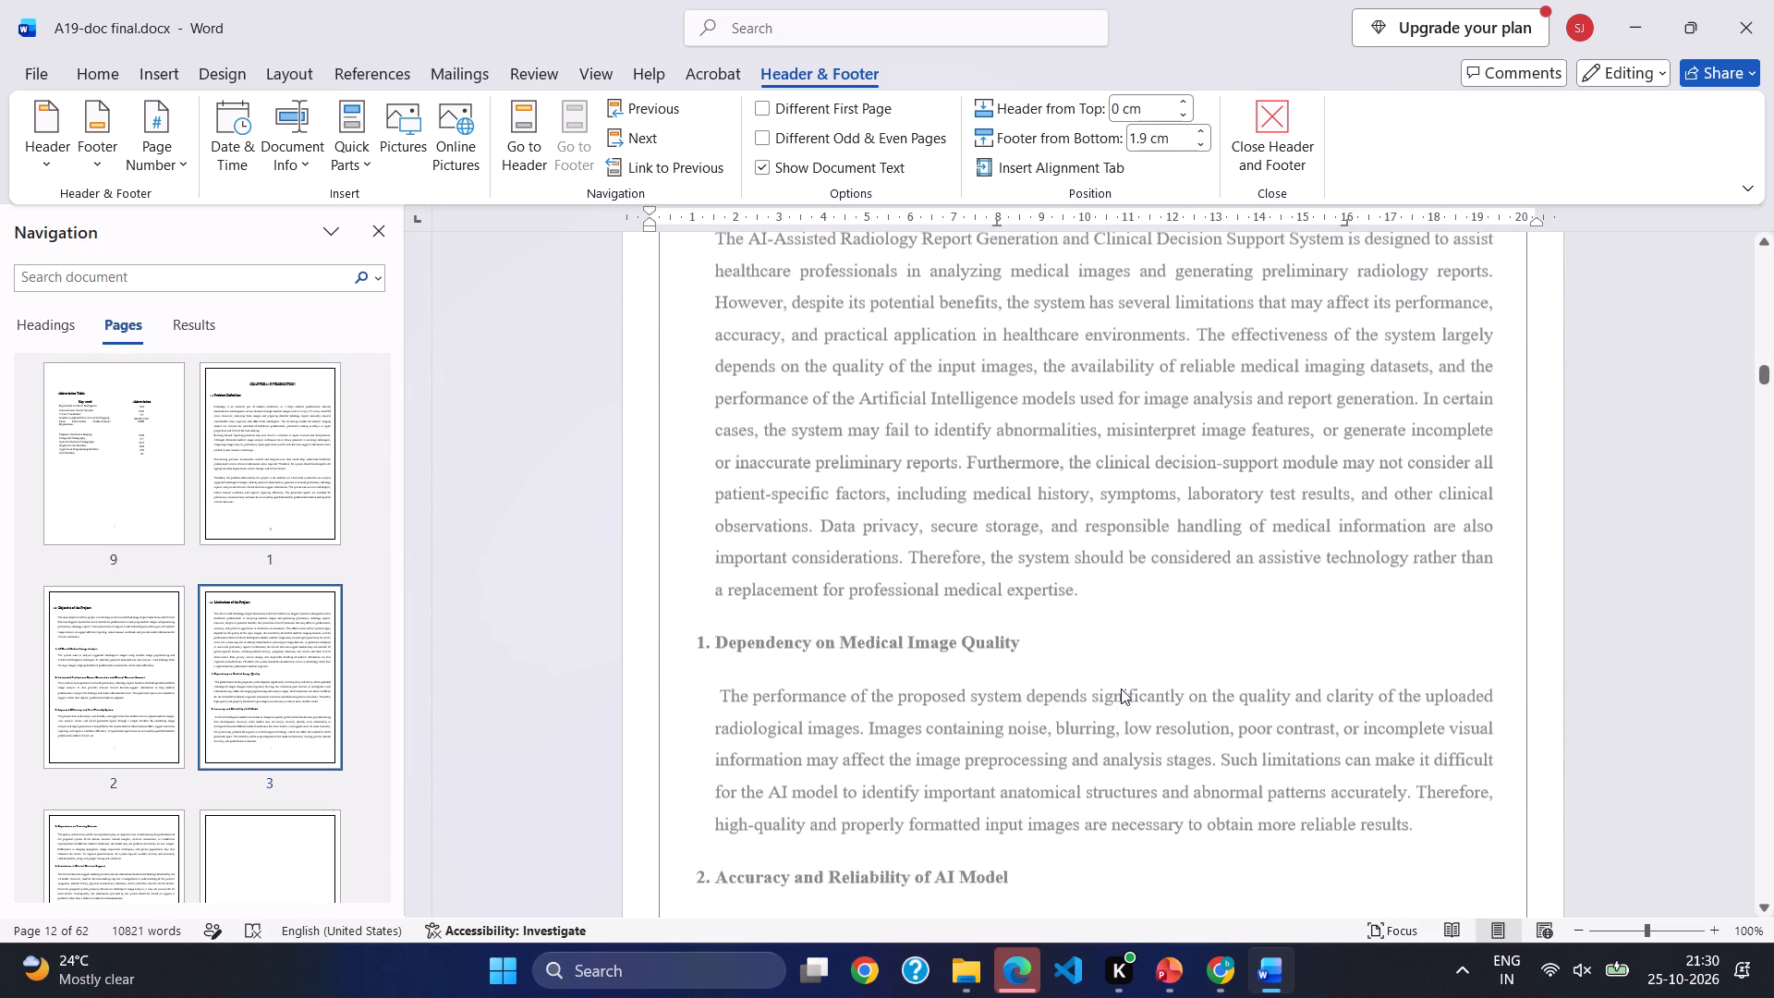
scroll(1121, 688, "up", 4)
scroll(1121, 688, "down", 1)
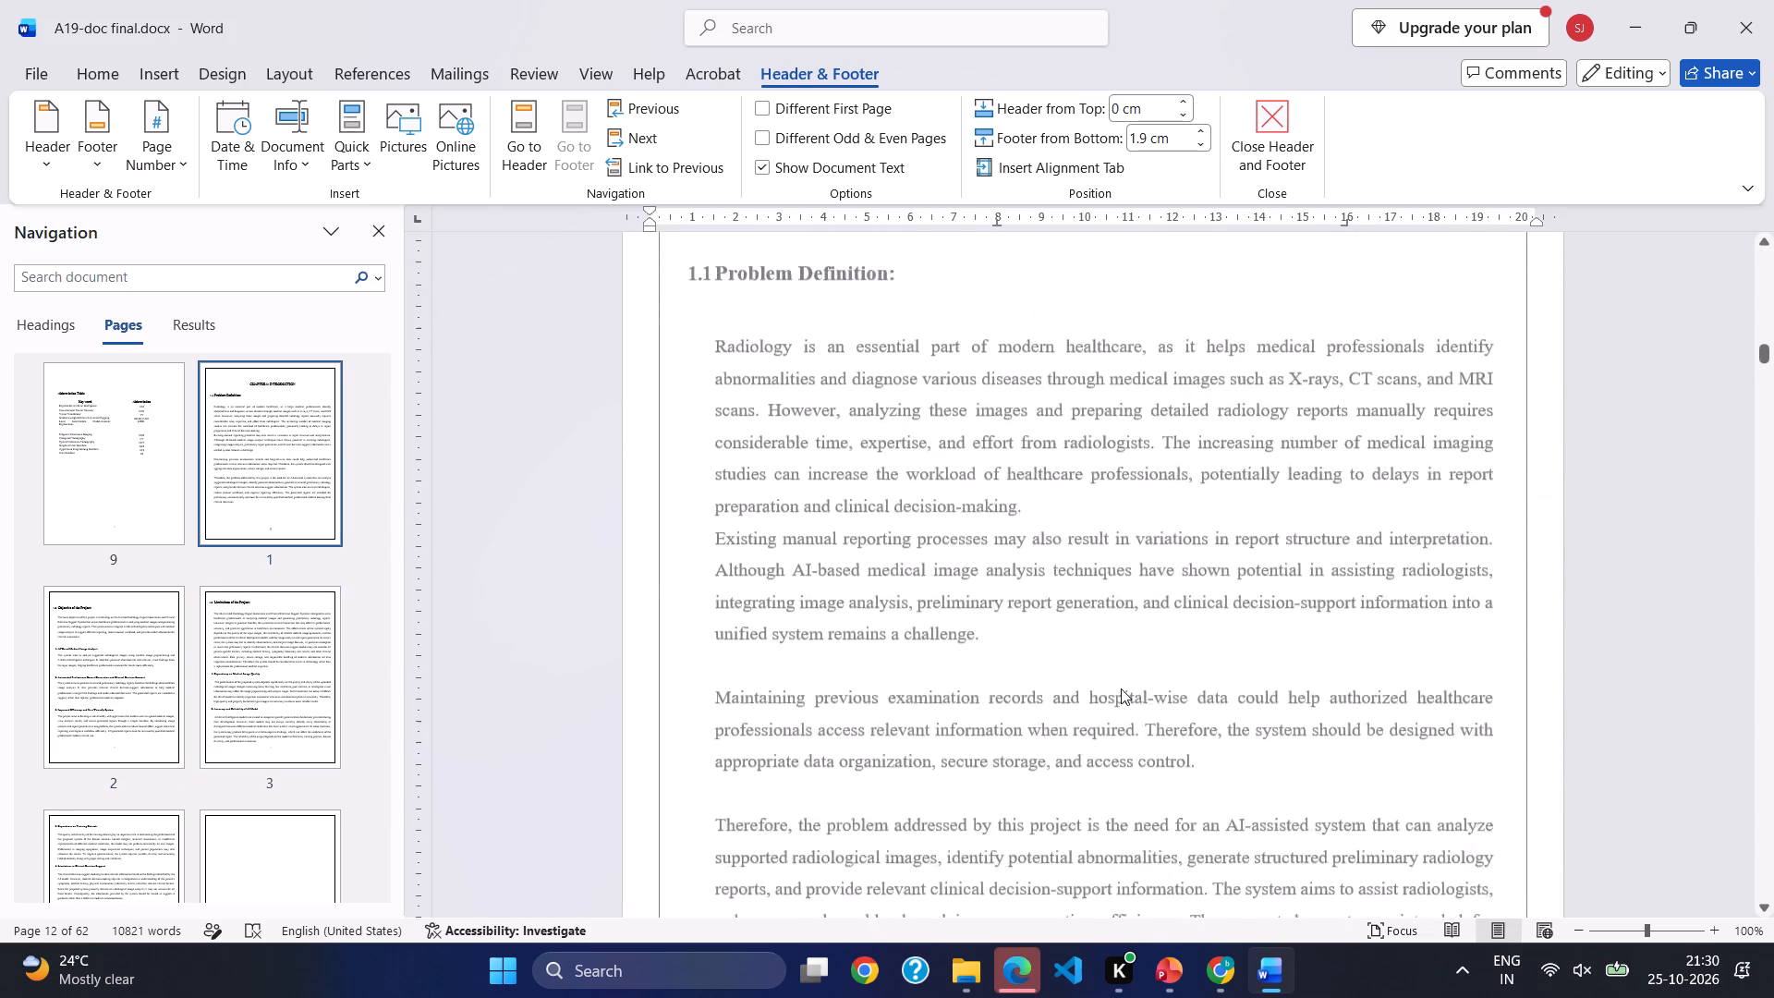
scroll(1121, 688, "down", 7)
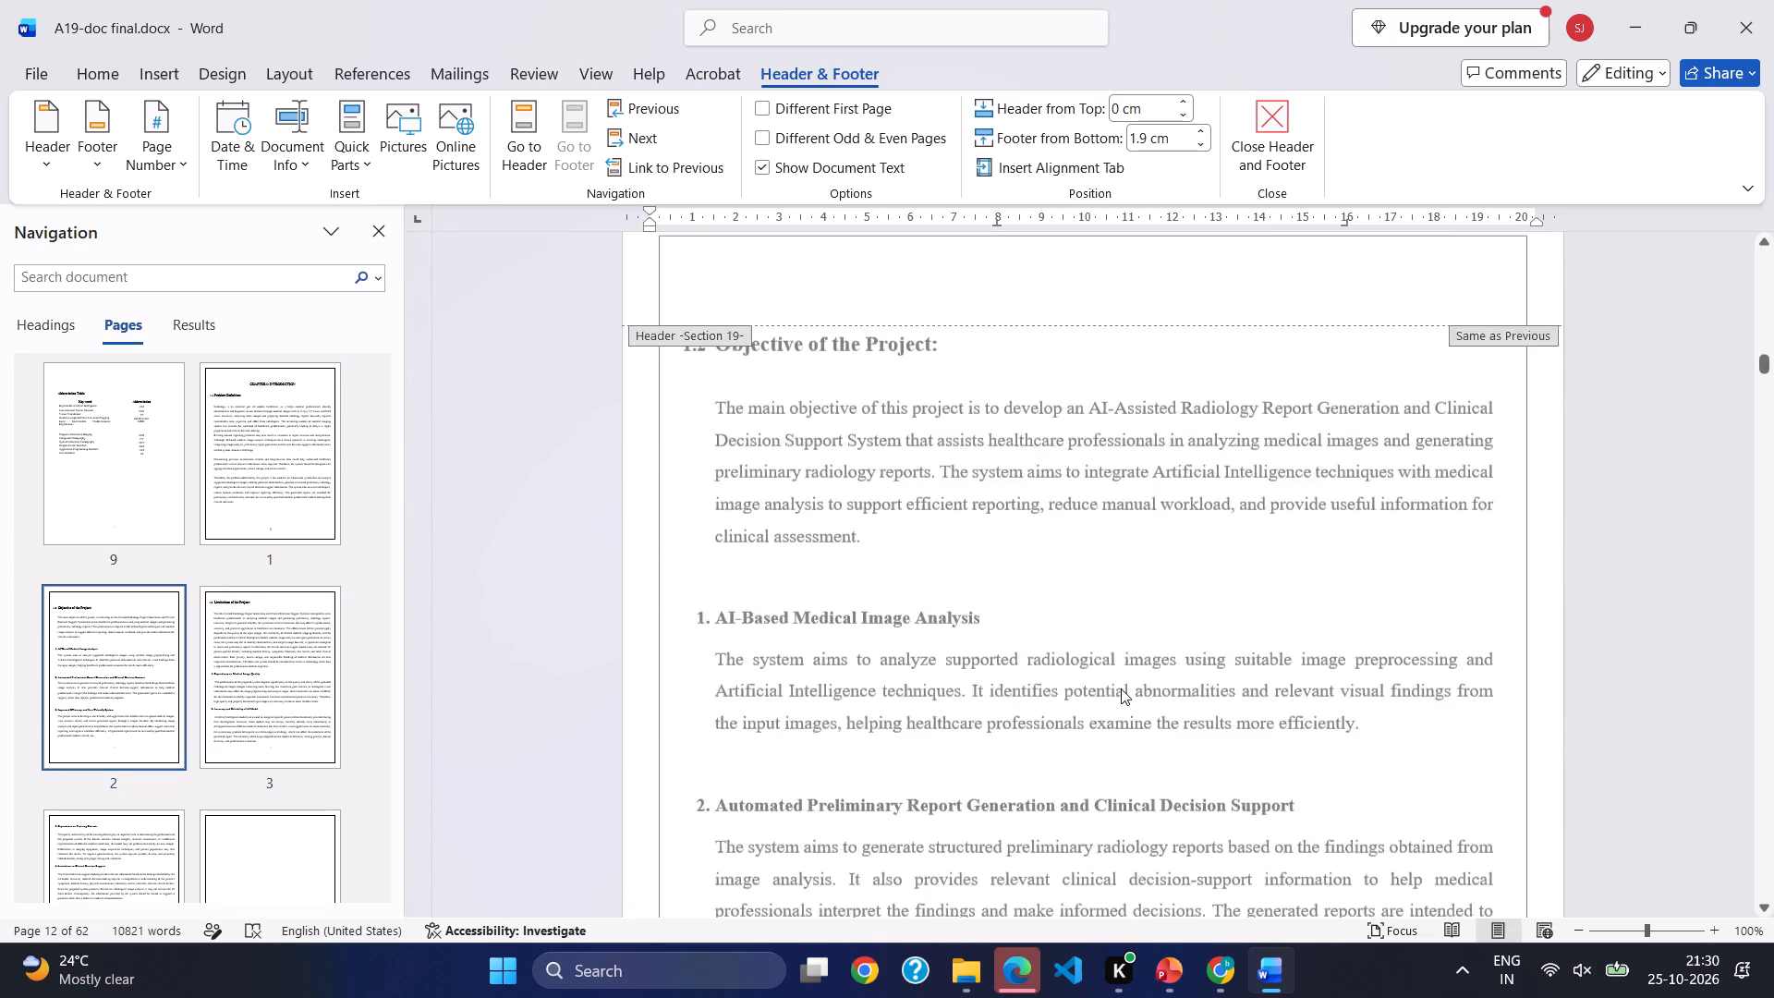
scroll(1121, 688, "down", 3)
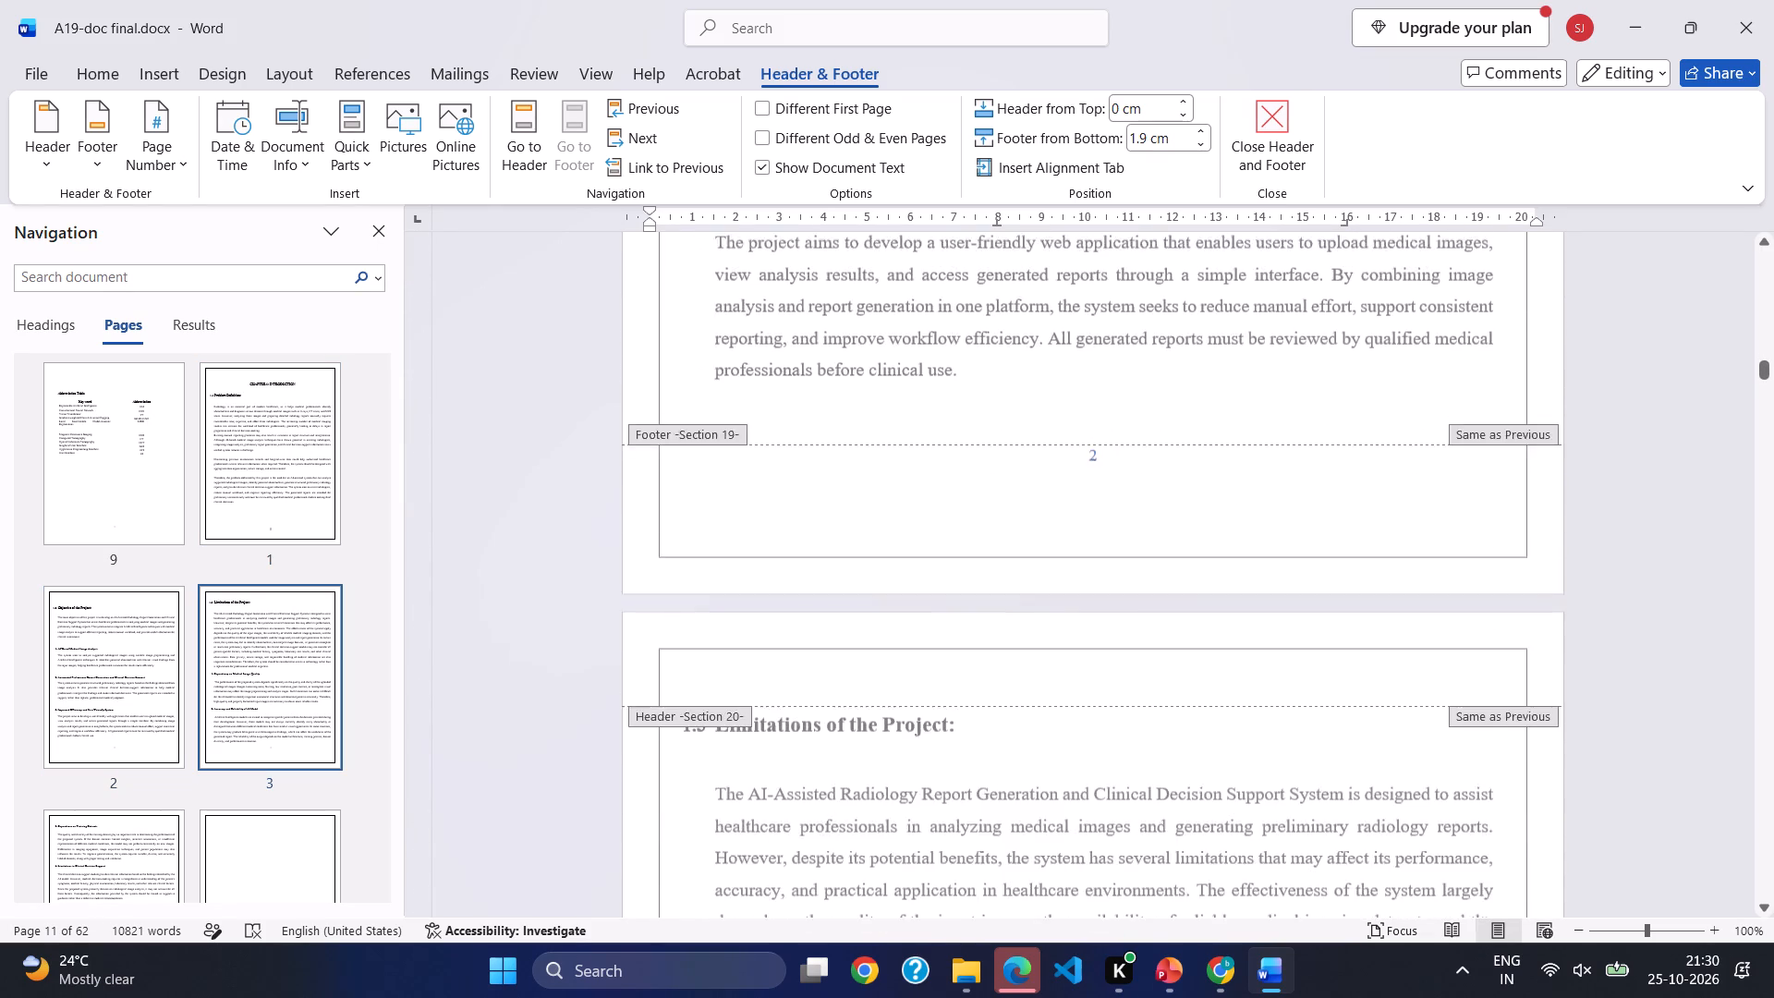
scroll(1121, 688, "down", 4)
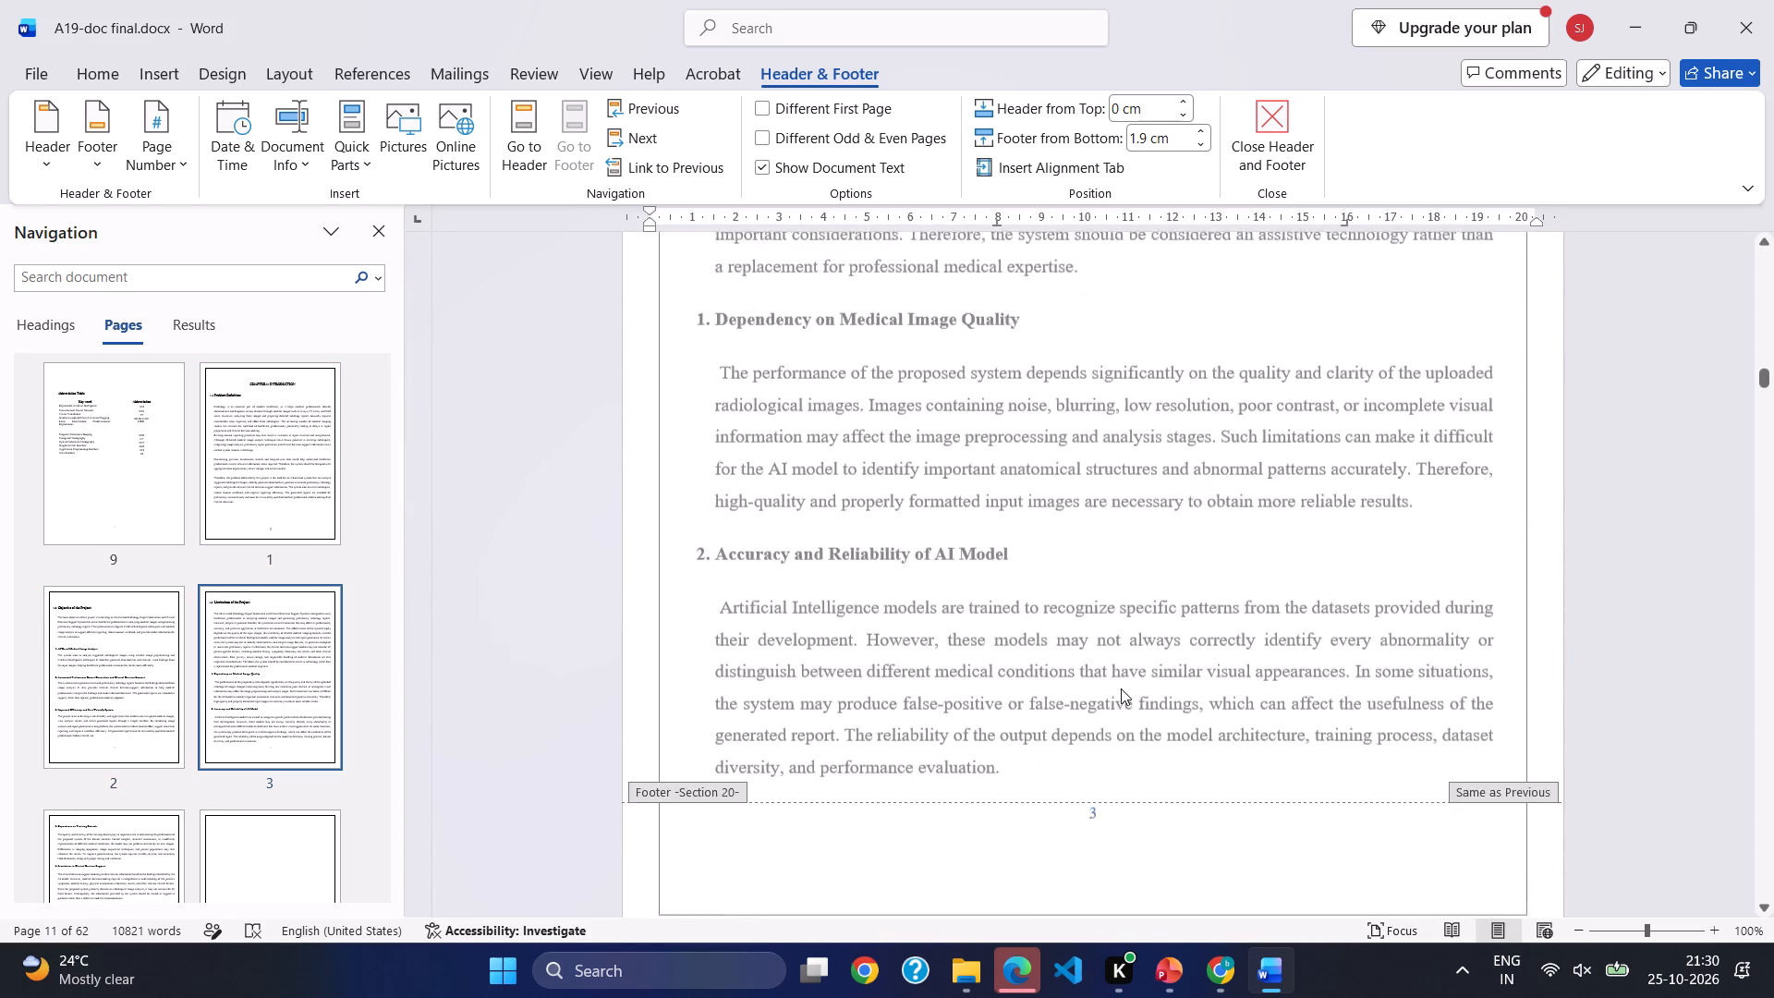
scroll(1121, 688, "down", 5)
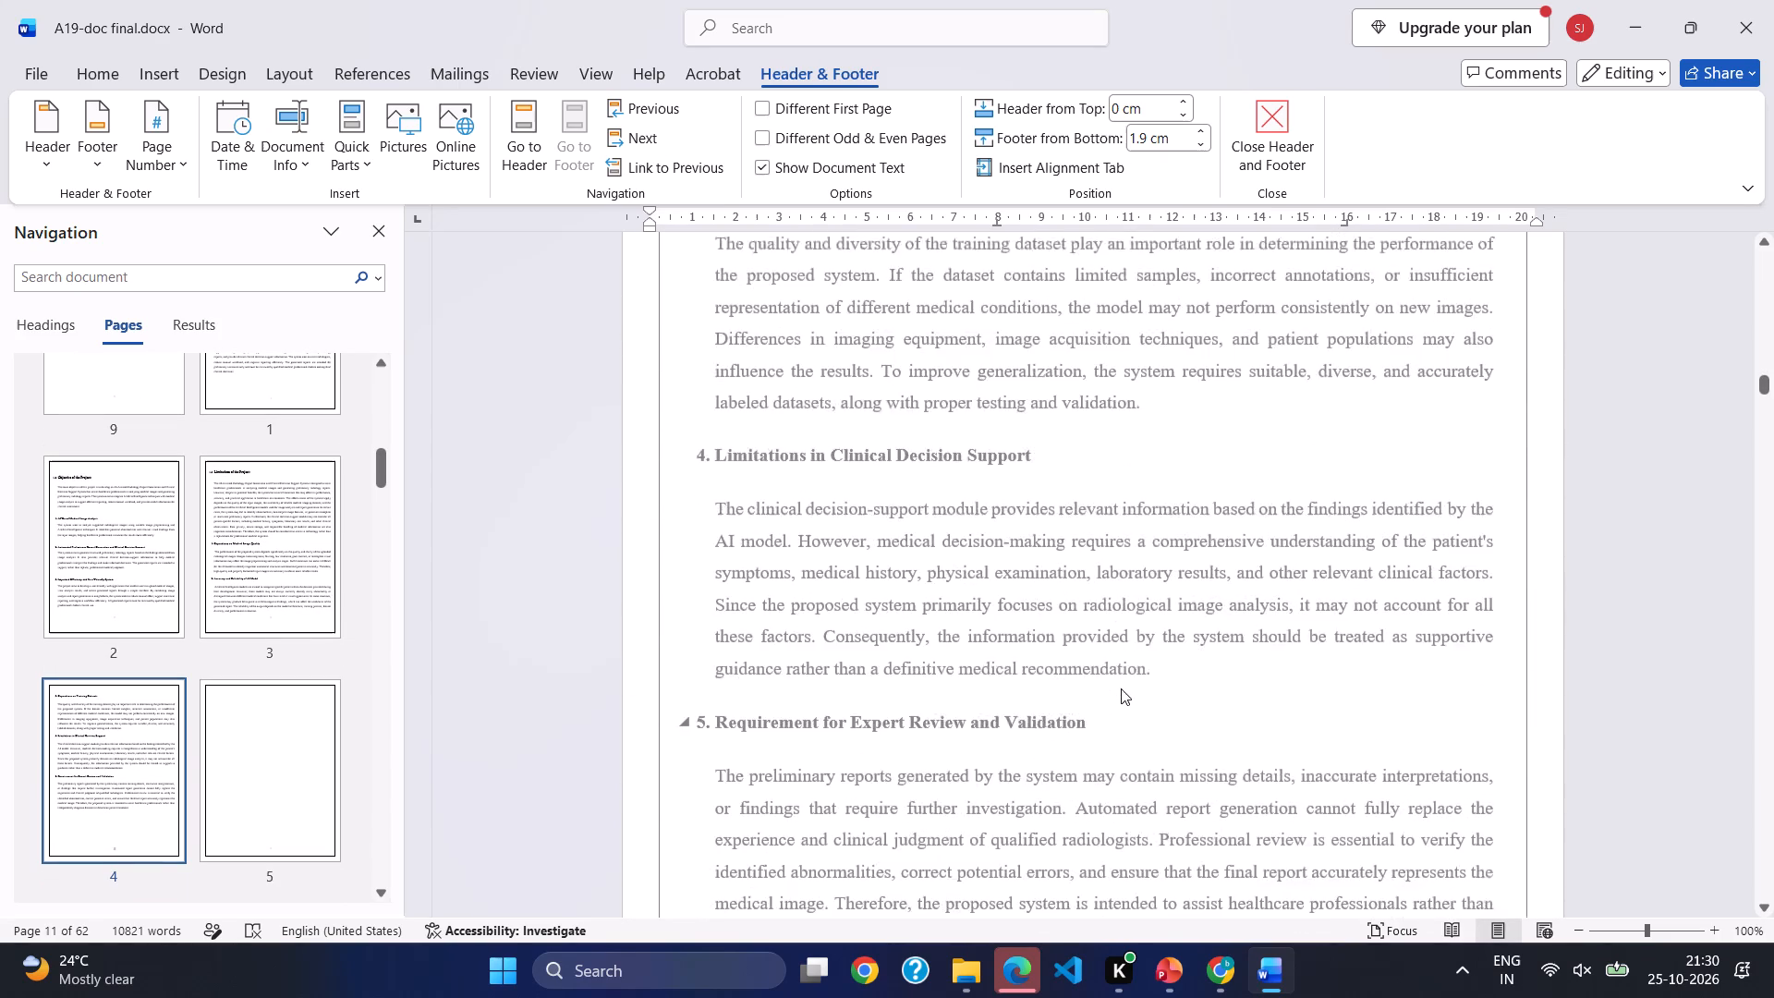
scroll(1121, 688, "down", 3)
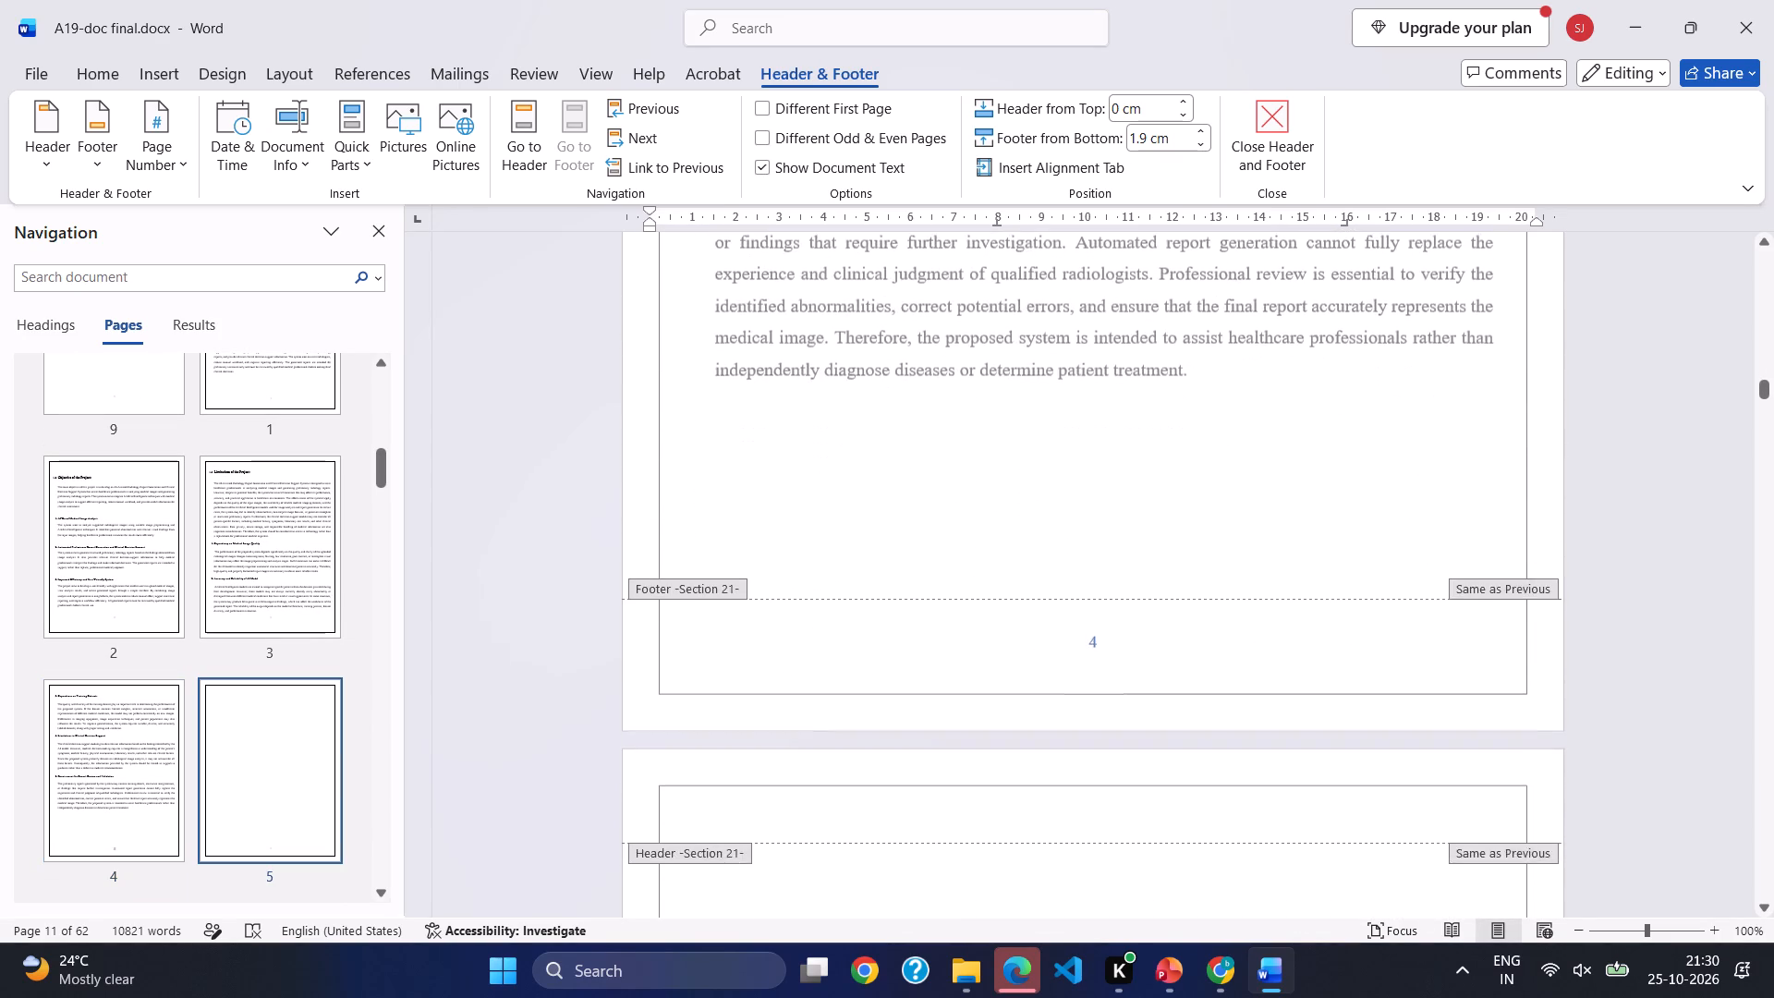
scroll(1121, 688, "down", 3)
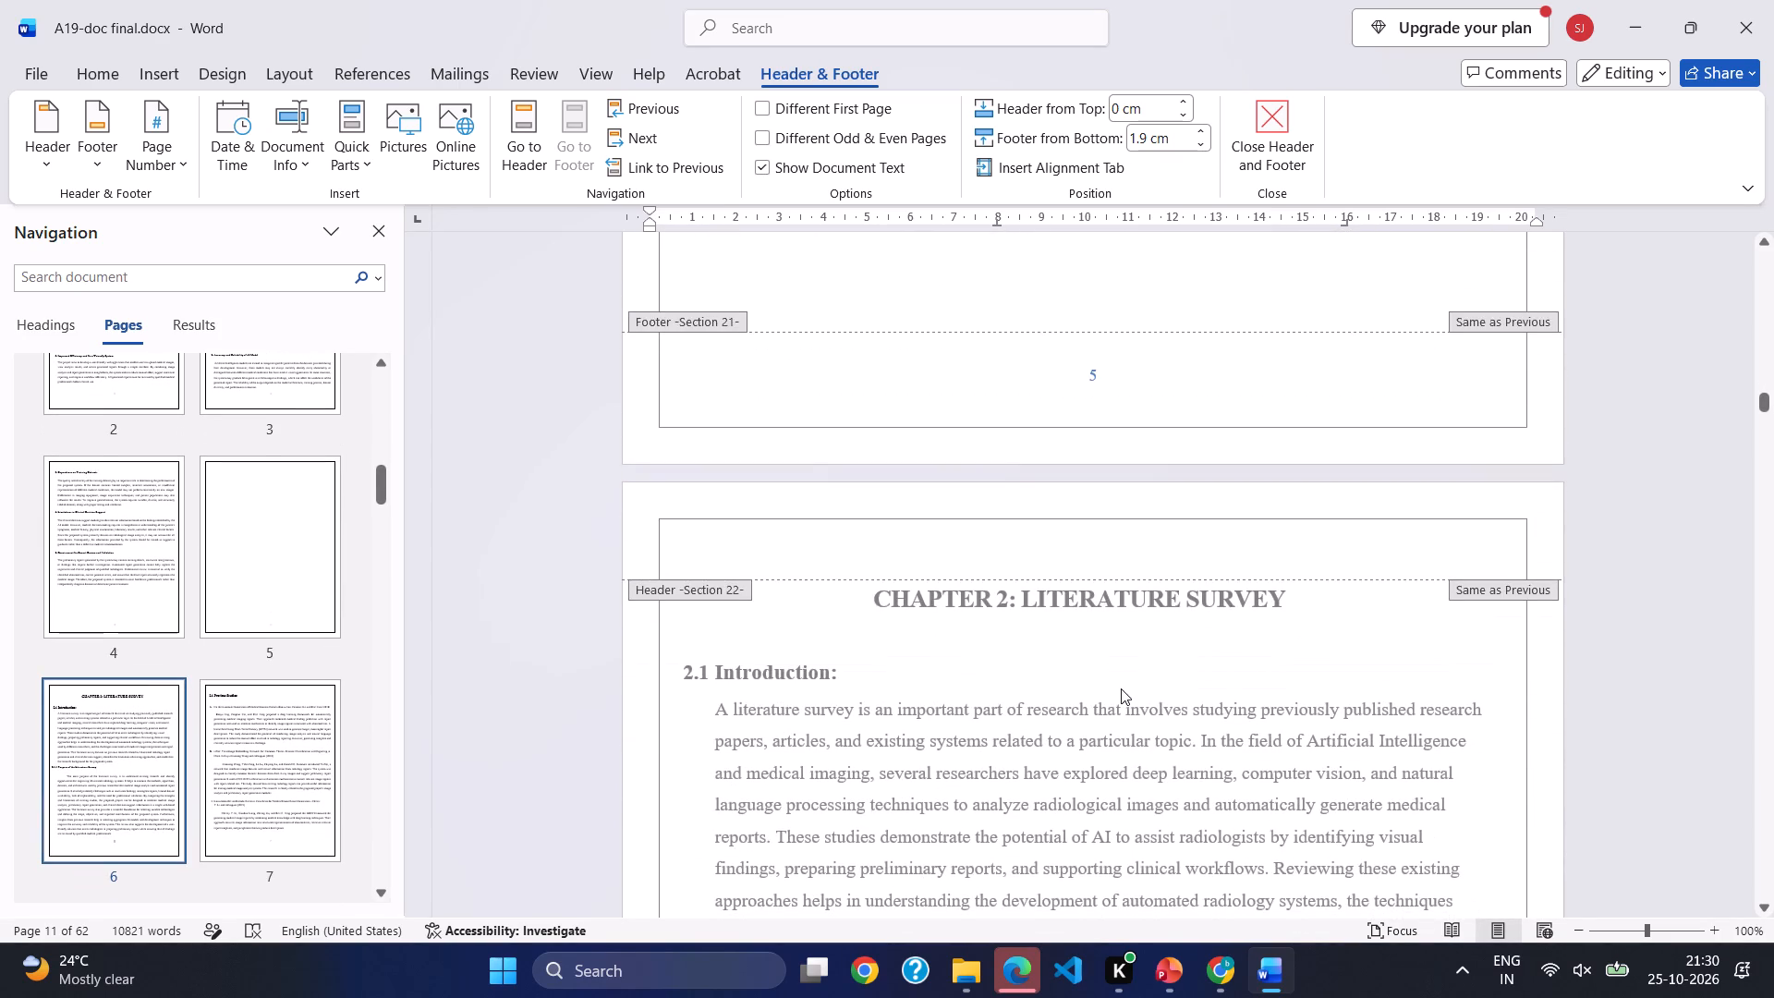
Check the footer page numbers across Chapter 2, from Section 22 to Section 25.
scroll(1121, 688, "down", 5)
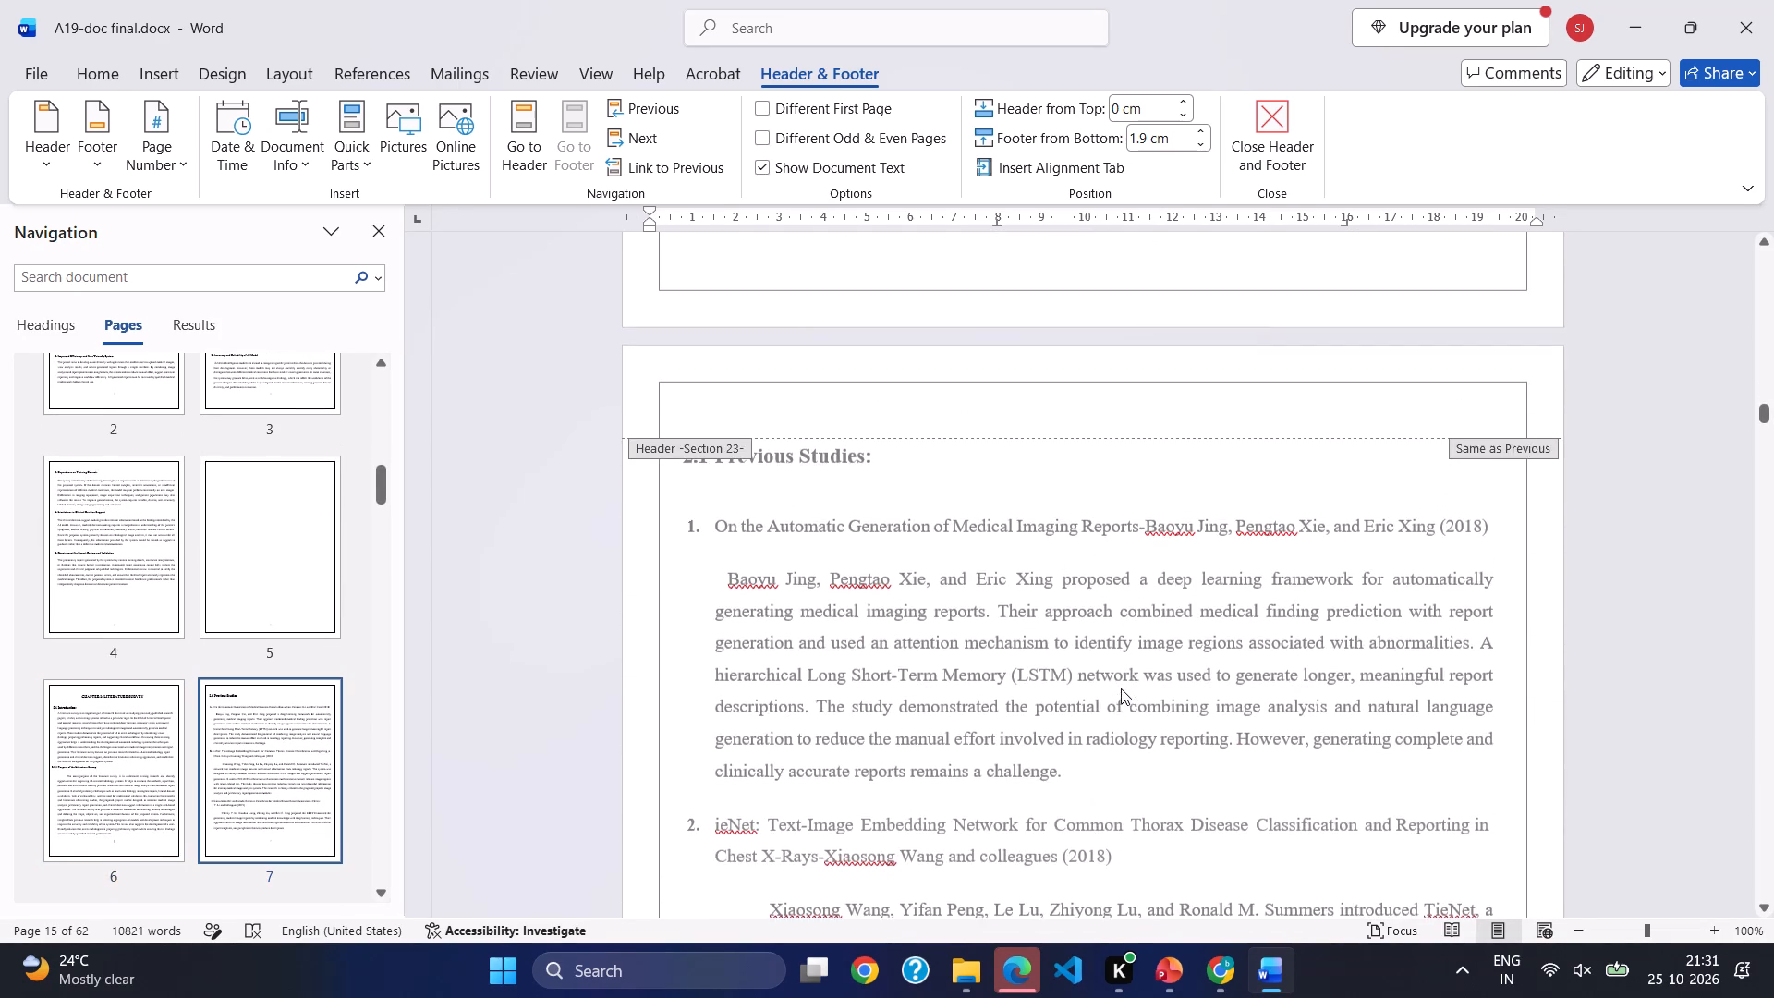
scroll(1121, 688, "down", 1)
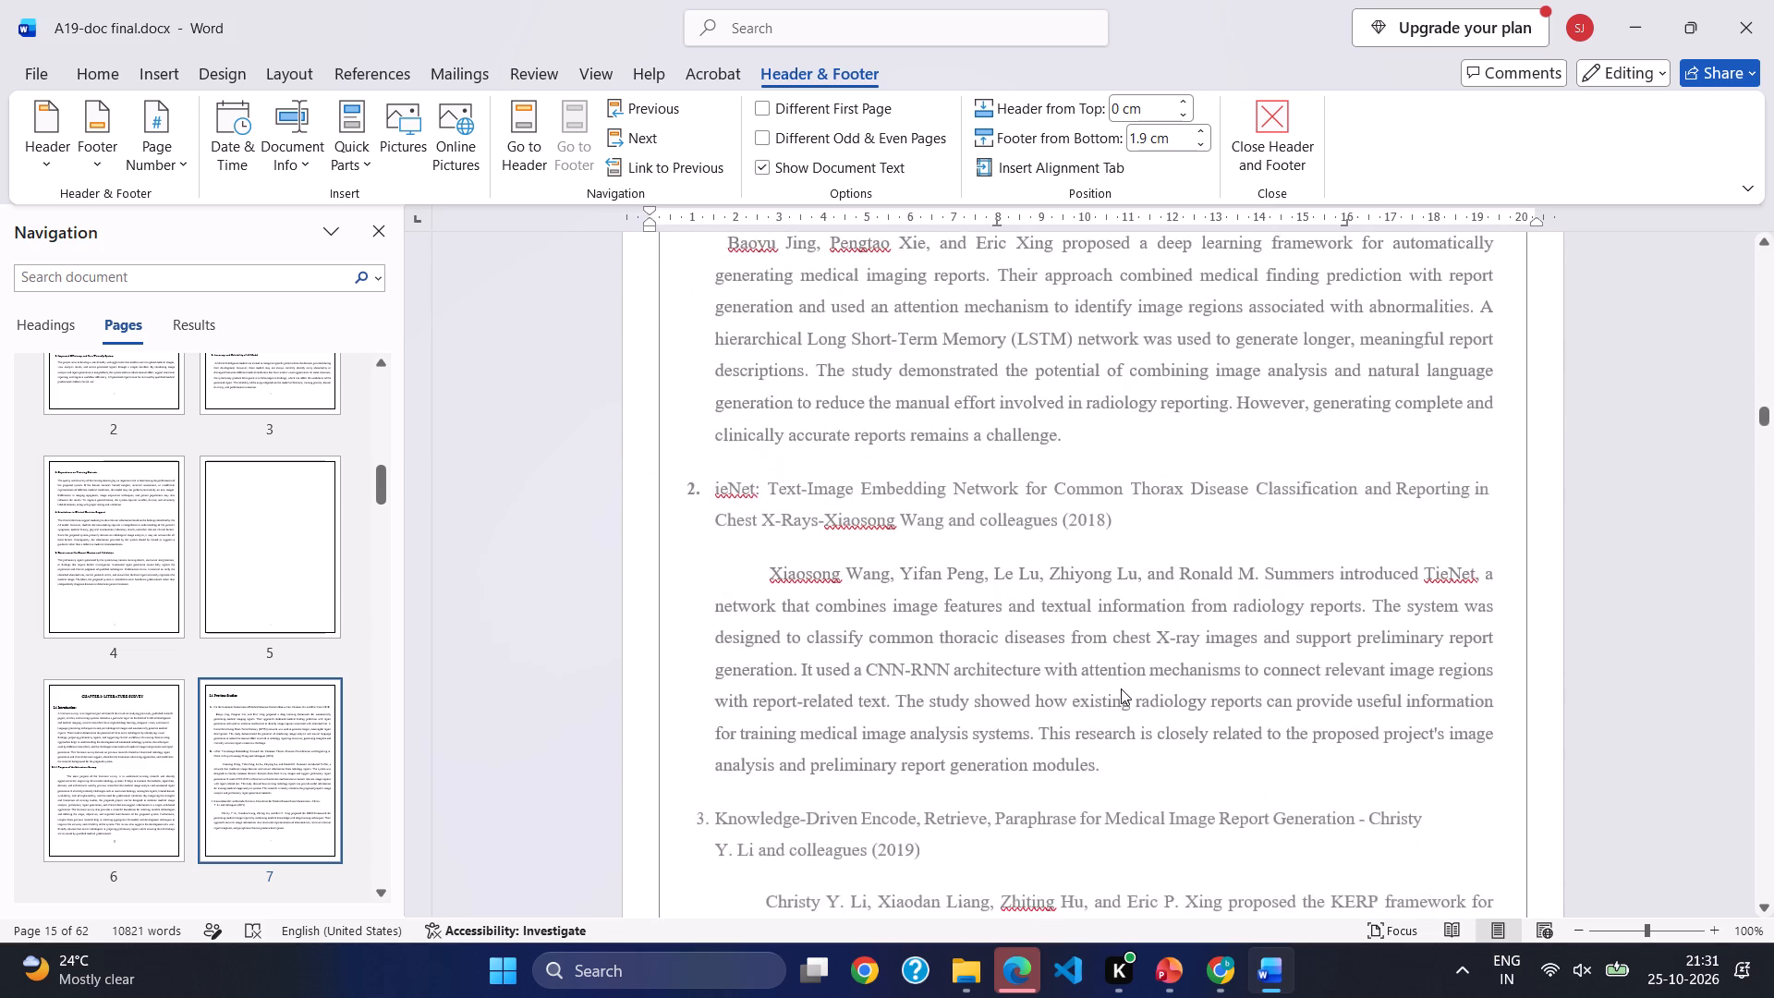
scroll(1121, 688, "down", 3)
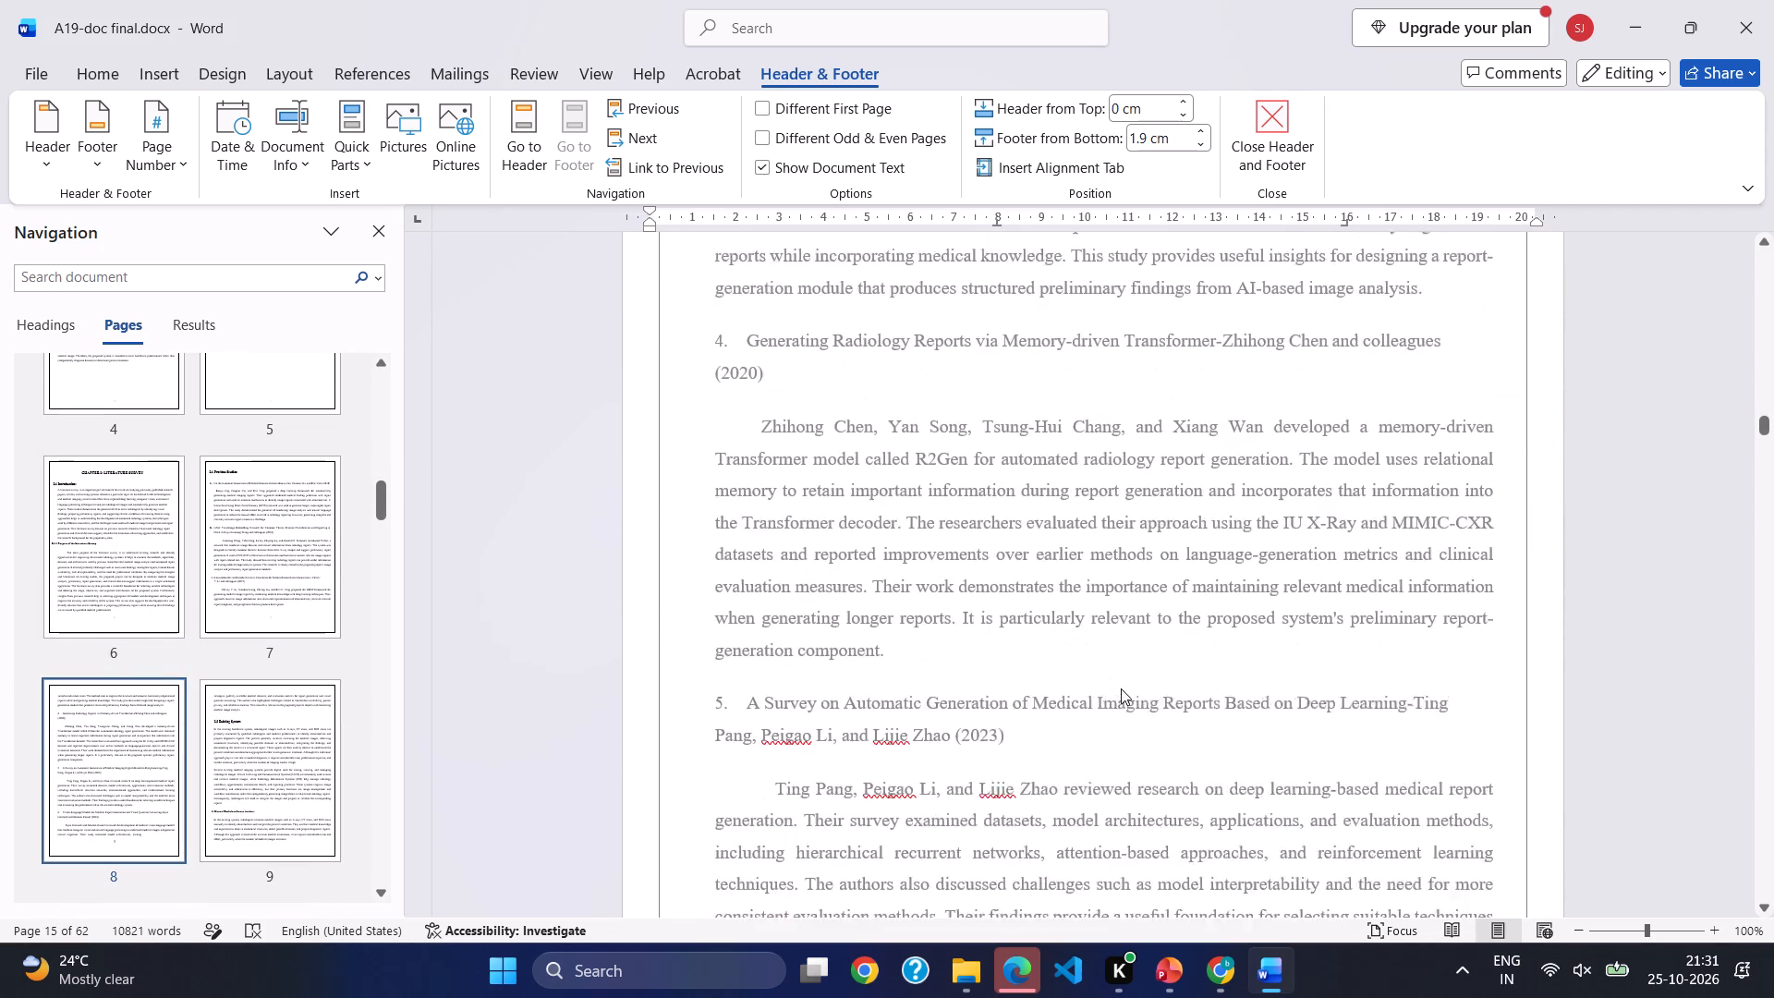
scroll(1121, 688, "down", 2)
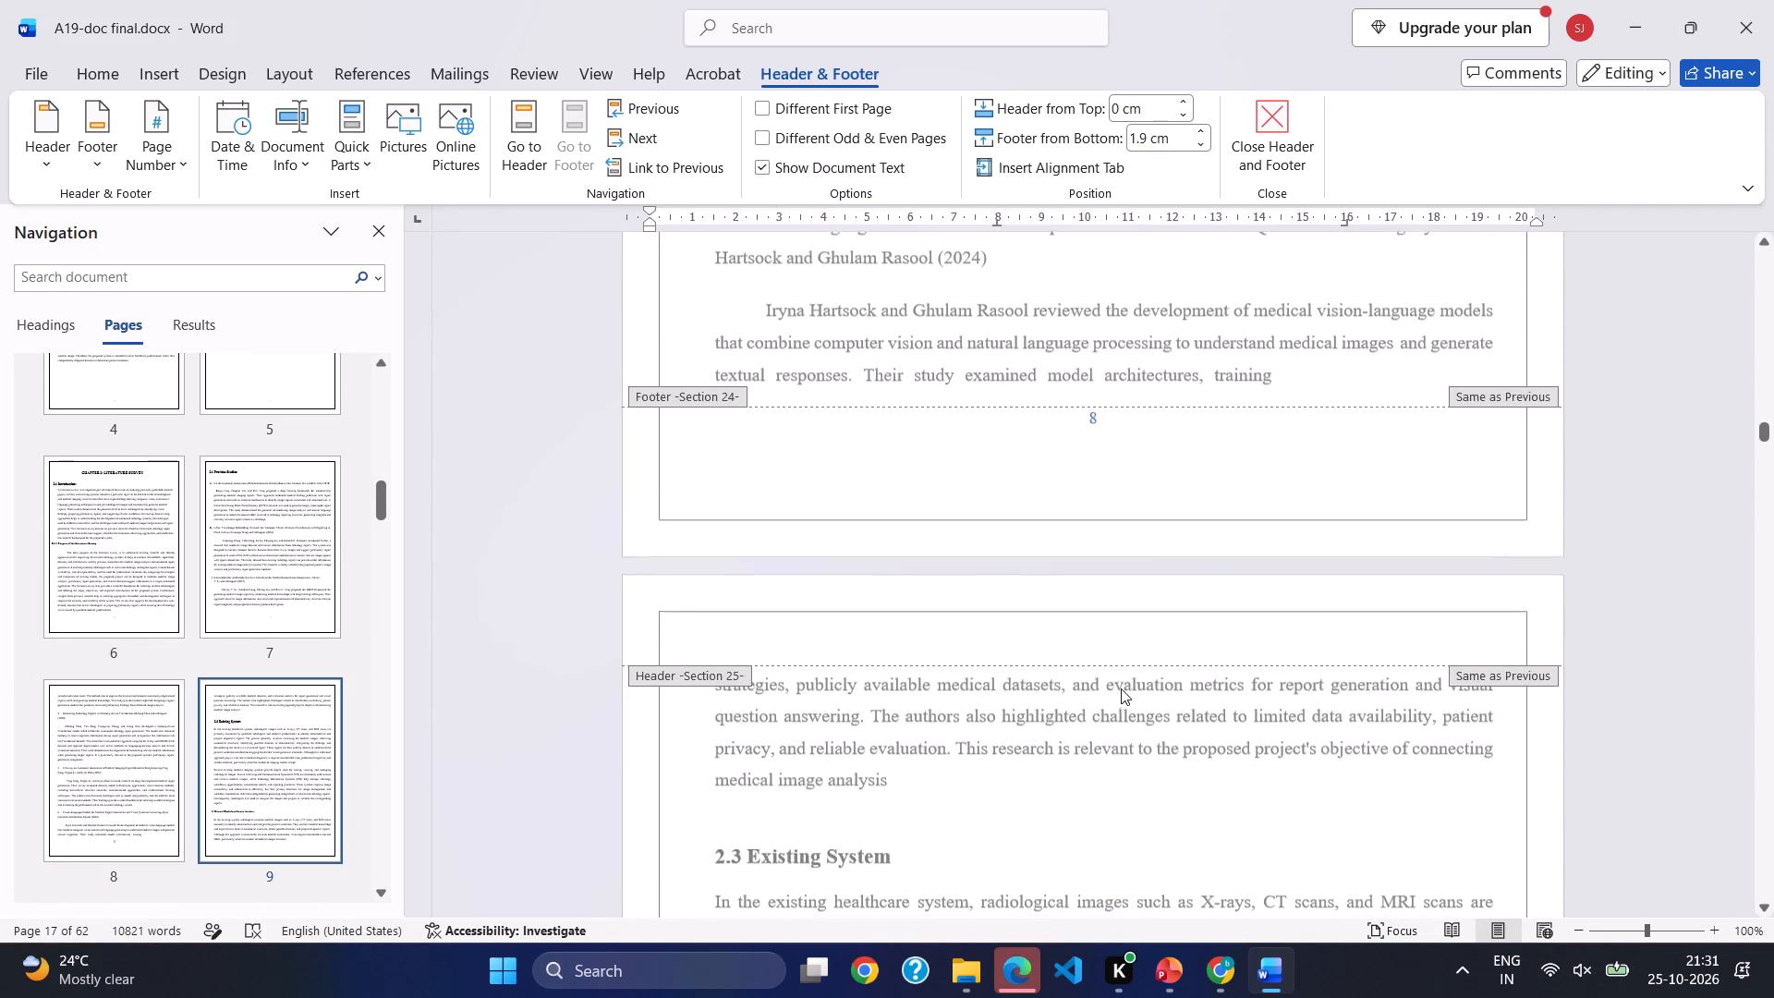
scroll(1121, 688, "down", 3)
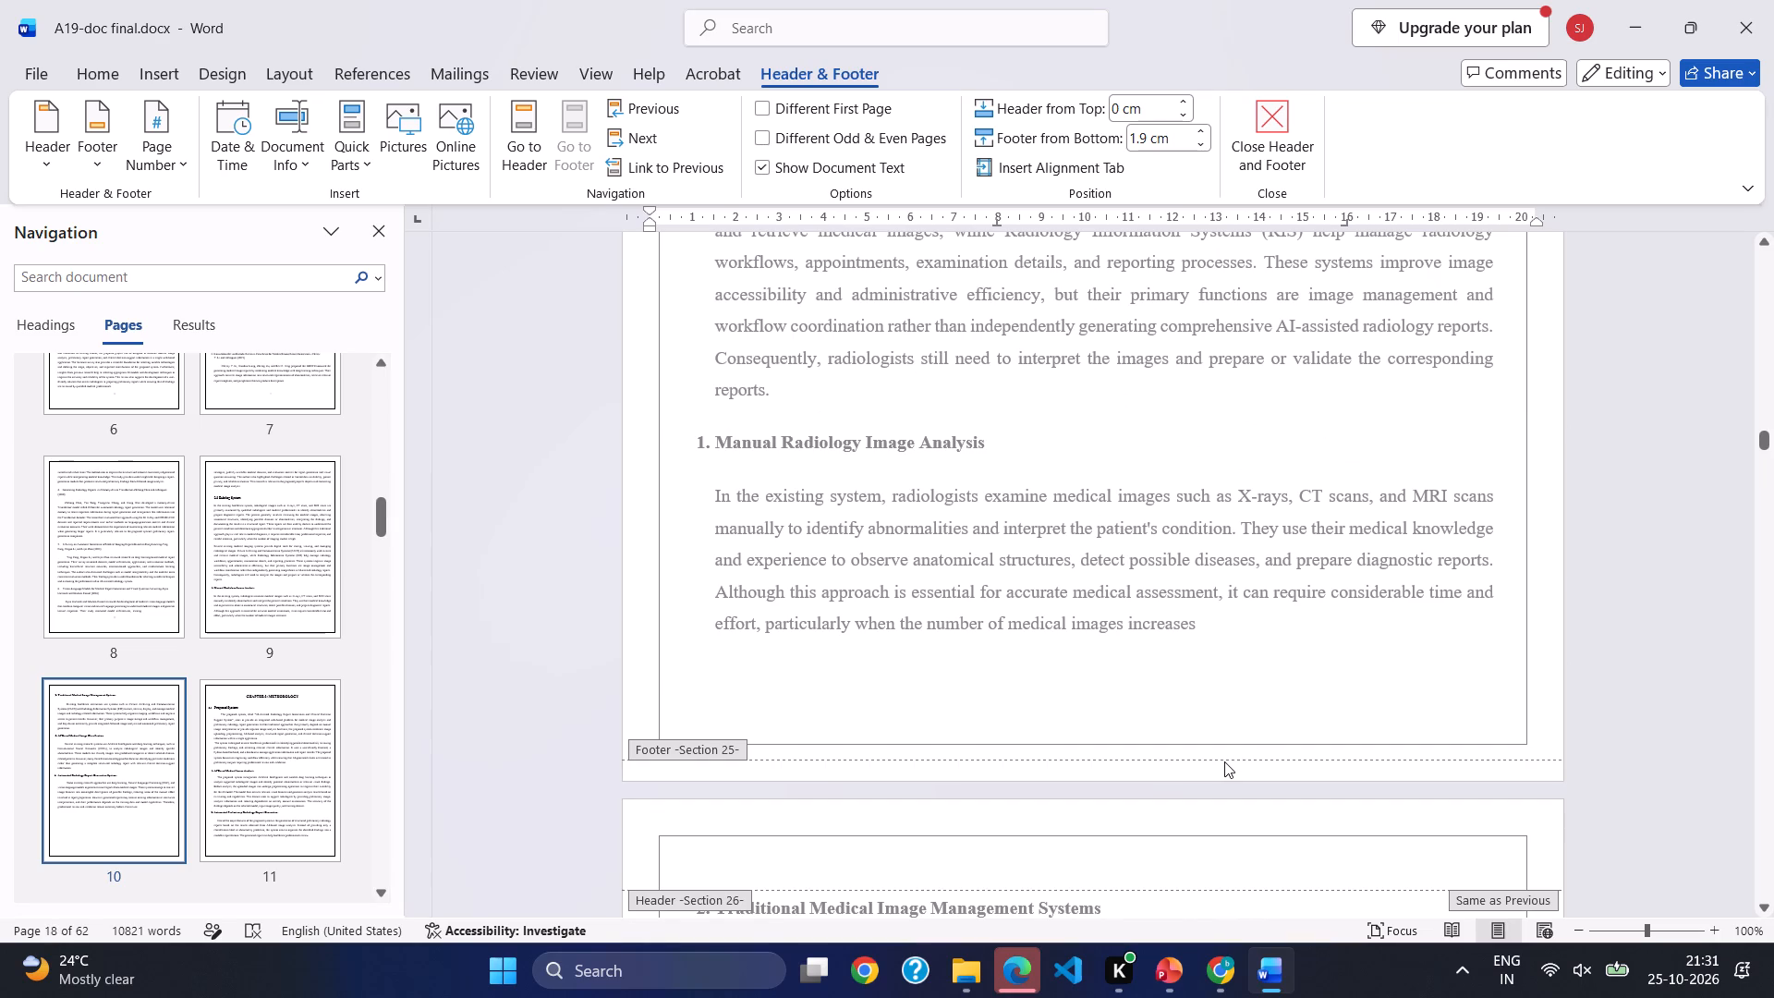
Link the active footer to the previous section's footer, deleting its own content.
left_click(702, 171)
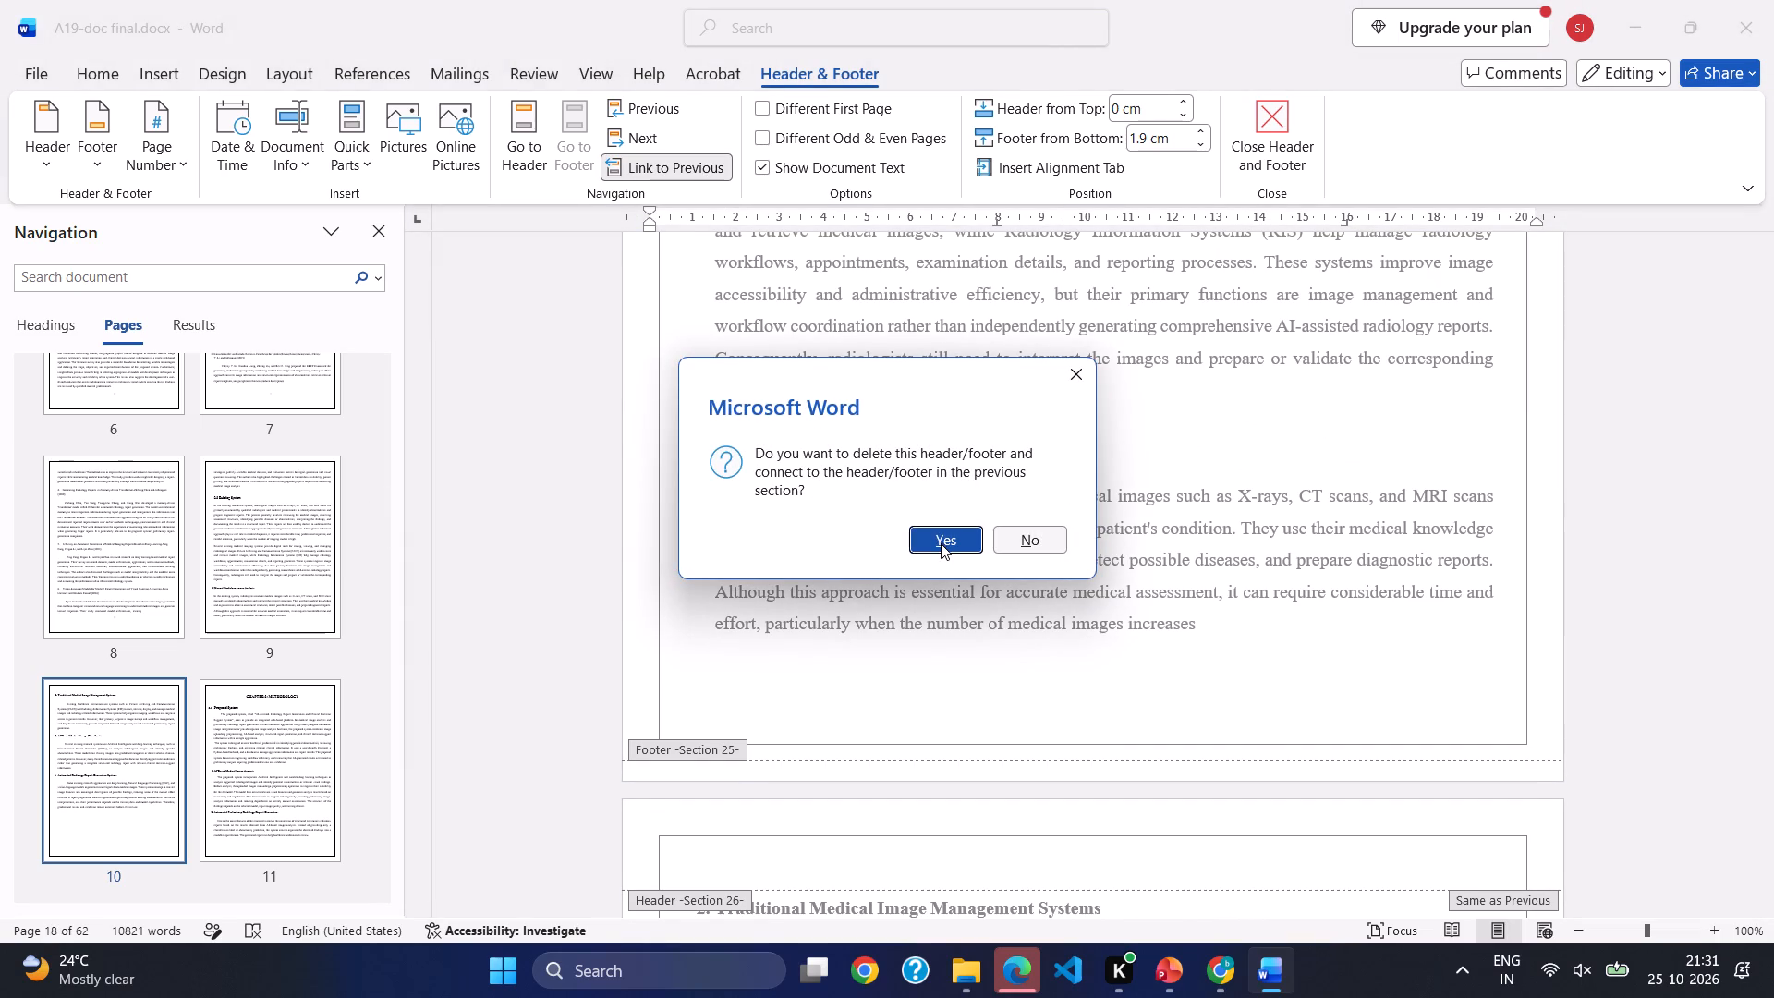
left_click(941, 543)
Check the footers through the rest of Chapter 2, up to Section 26.
scroll(941, 543, "down", 2)
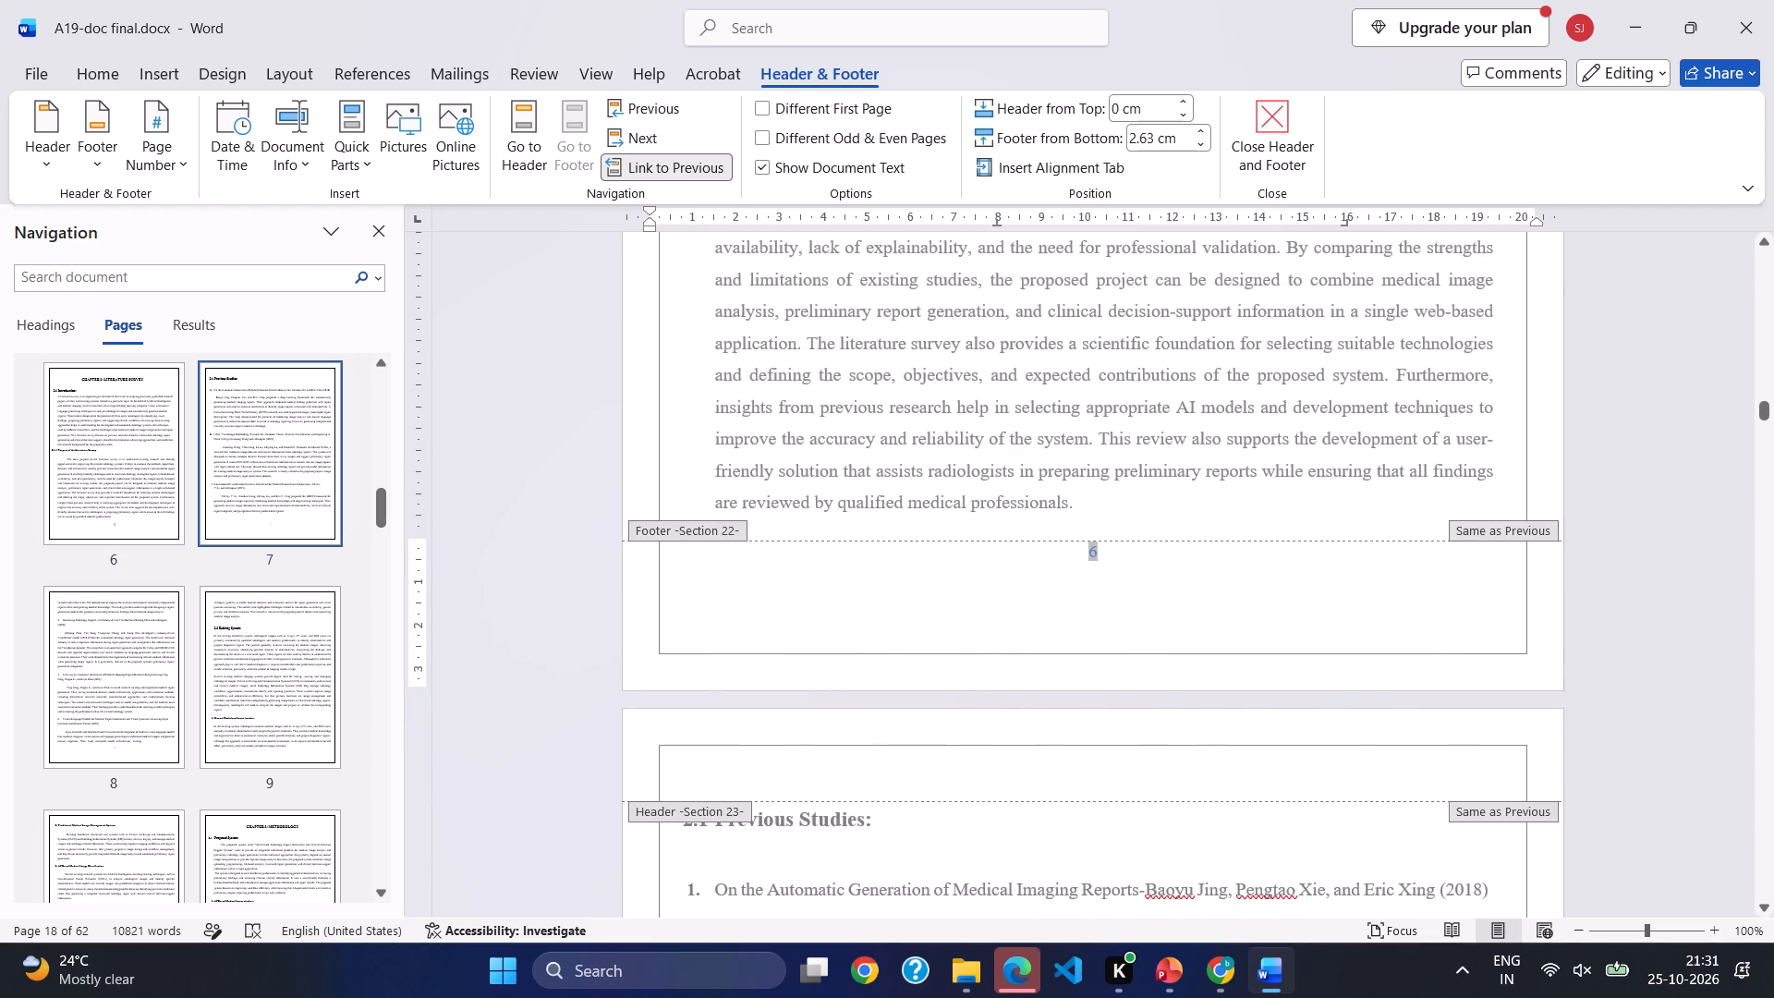
scroll(941, 543, "down", 4)
scroll(941, 543, "up", 1)
scroll(941, 543, "down", 4)
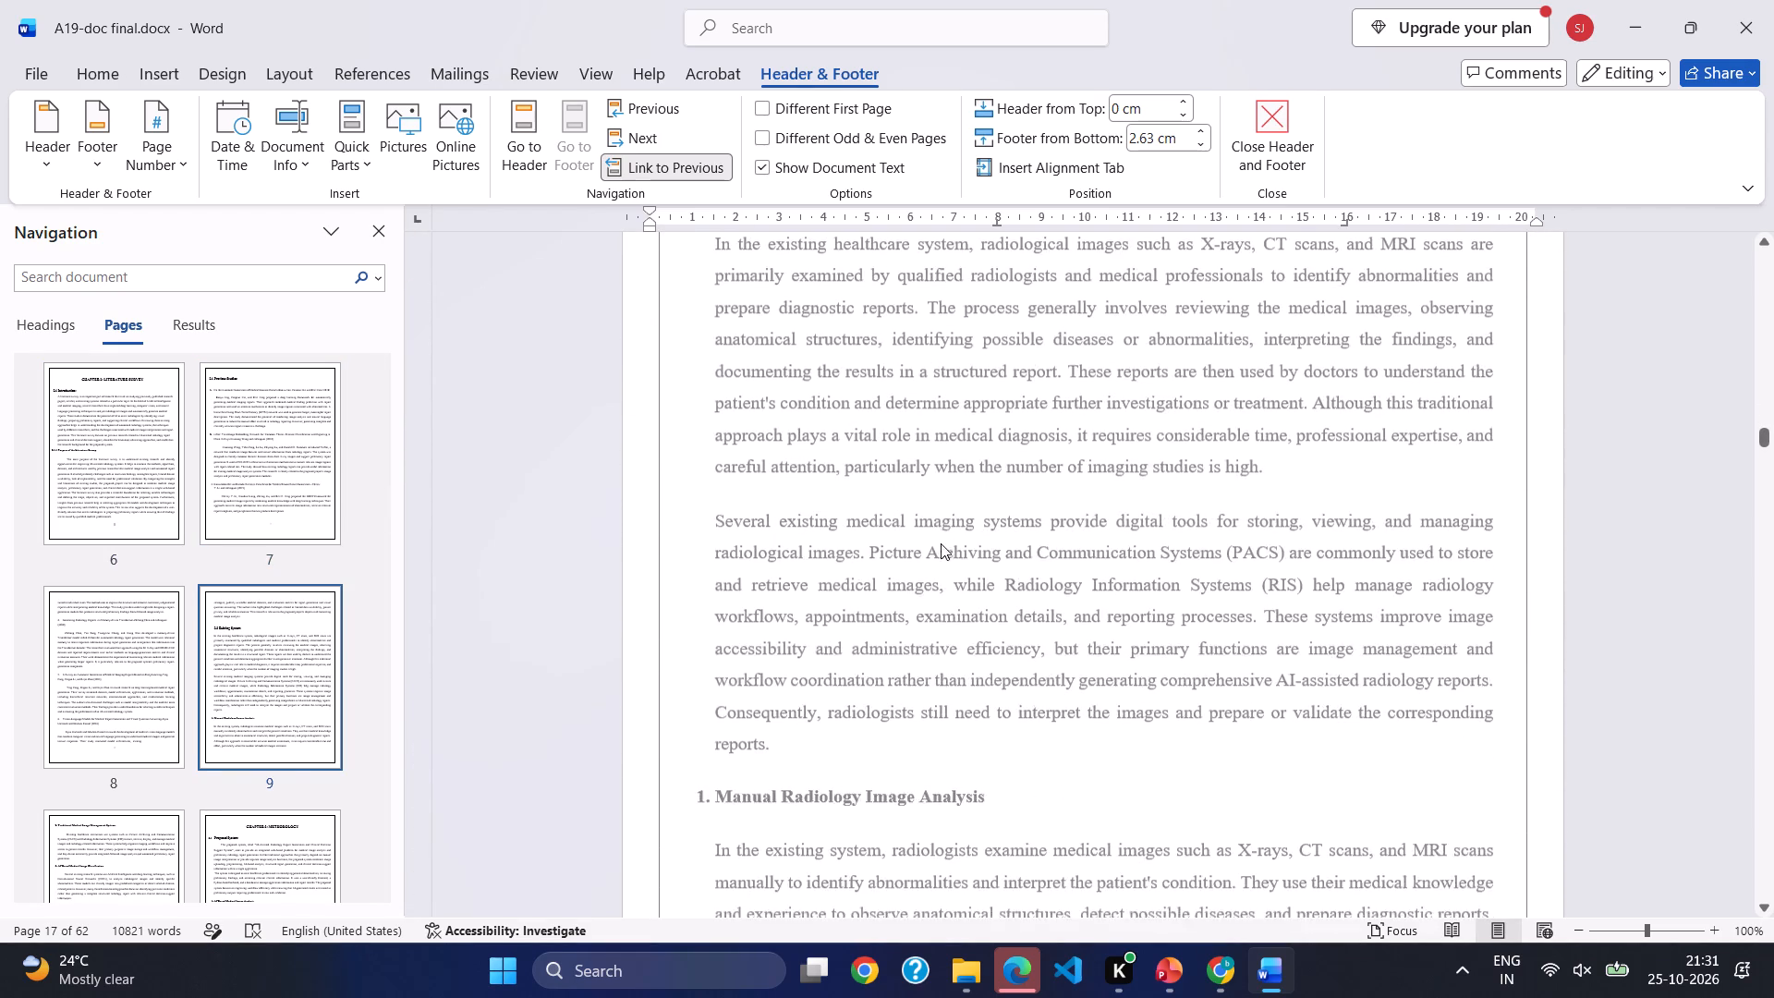
scroll(941, 543, "down", 3)
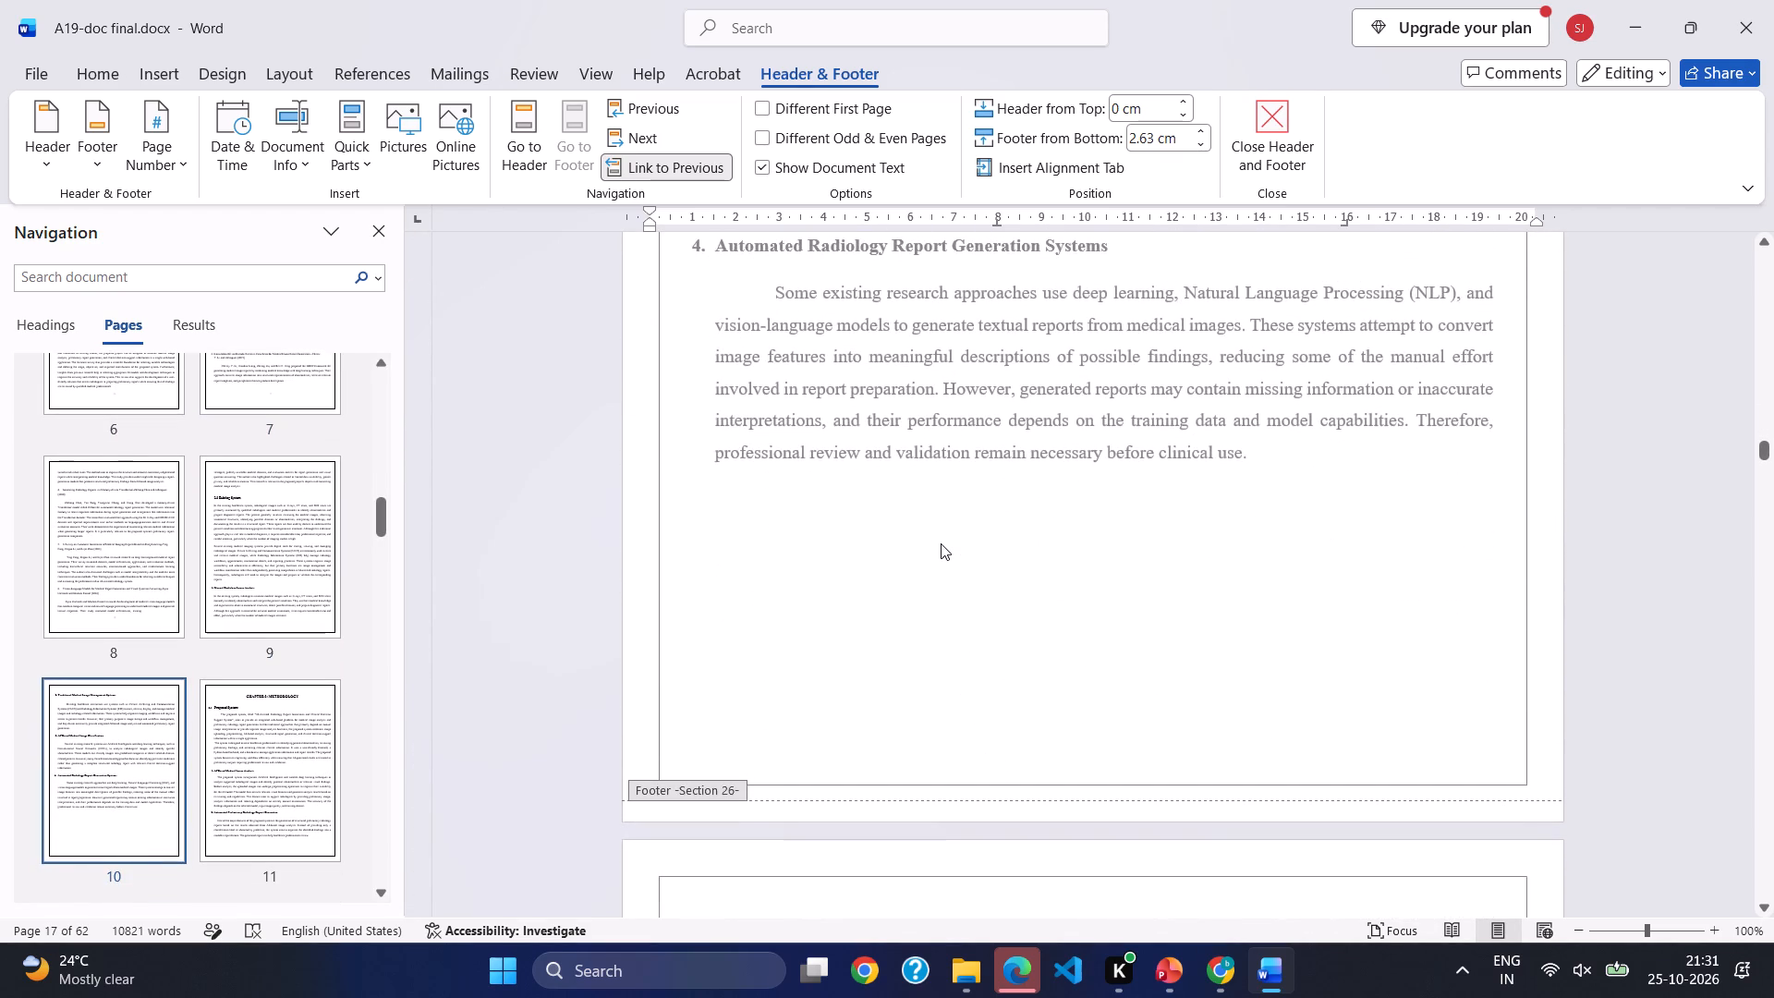
scroll(941, 543, "down", 1)
left_click(893, 655)
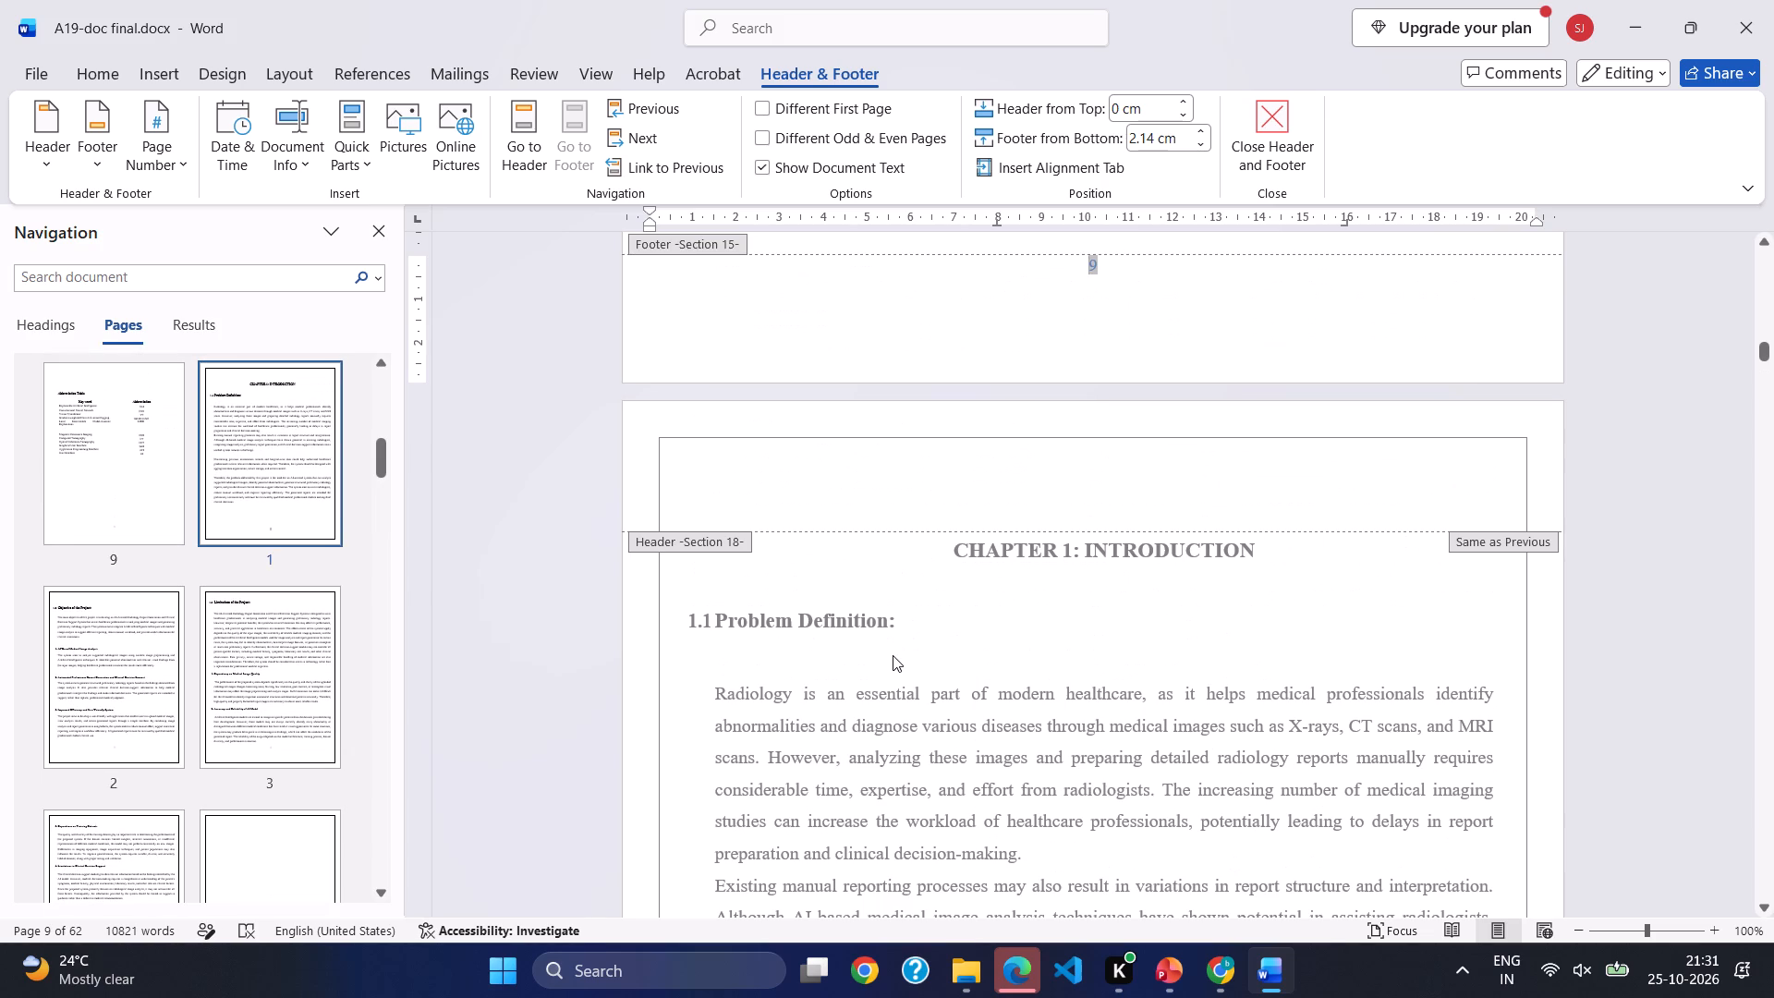
Insert the Banded footer in Section 25 and link it to the previous section's footer, deleting its own content.
scroll(365, 724, "down", 1)
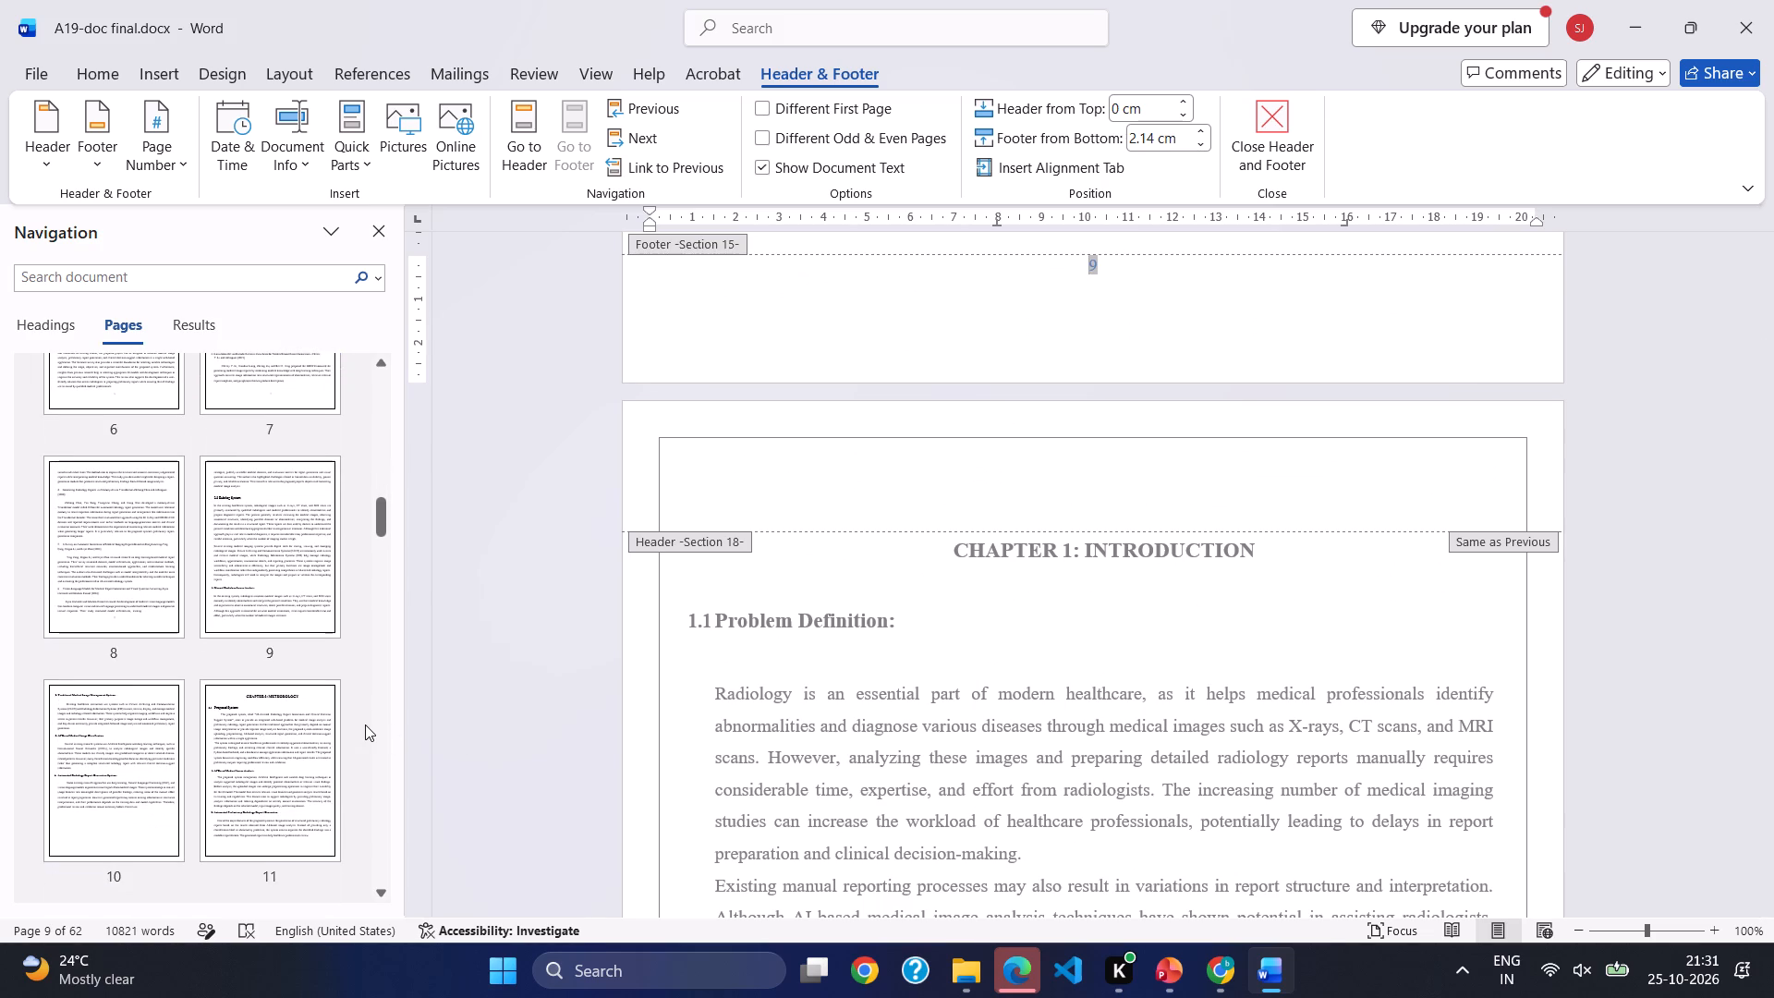
left_click(237, 544)
scroll(740, 757, "down", 1)
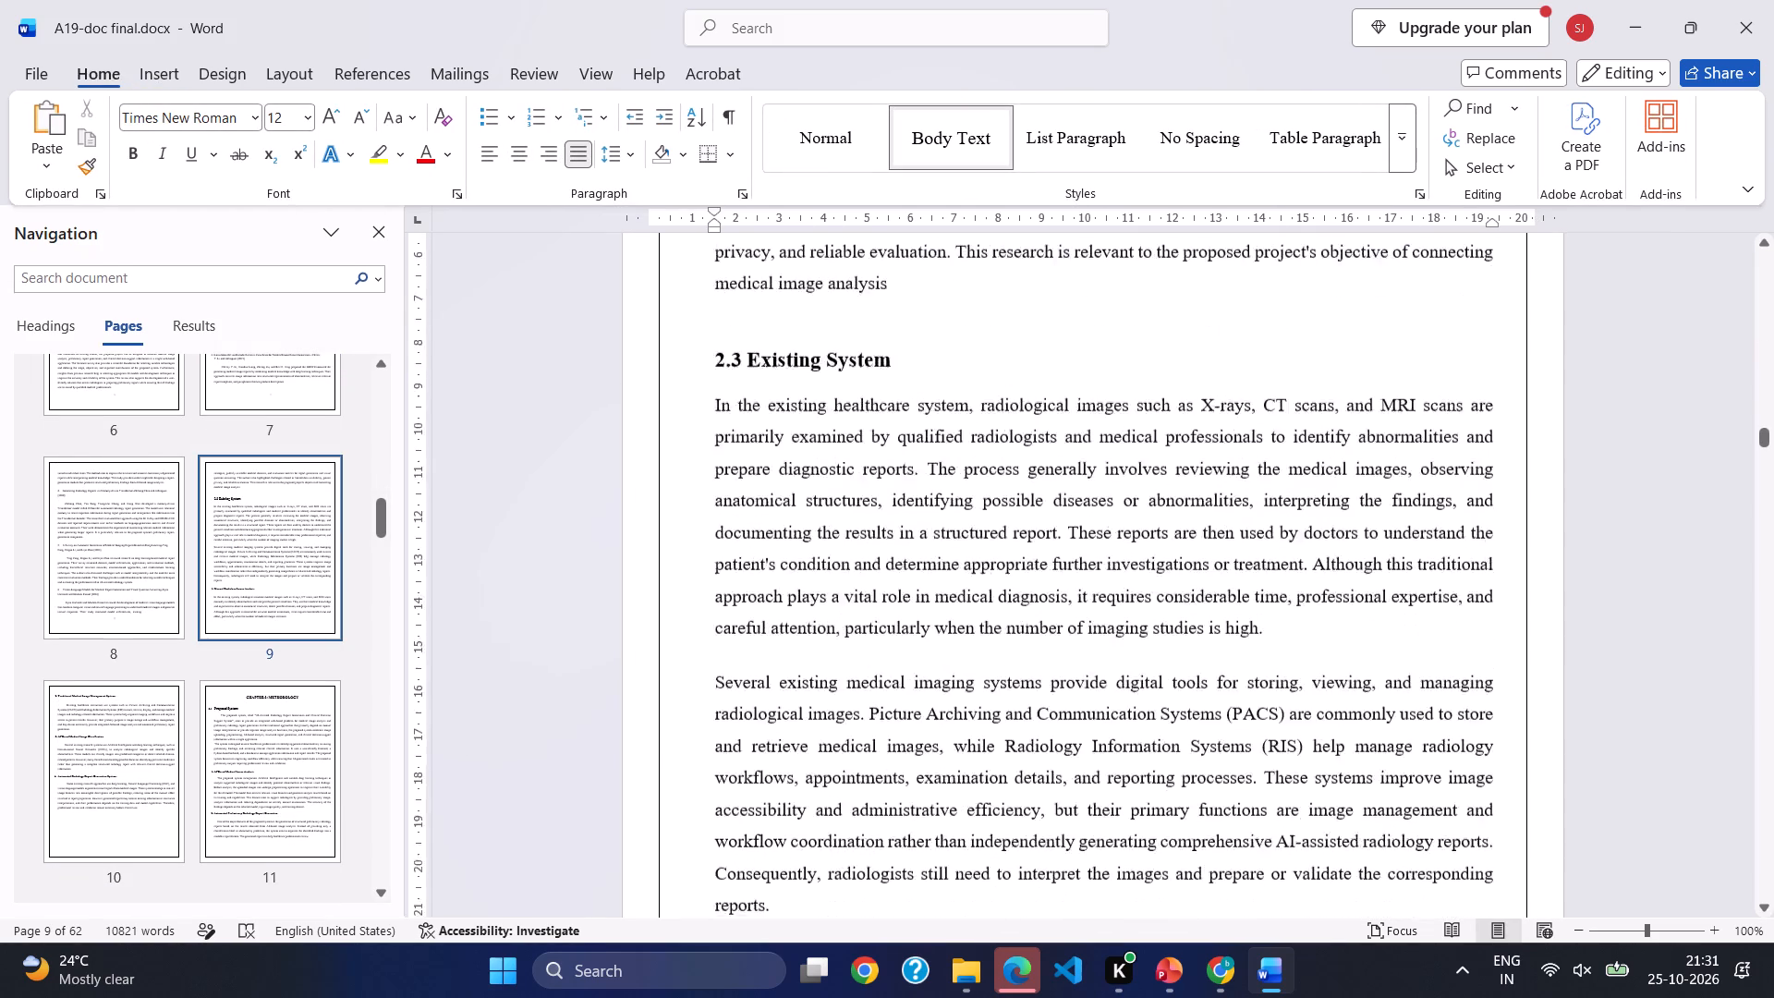
scroll(740, 757, "down", 4)
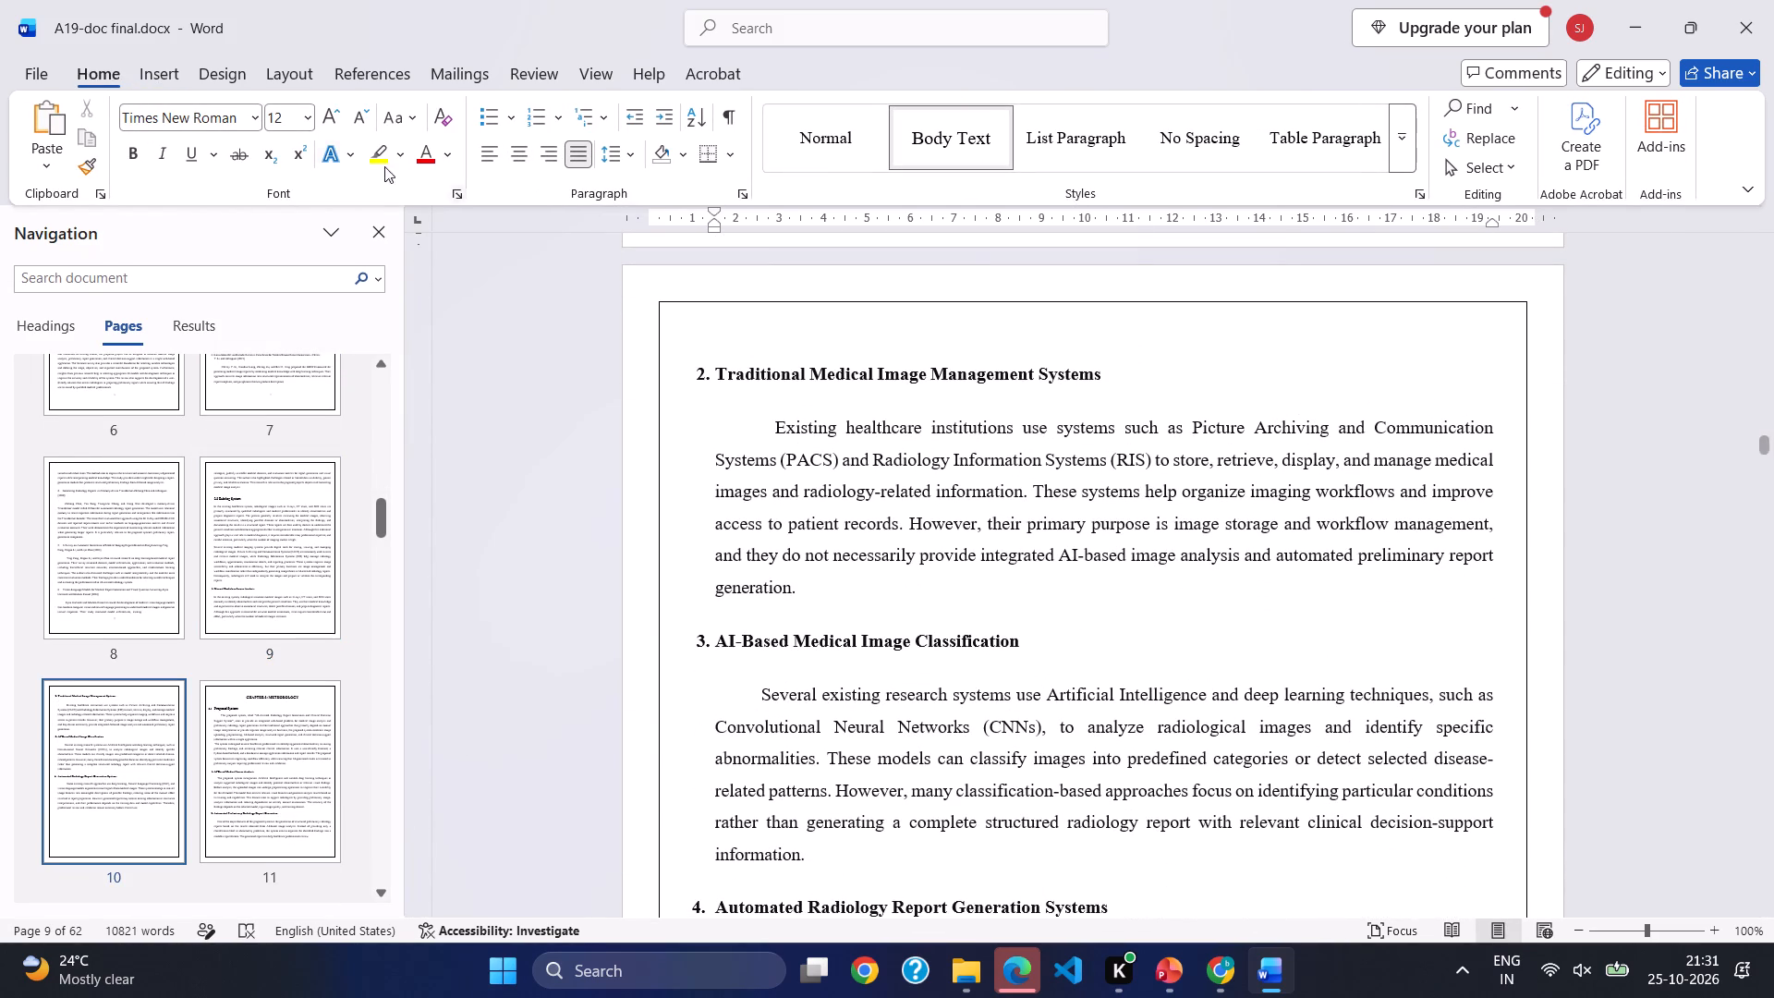
left_click(164, 70)
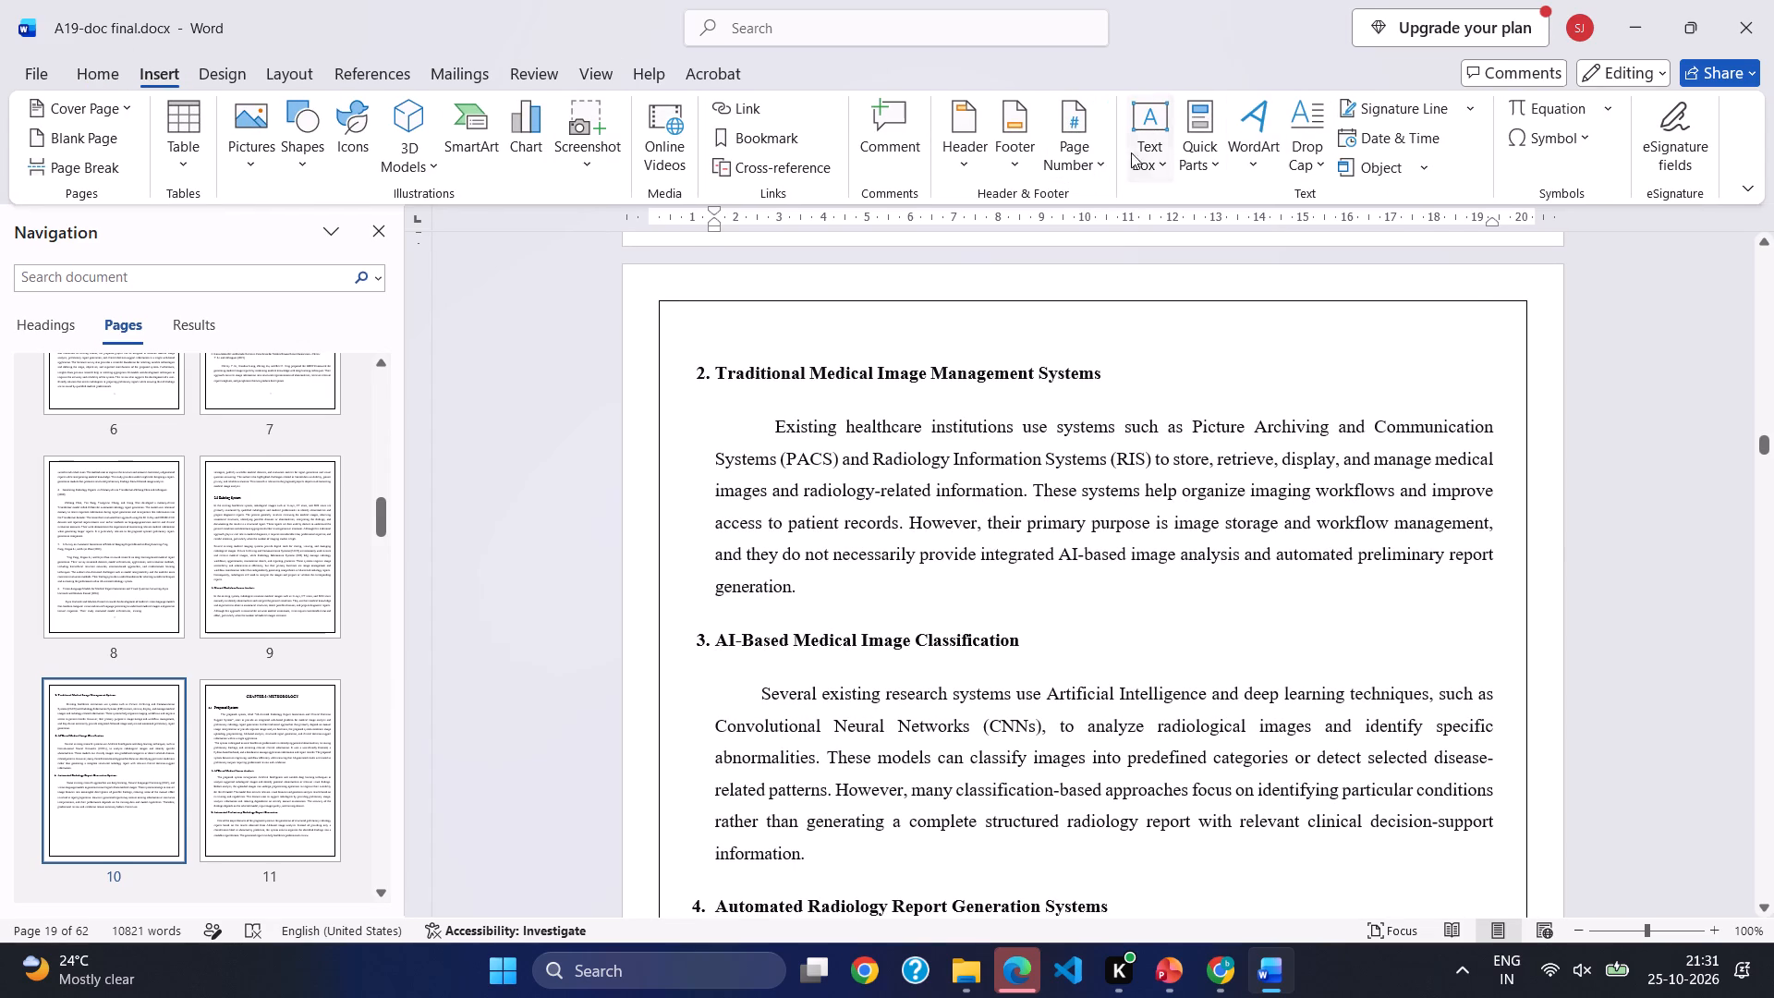
left_click(1018, 153)
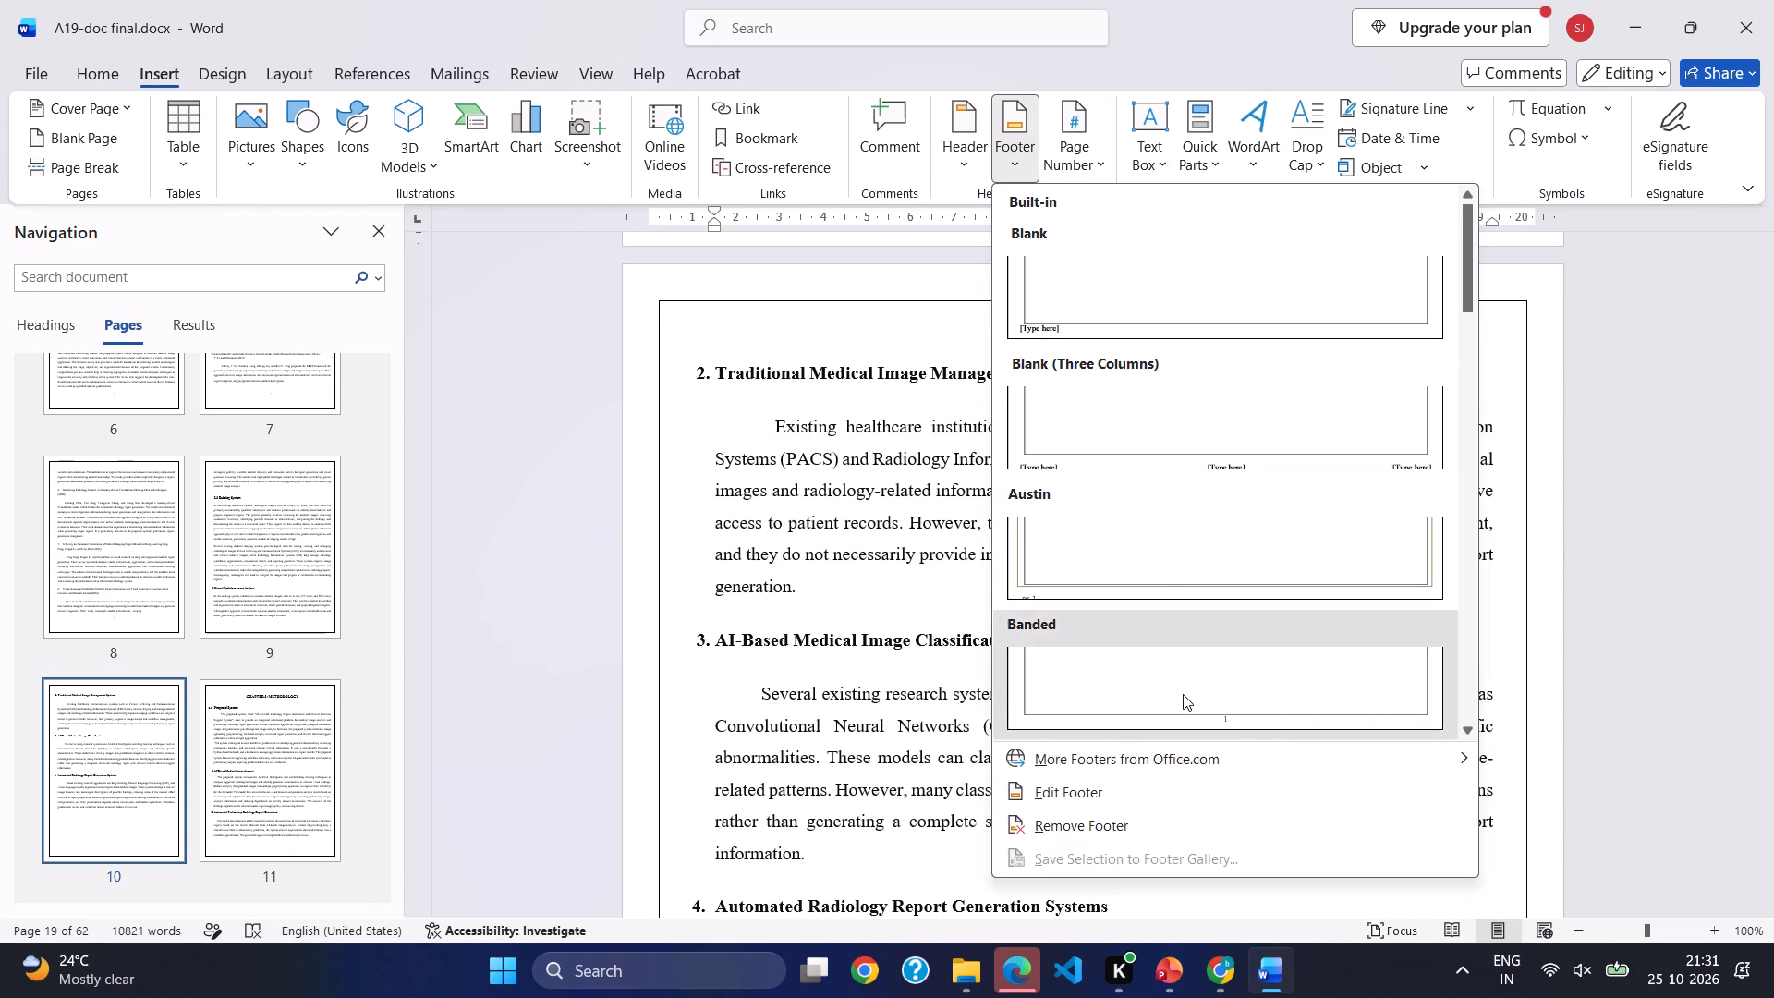
left_click(1183, 694)
scroll(972, 649, "down", 1)
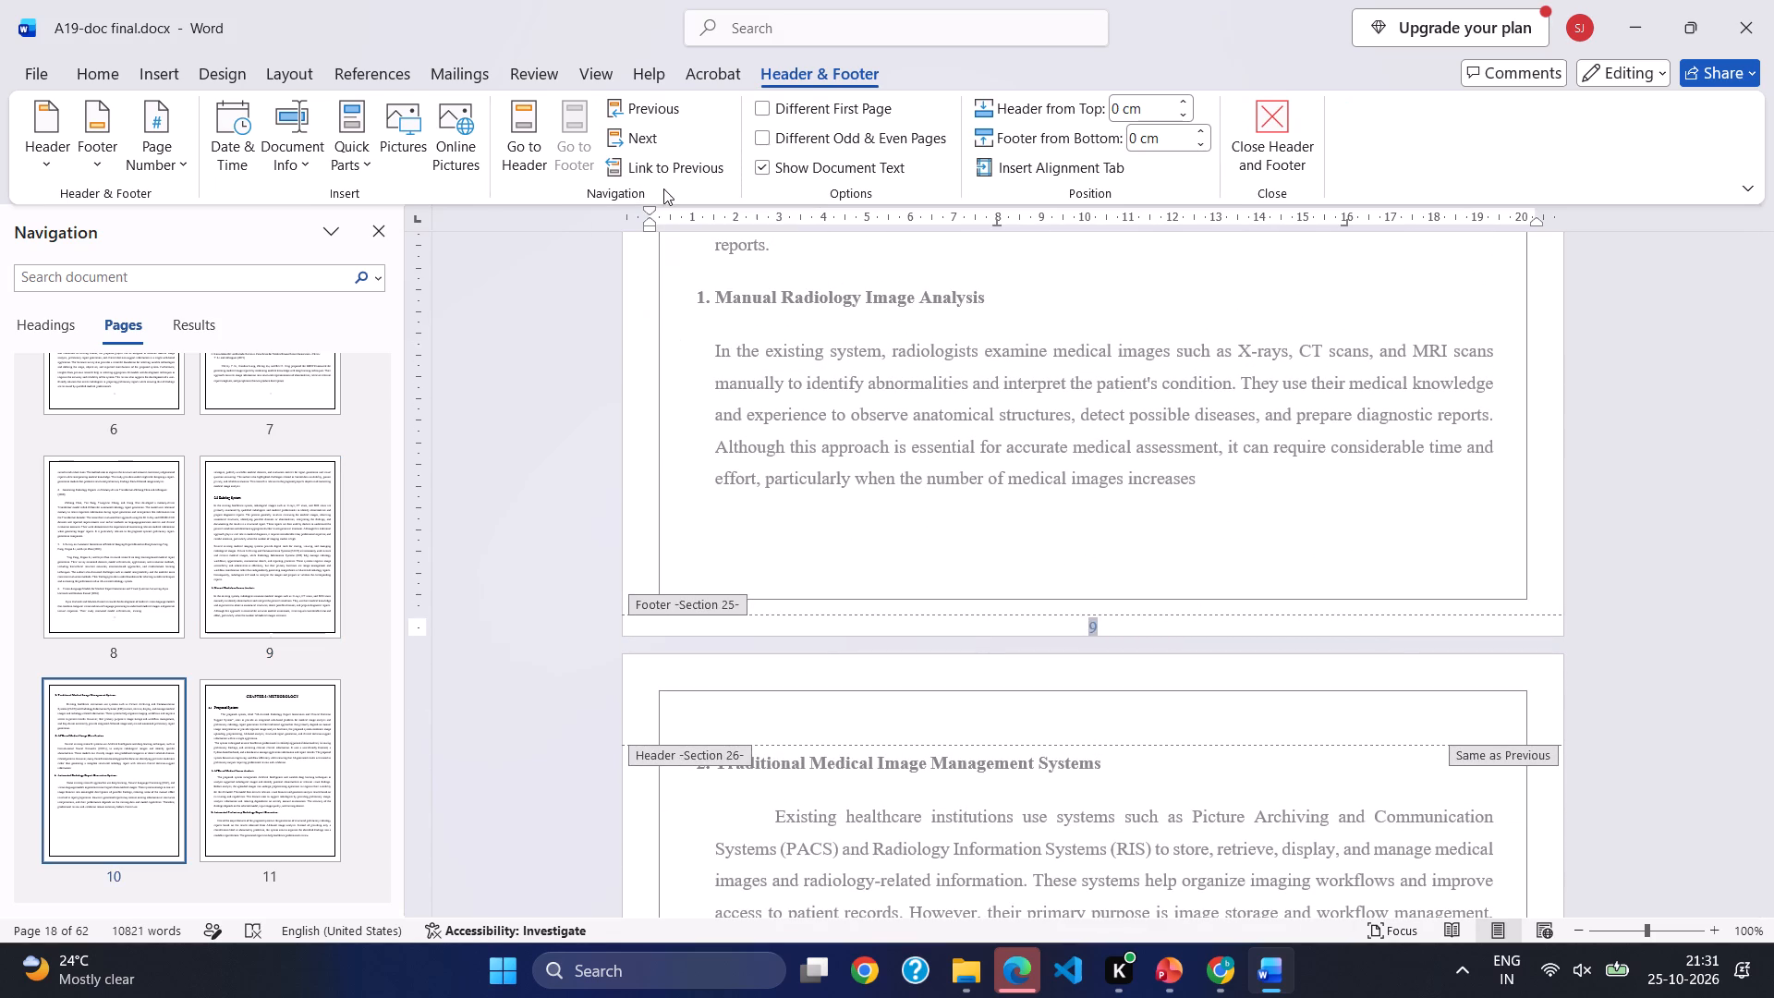
left_click(687, 171)
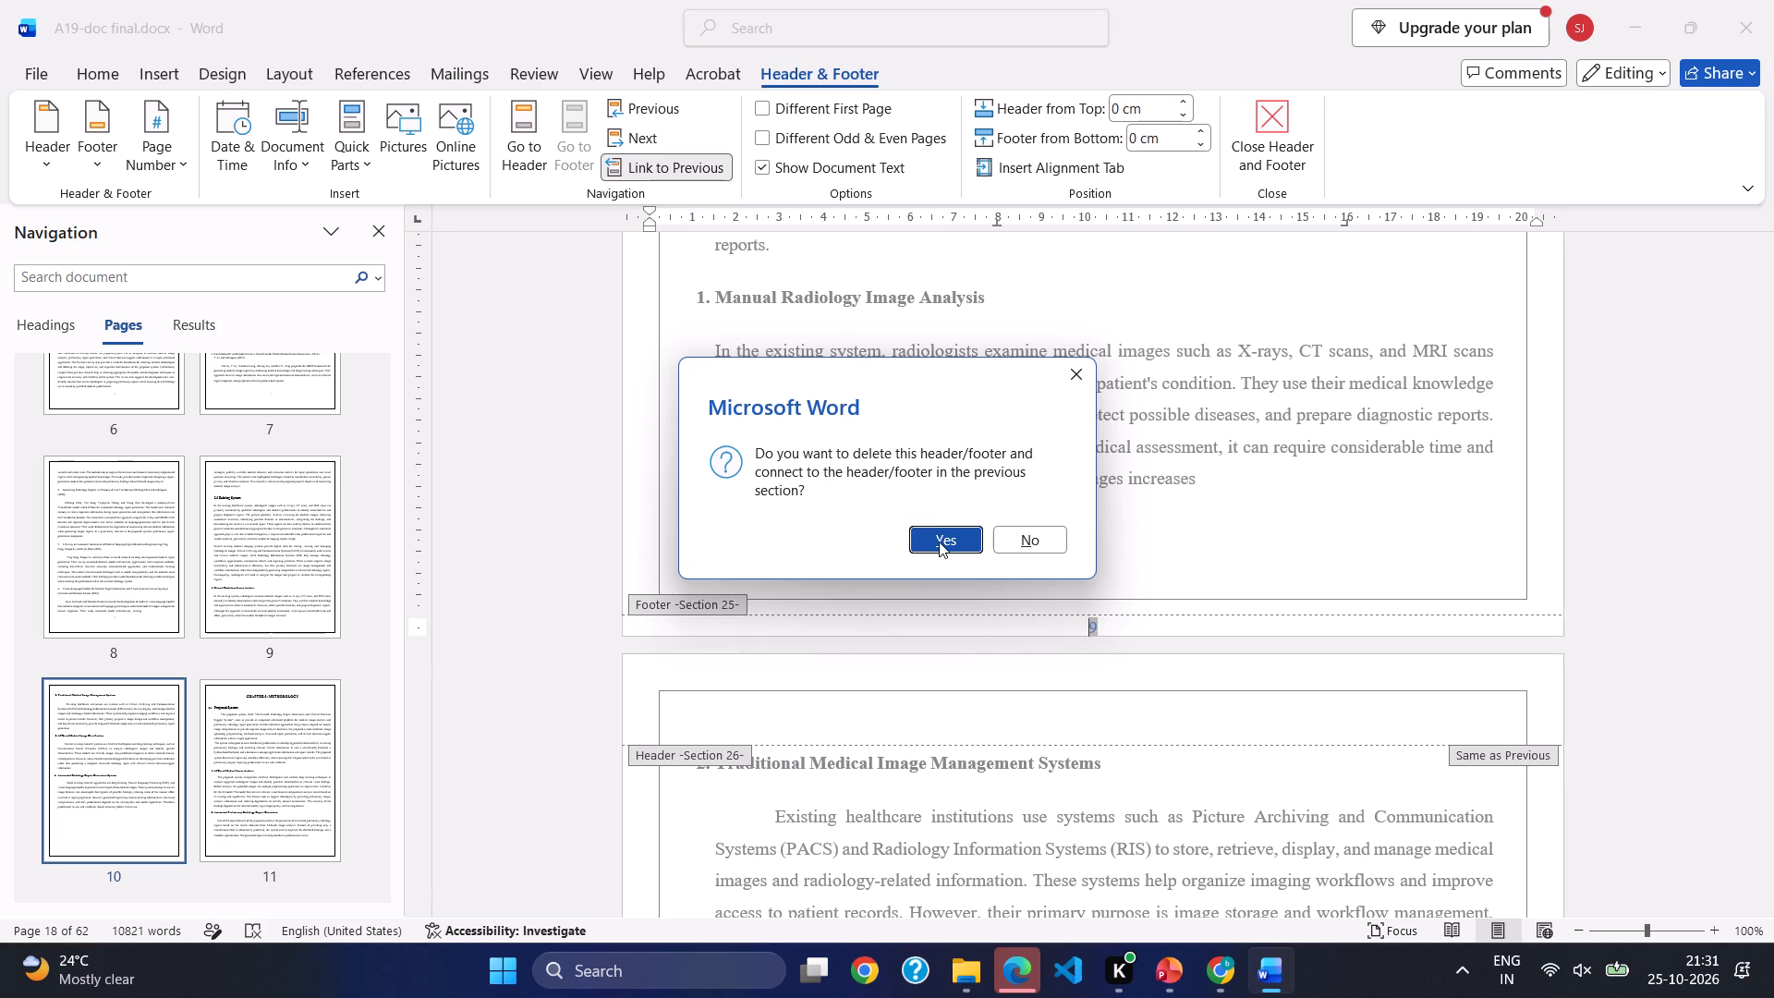
left_click(939, 542)
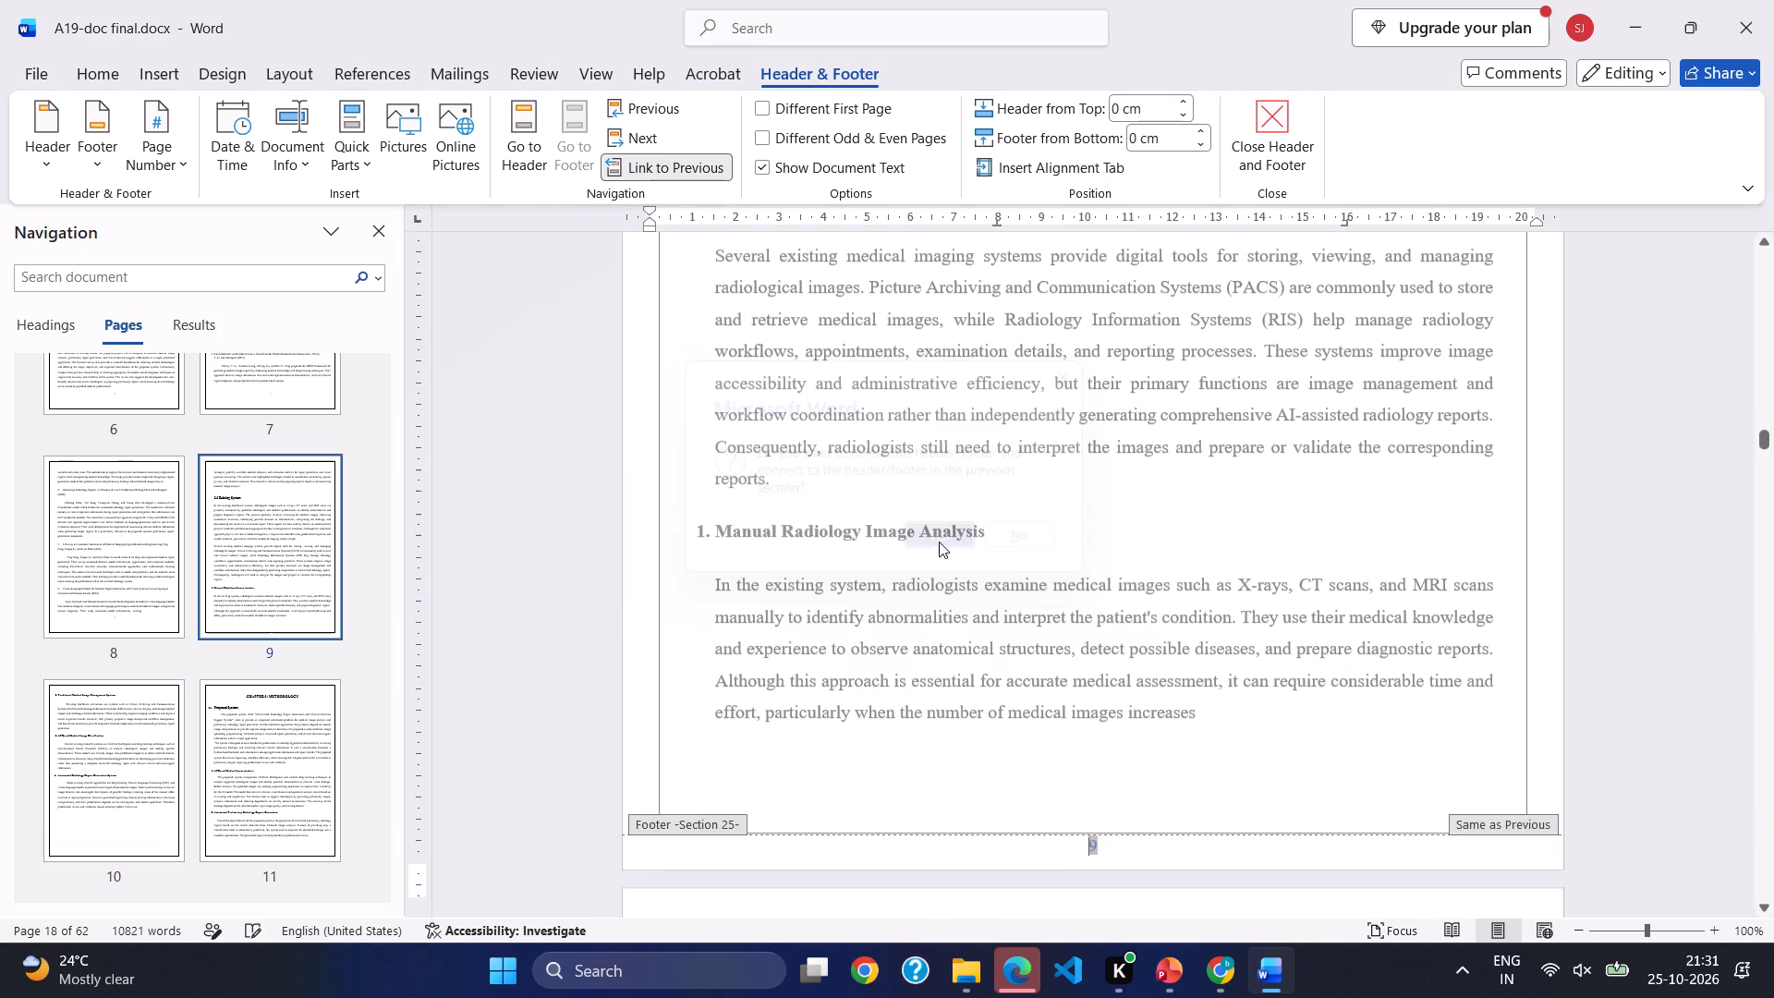
Select the whole document and insert the Banded footer.
key("ctrl+a")
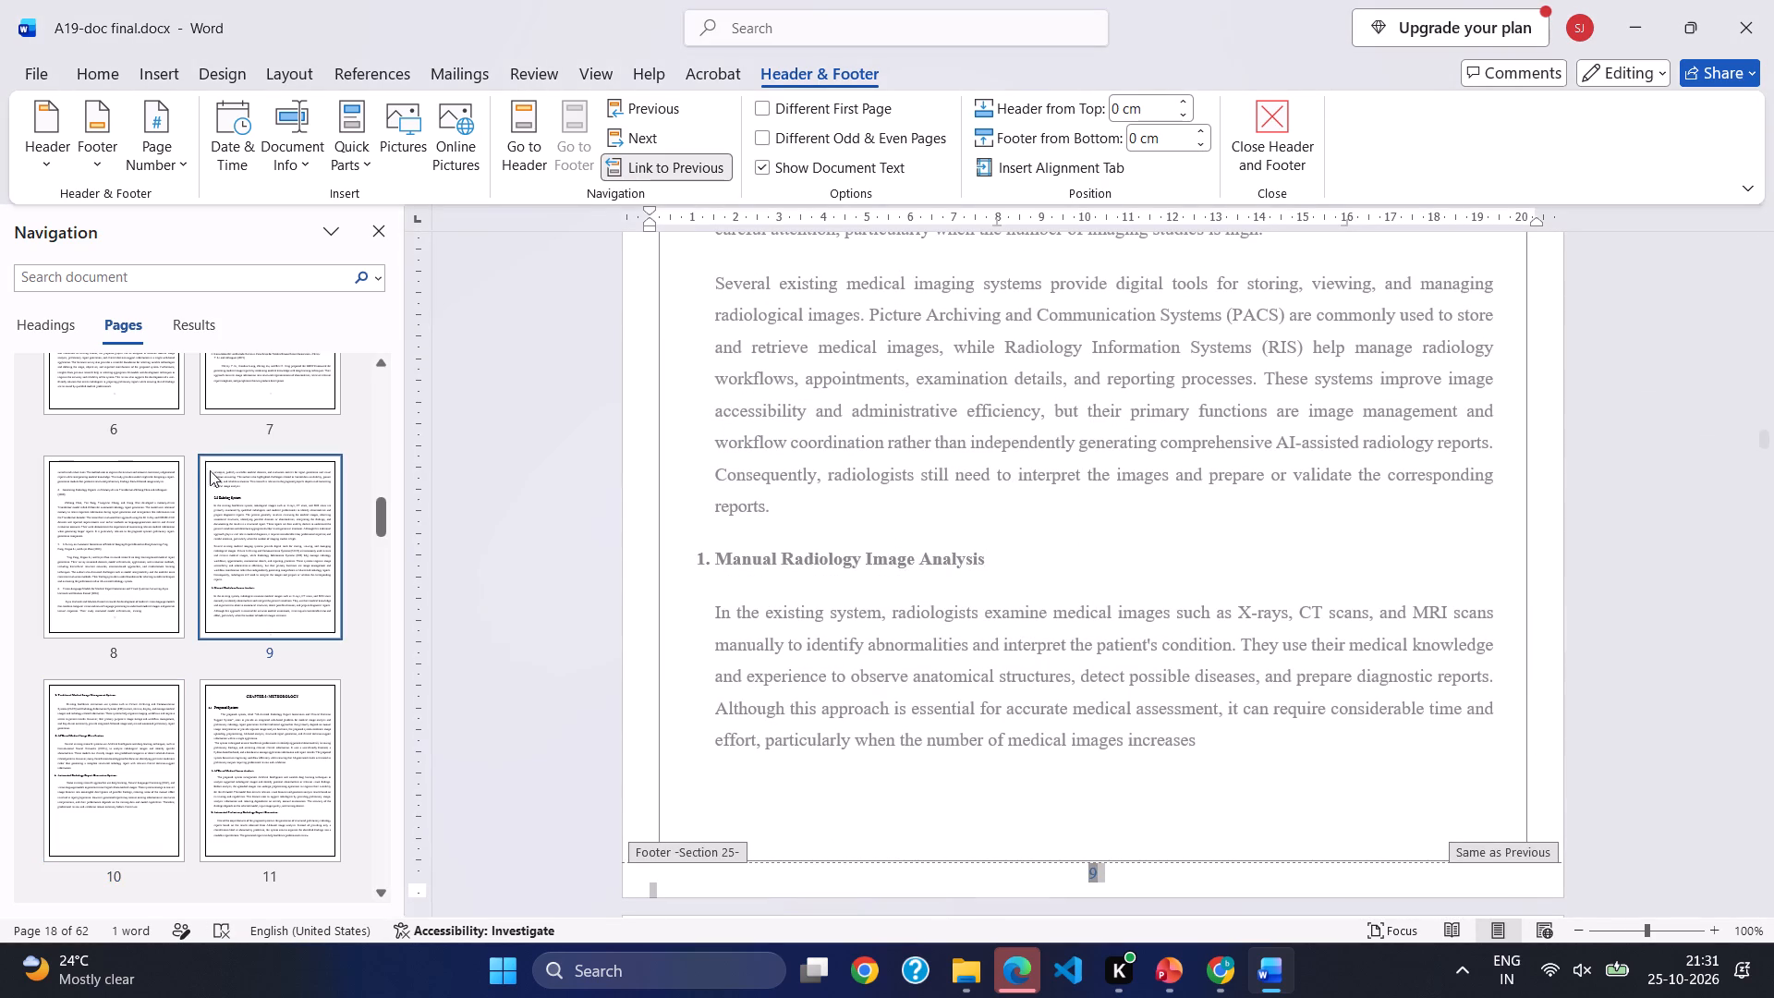
left_click(195, 434)
key("ctrl+a")
key("ctrl+a")
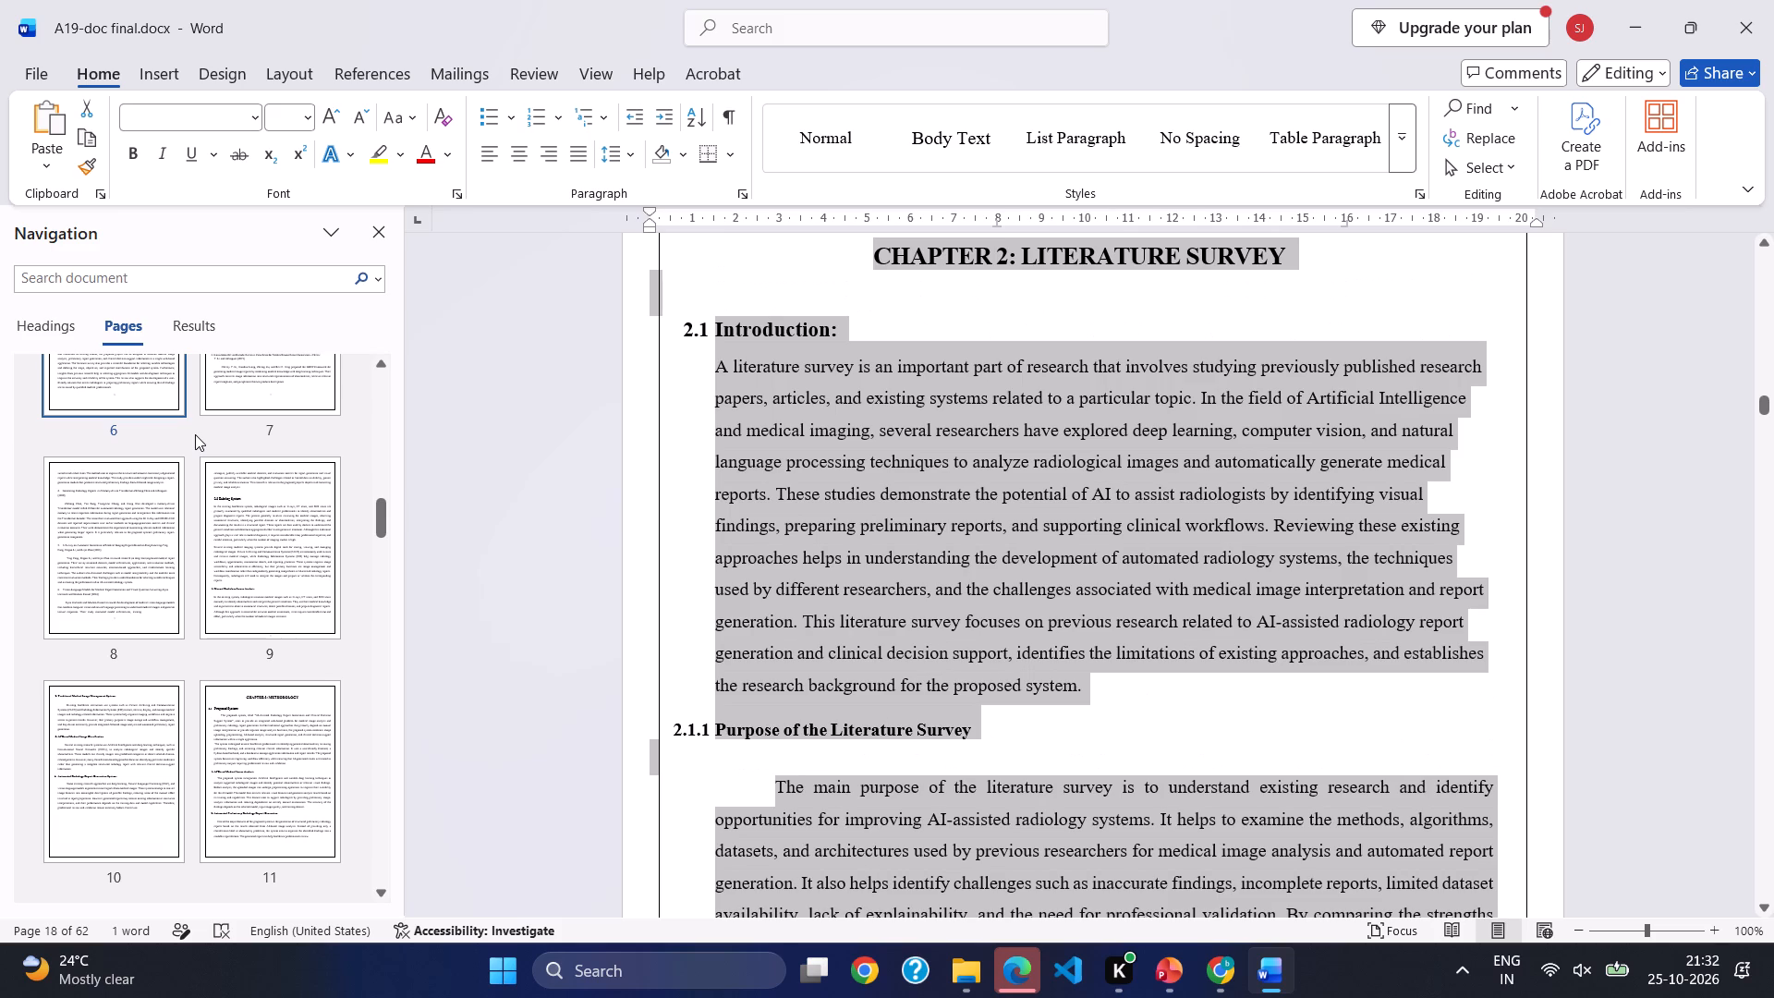
key("ctrl+a")
left_click(195, 434)
key("ctrl+a")
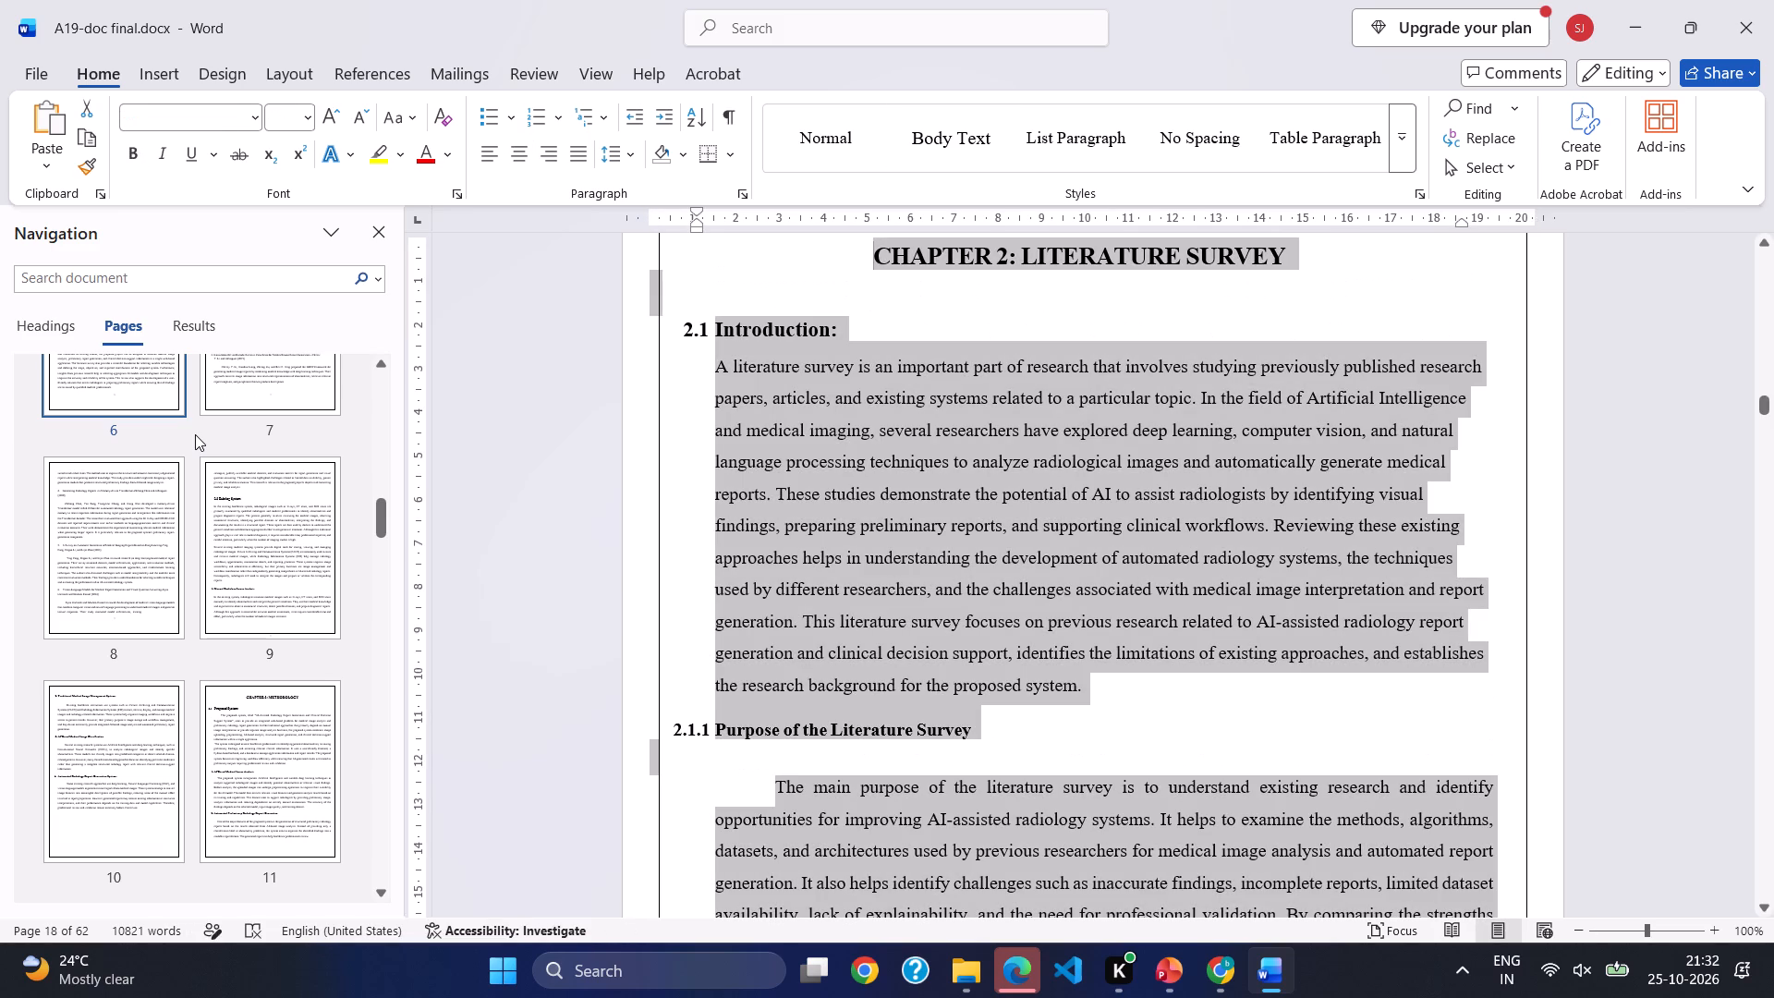
left_click(158, 83)
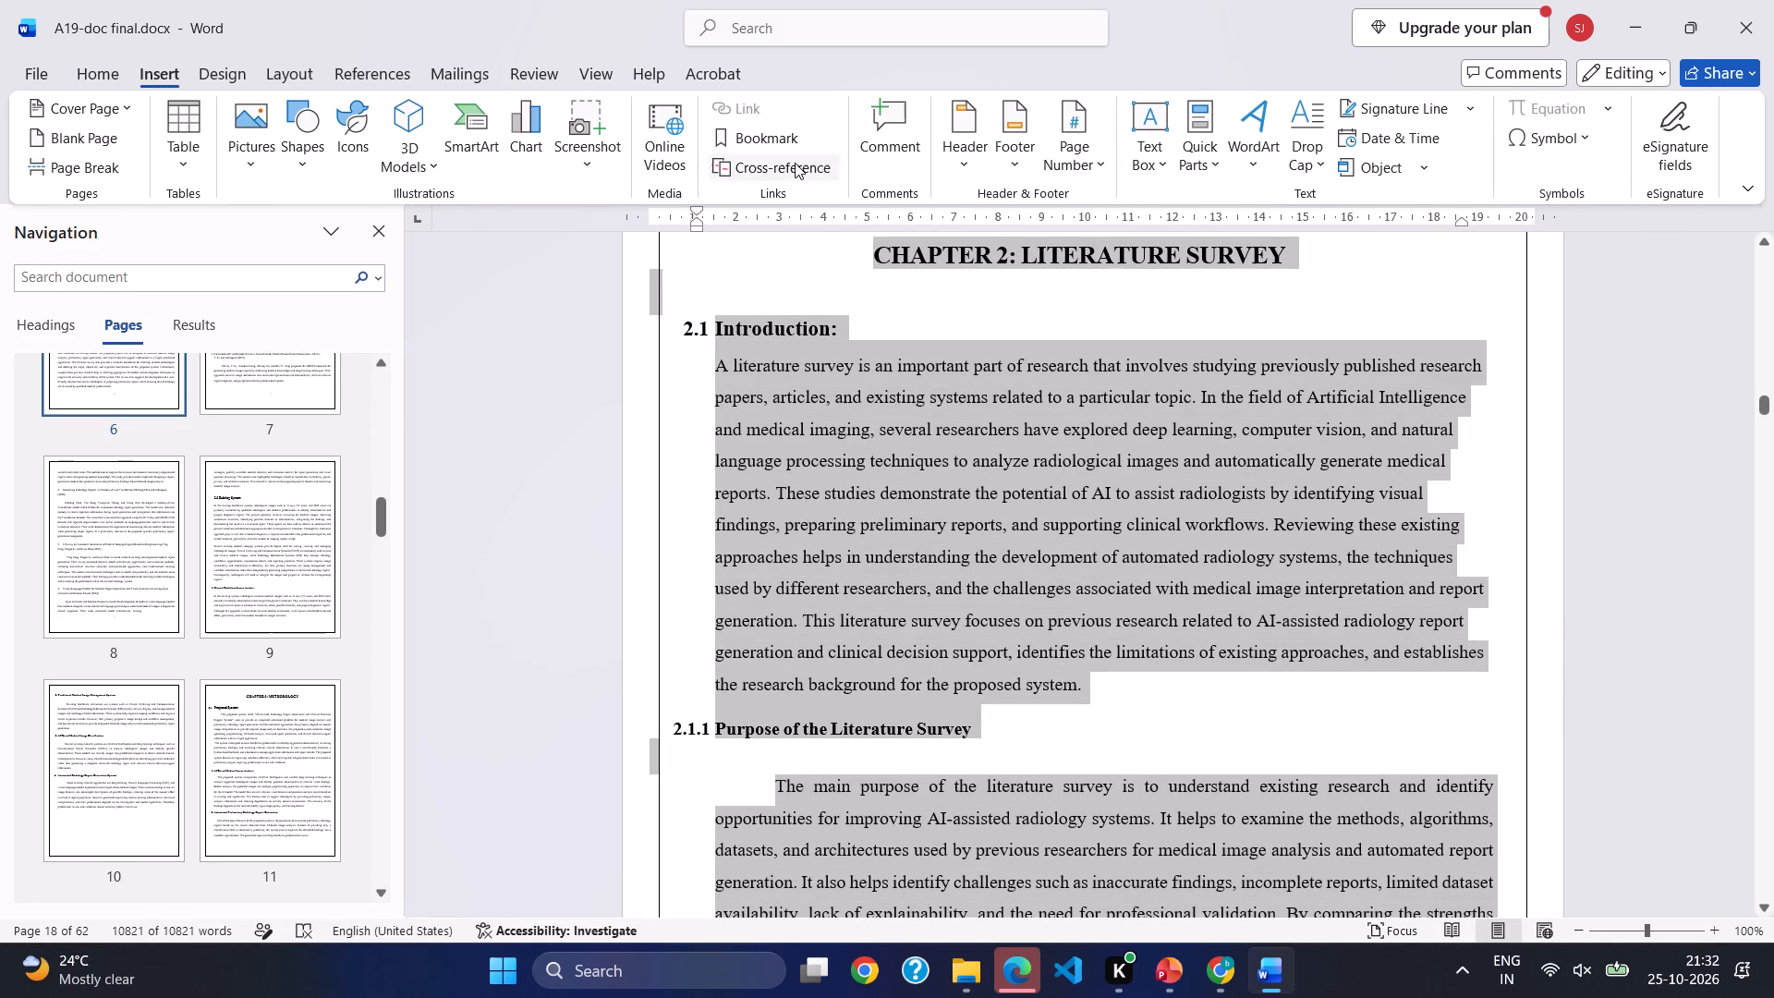
left_click(1002, 169)
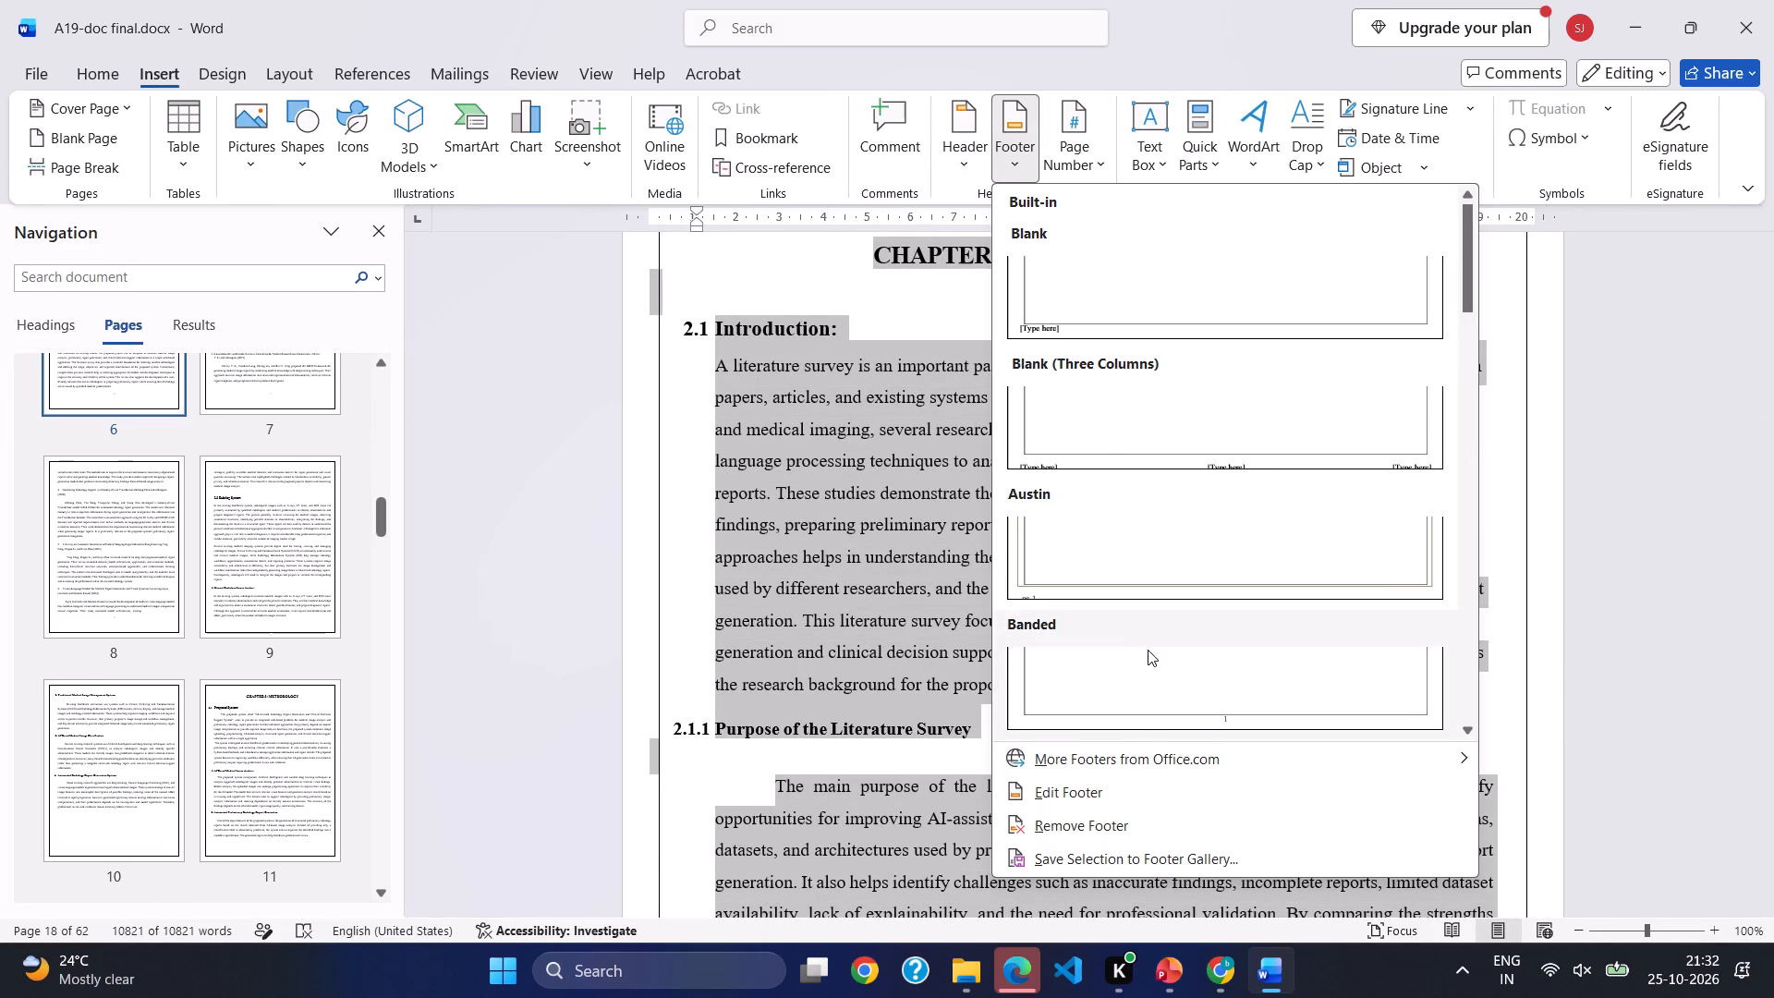
left_click(1148, 650)
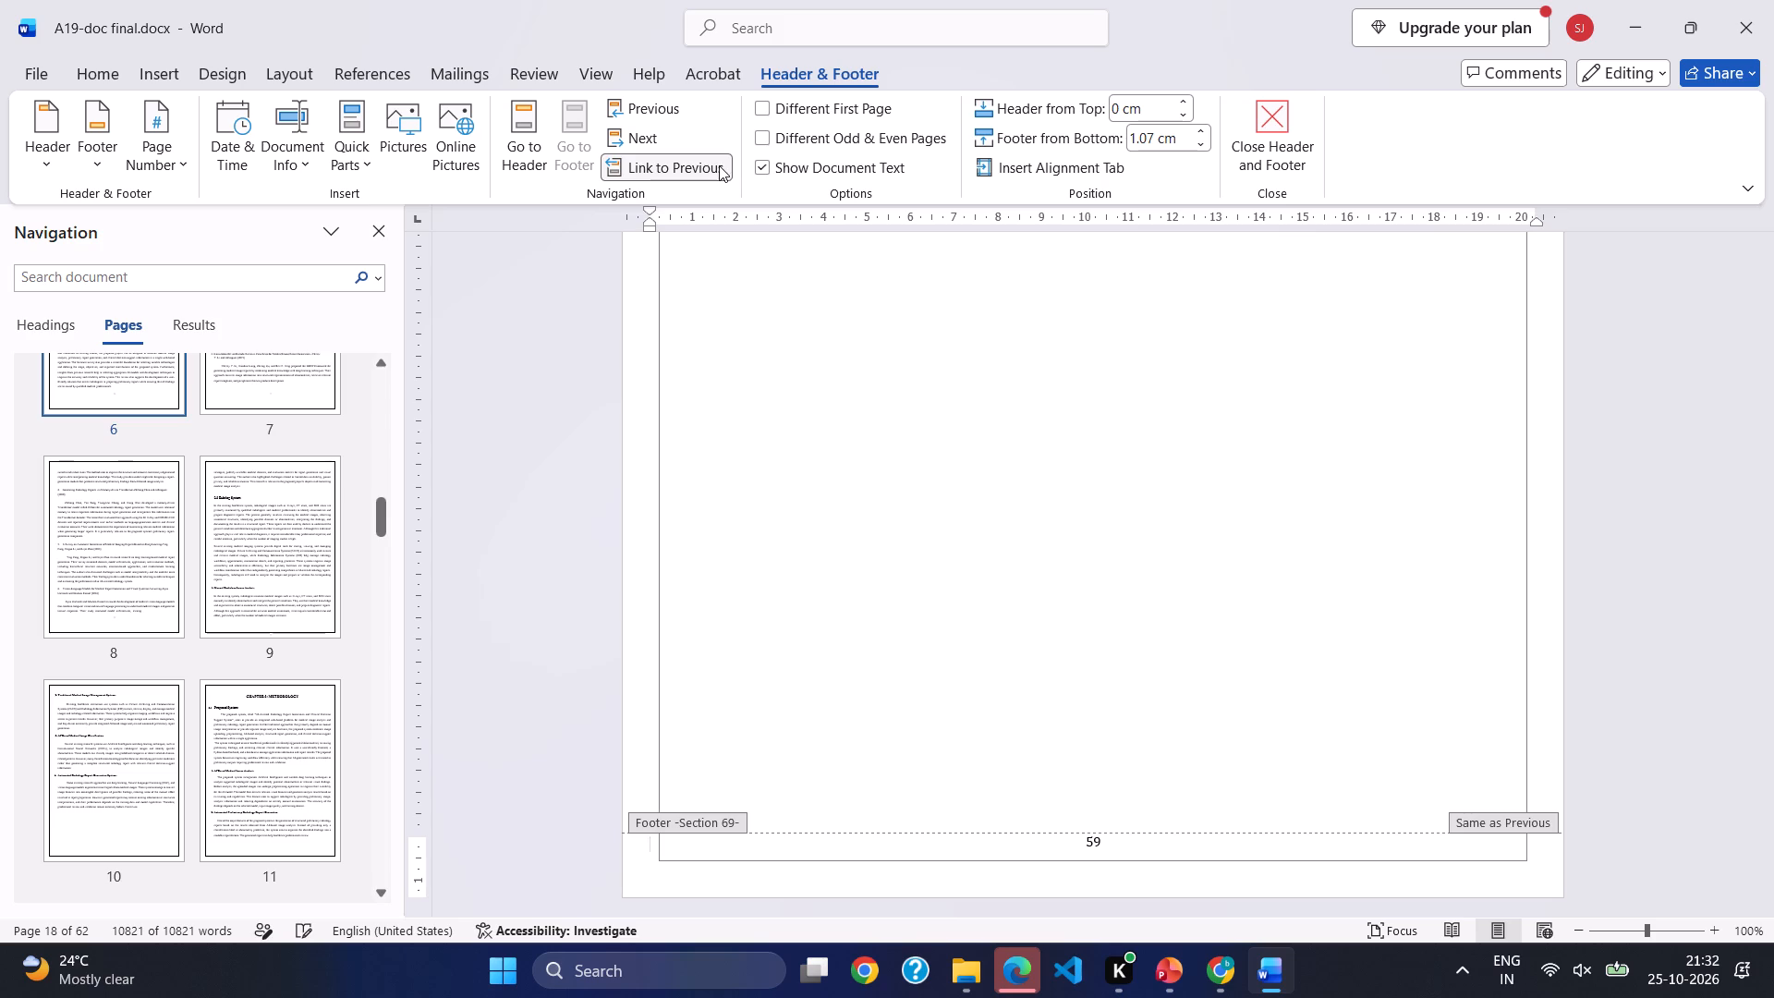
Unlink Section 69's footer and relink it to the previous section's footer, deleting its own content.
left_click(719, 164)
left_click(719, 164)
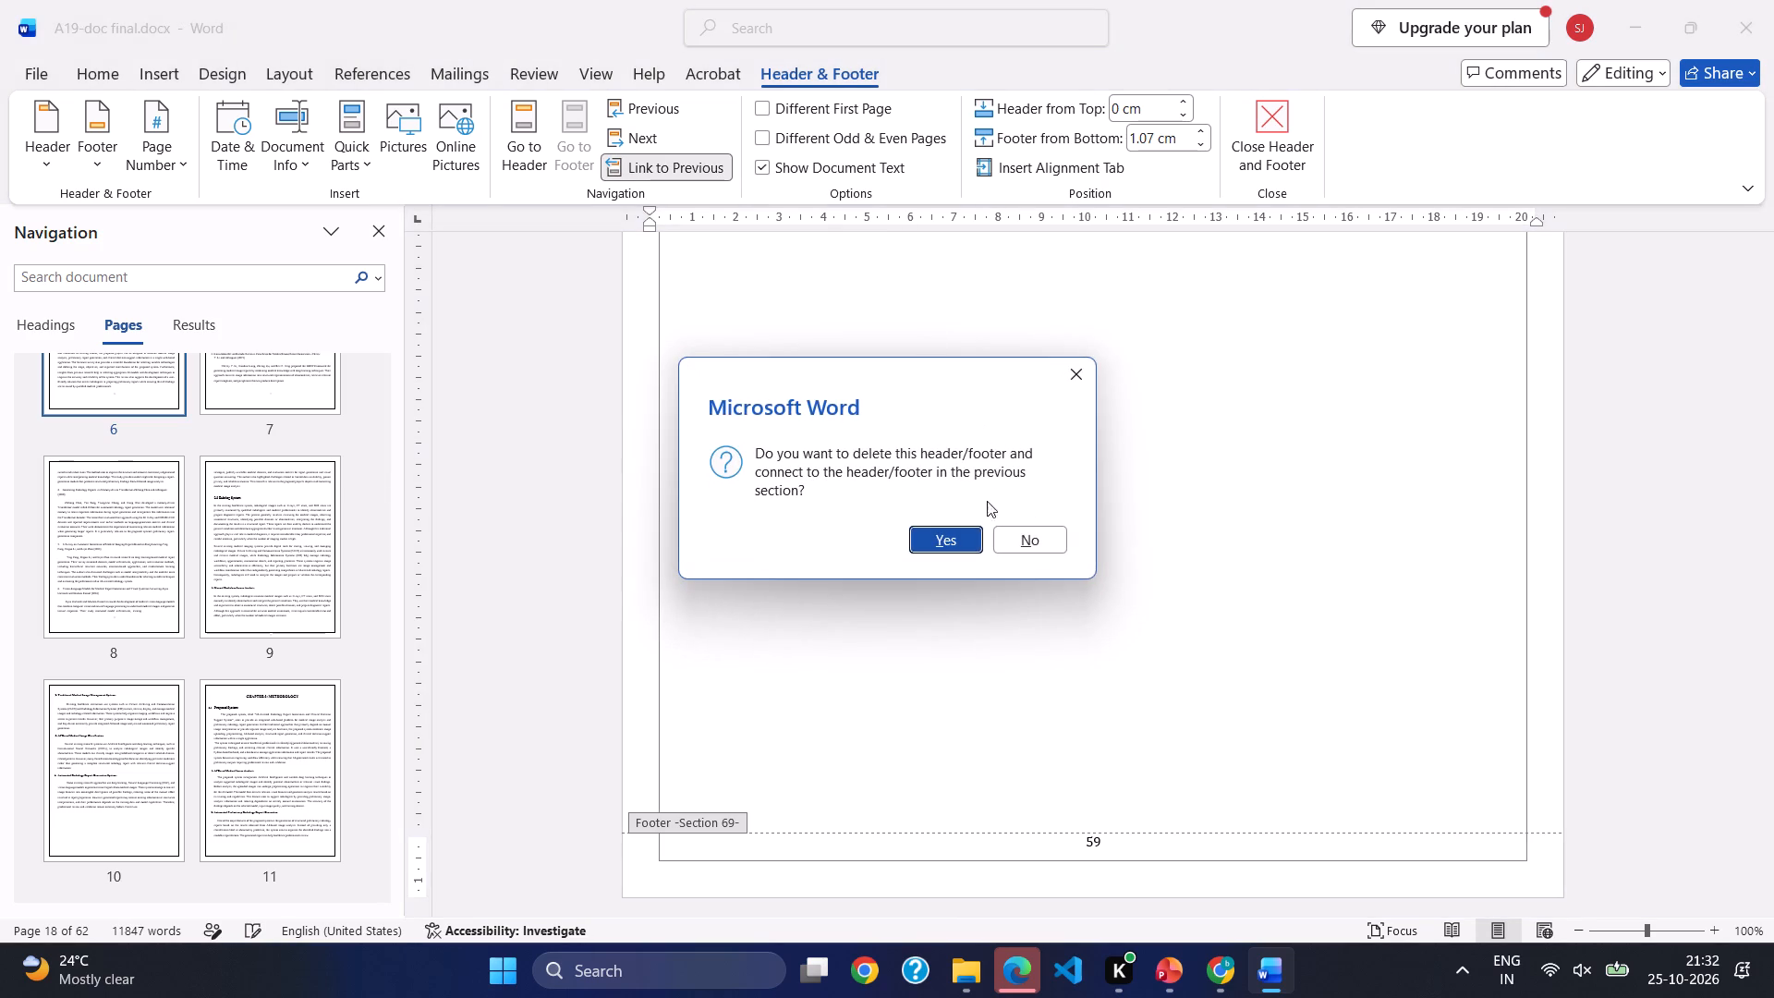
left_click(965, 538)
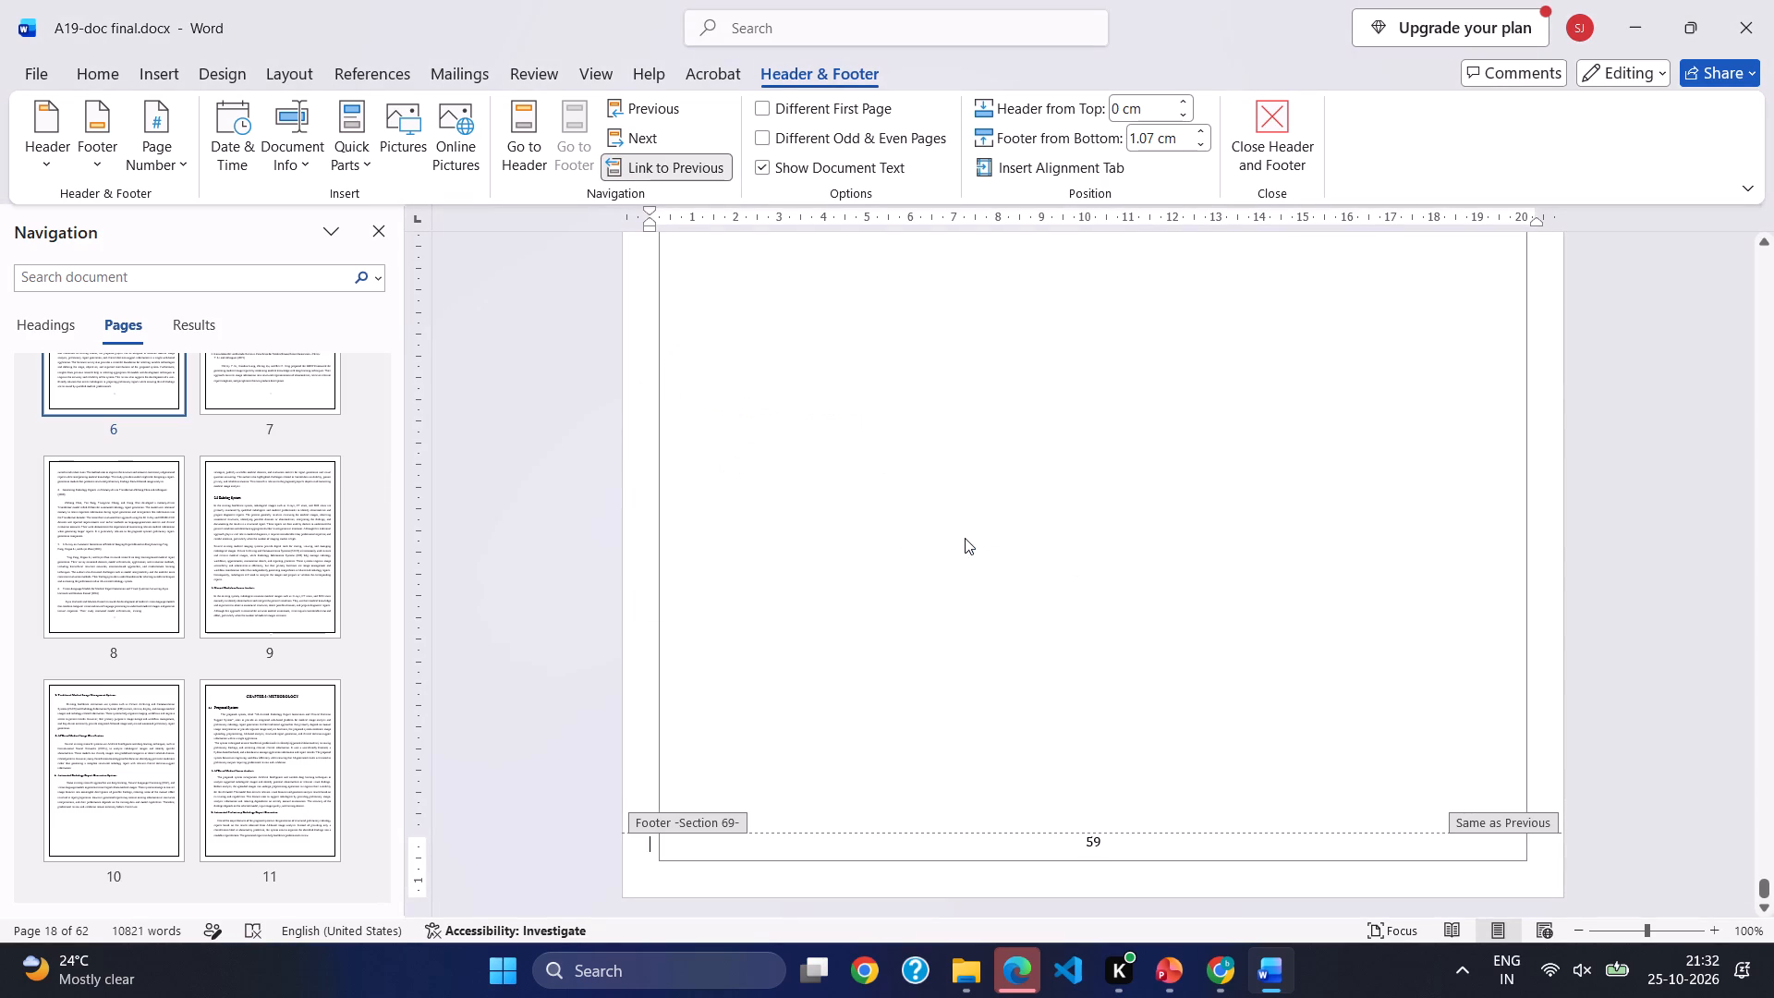
Check the footers on the closing pages and across Chapter 2, up to Section 26 and the start of Chapter 3.
scroll(965, 538, "down", 4)
scroll(965, 538, "up", 8)
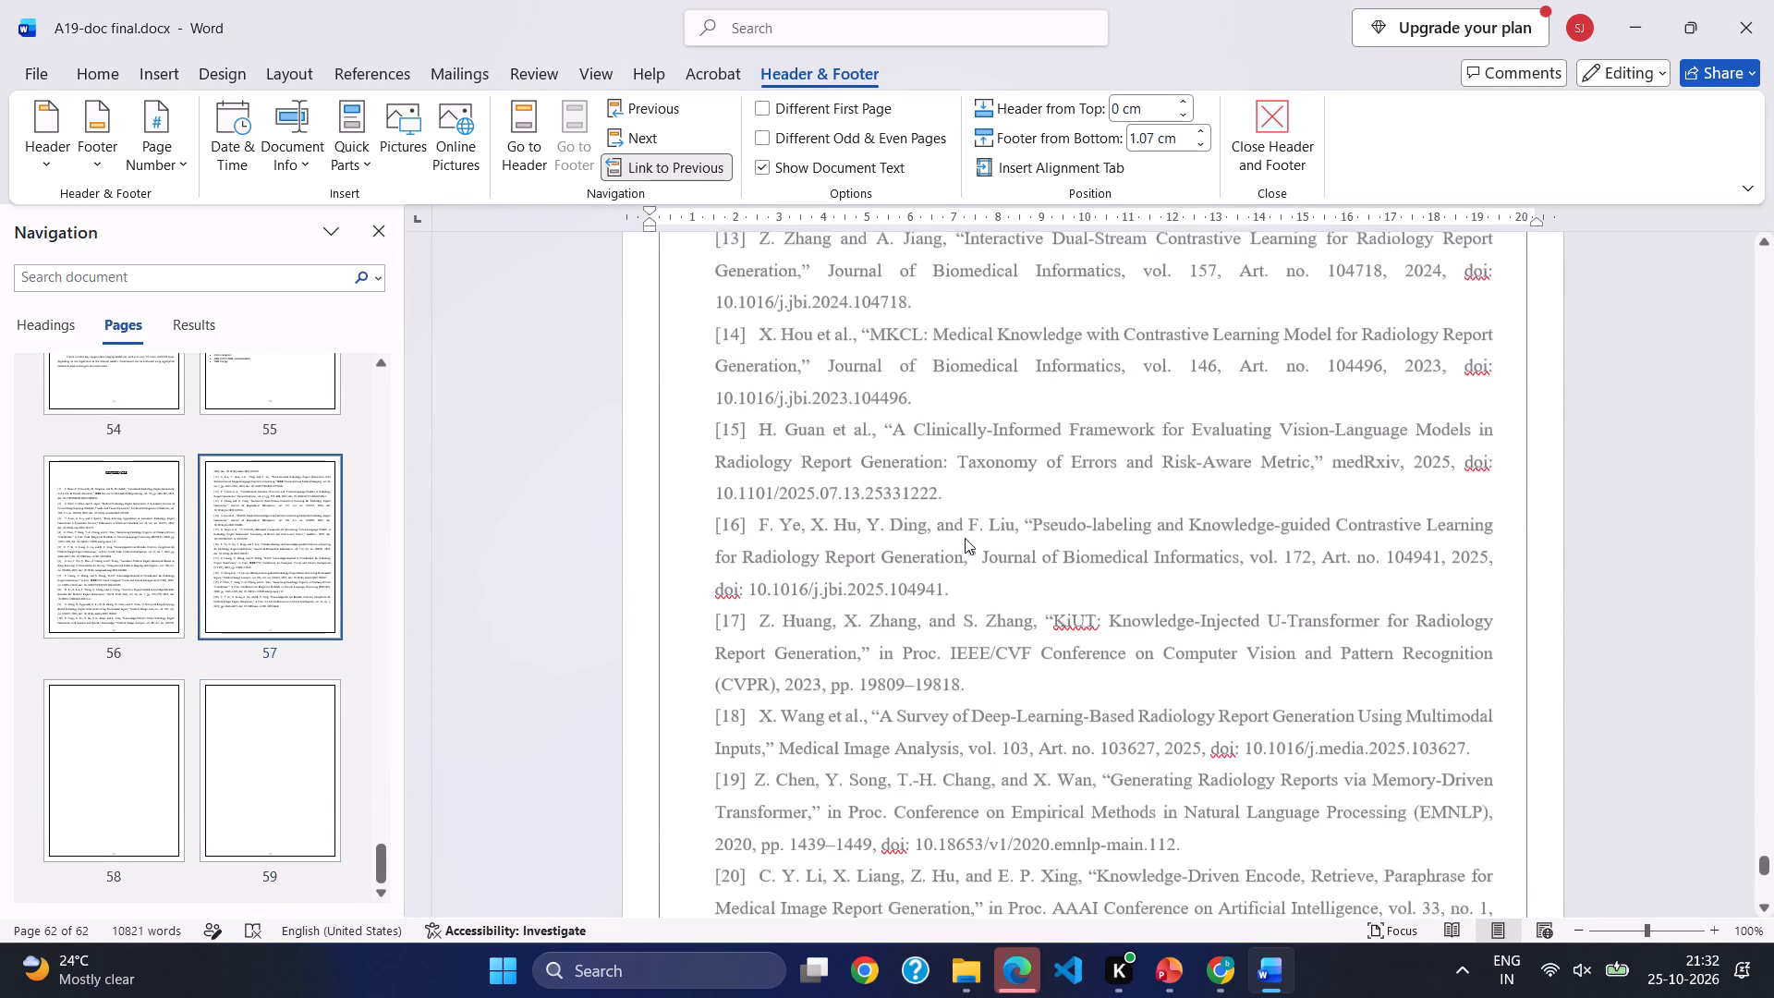
scroll(965, 538, "up", 20)
scroll(965, 538, "up", 20)
scroll(965, 538, "up", 20)
scroll(965, 538, "up", 19)
scroll(965, 538, "down", 1)
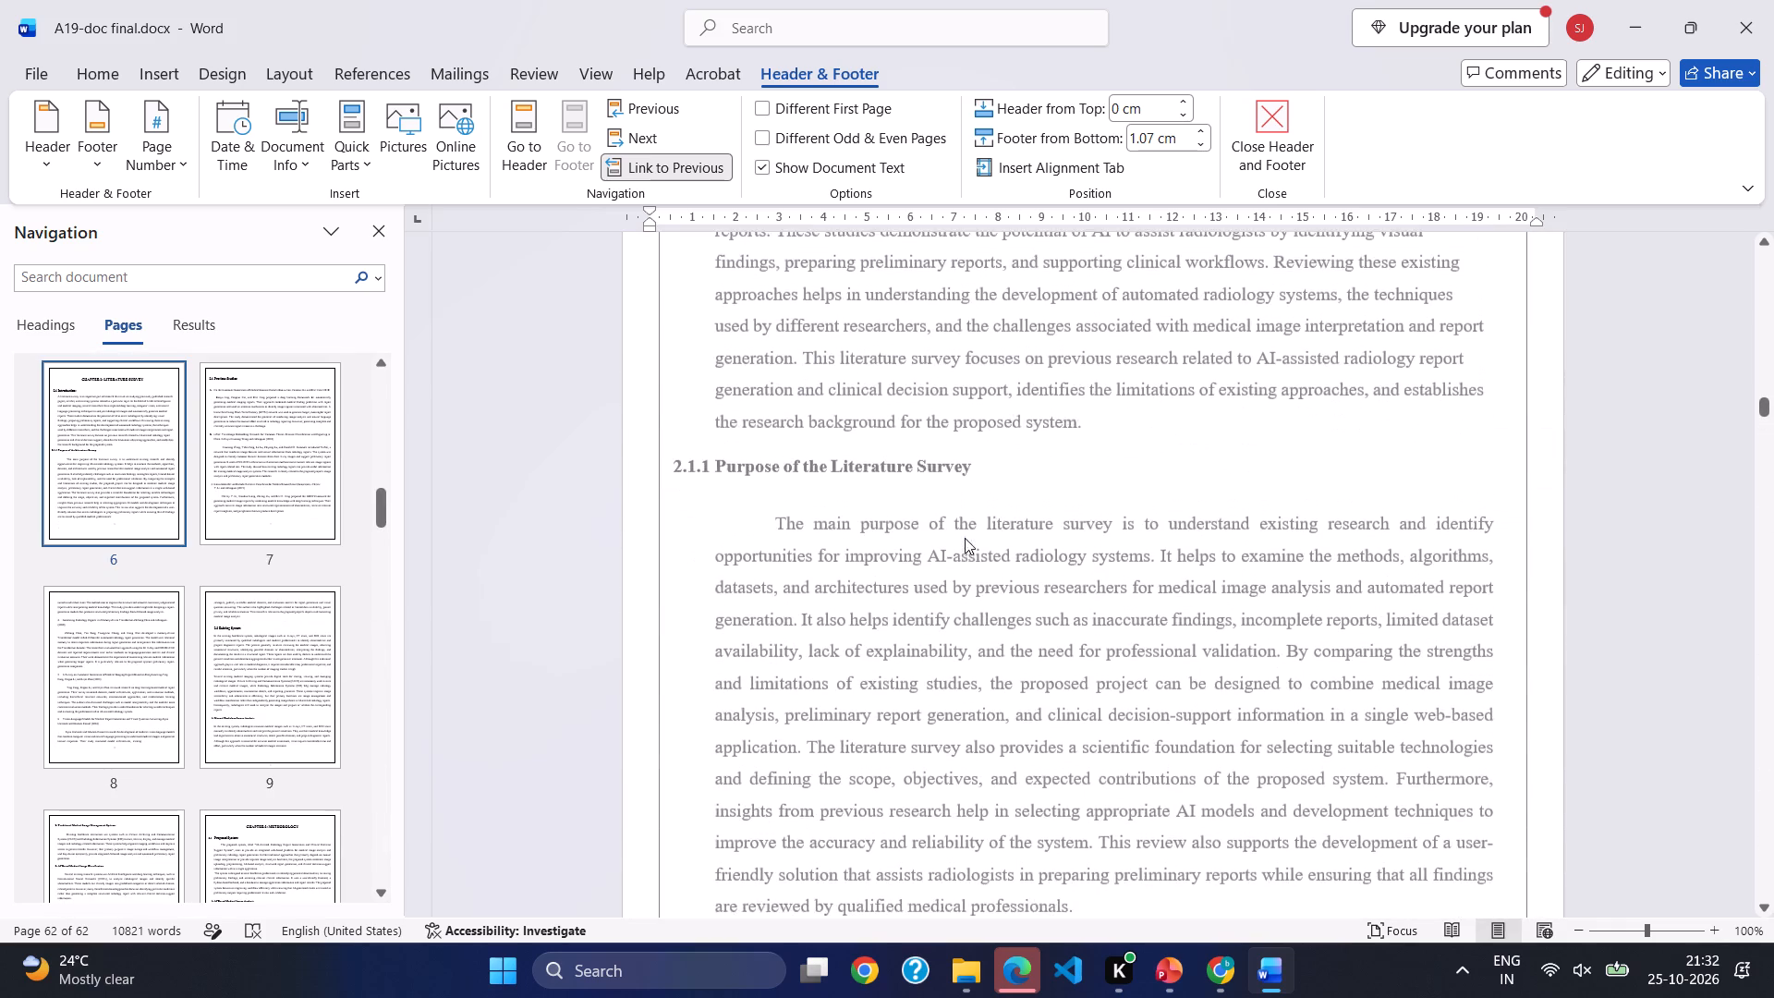
scroll(965, 538, "down", 6)
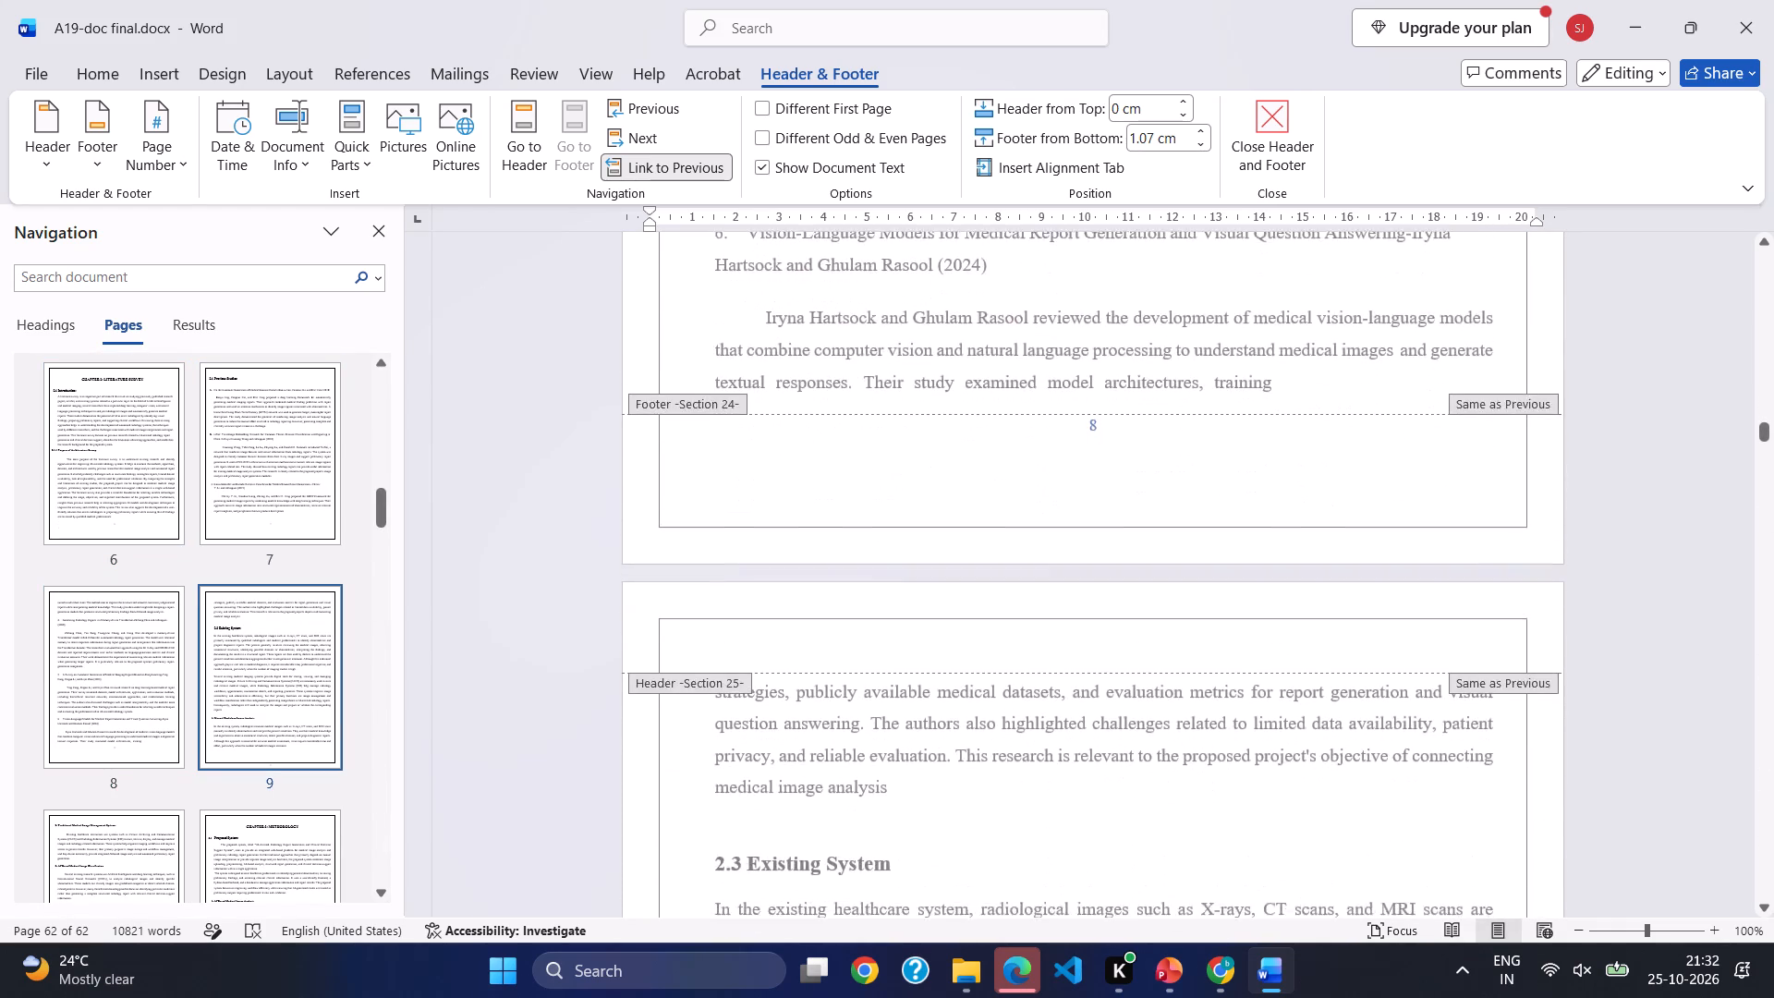
scroll(965, 538, "down", 5)
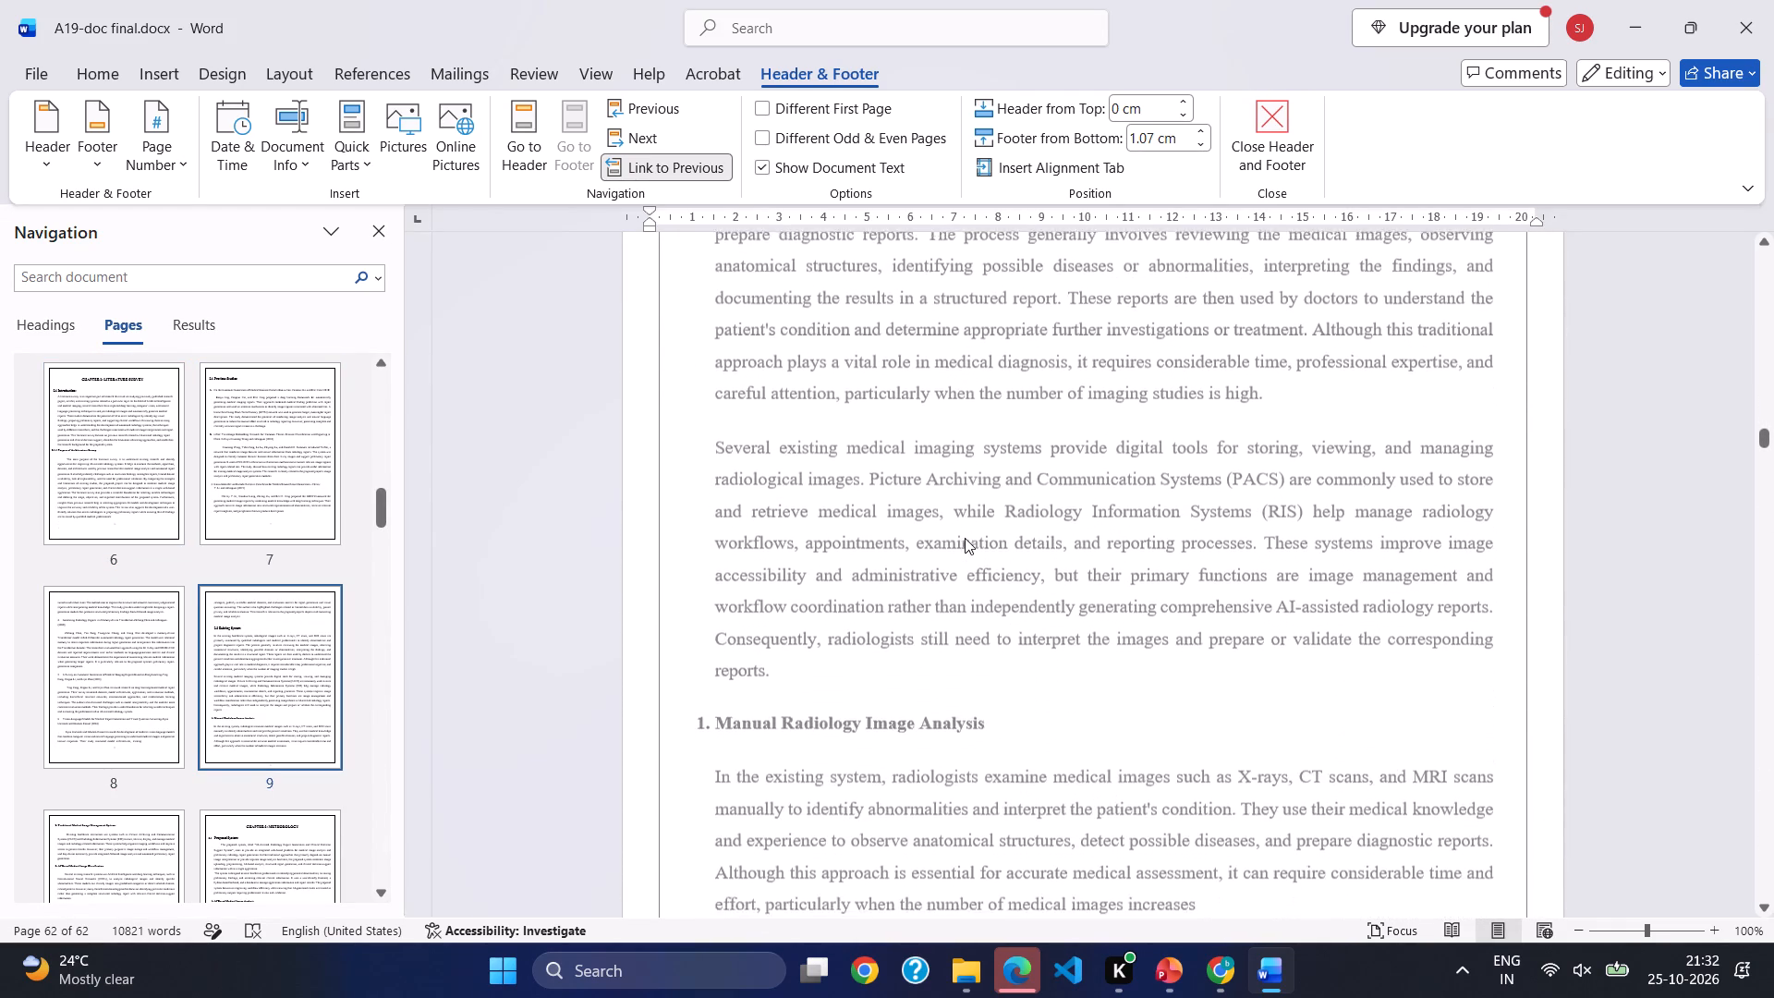
scroll(965, 538, "down", 2)
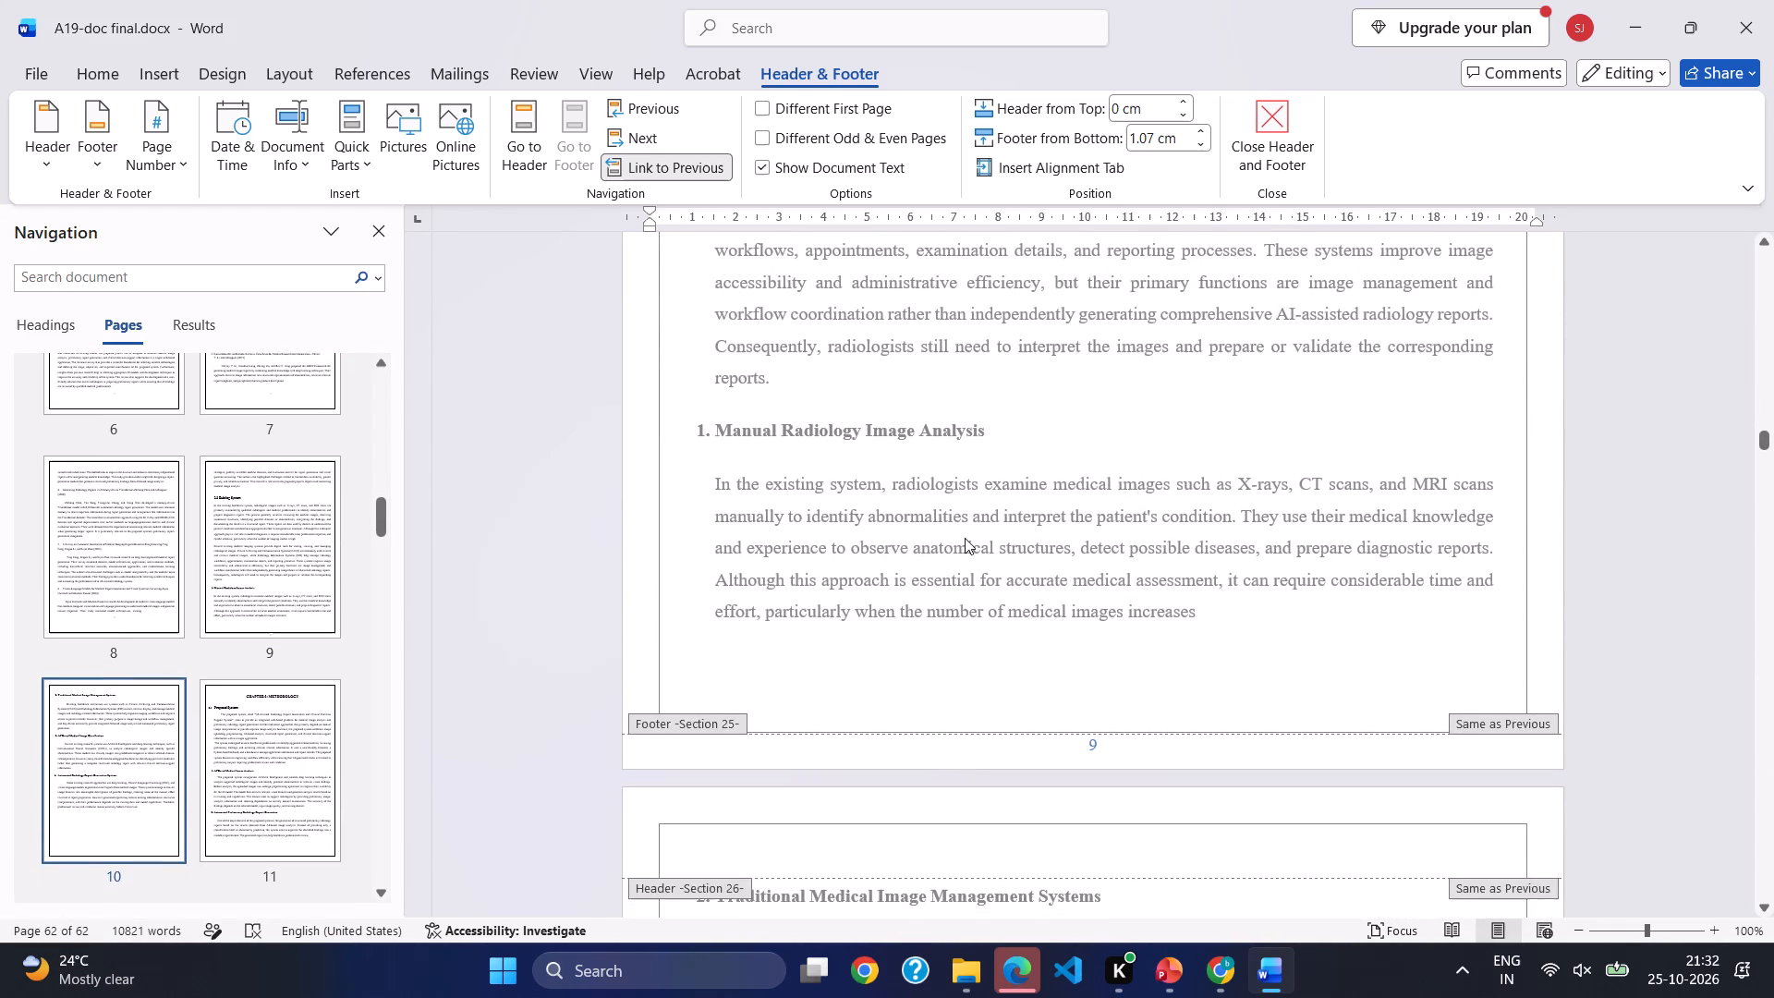
scroll(965, 538, "down", 4)
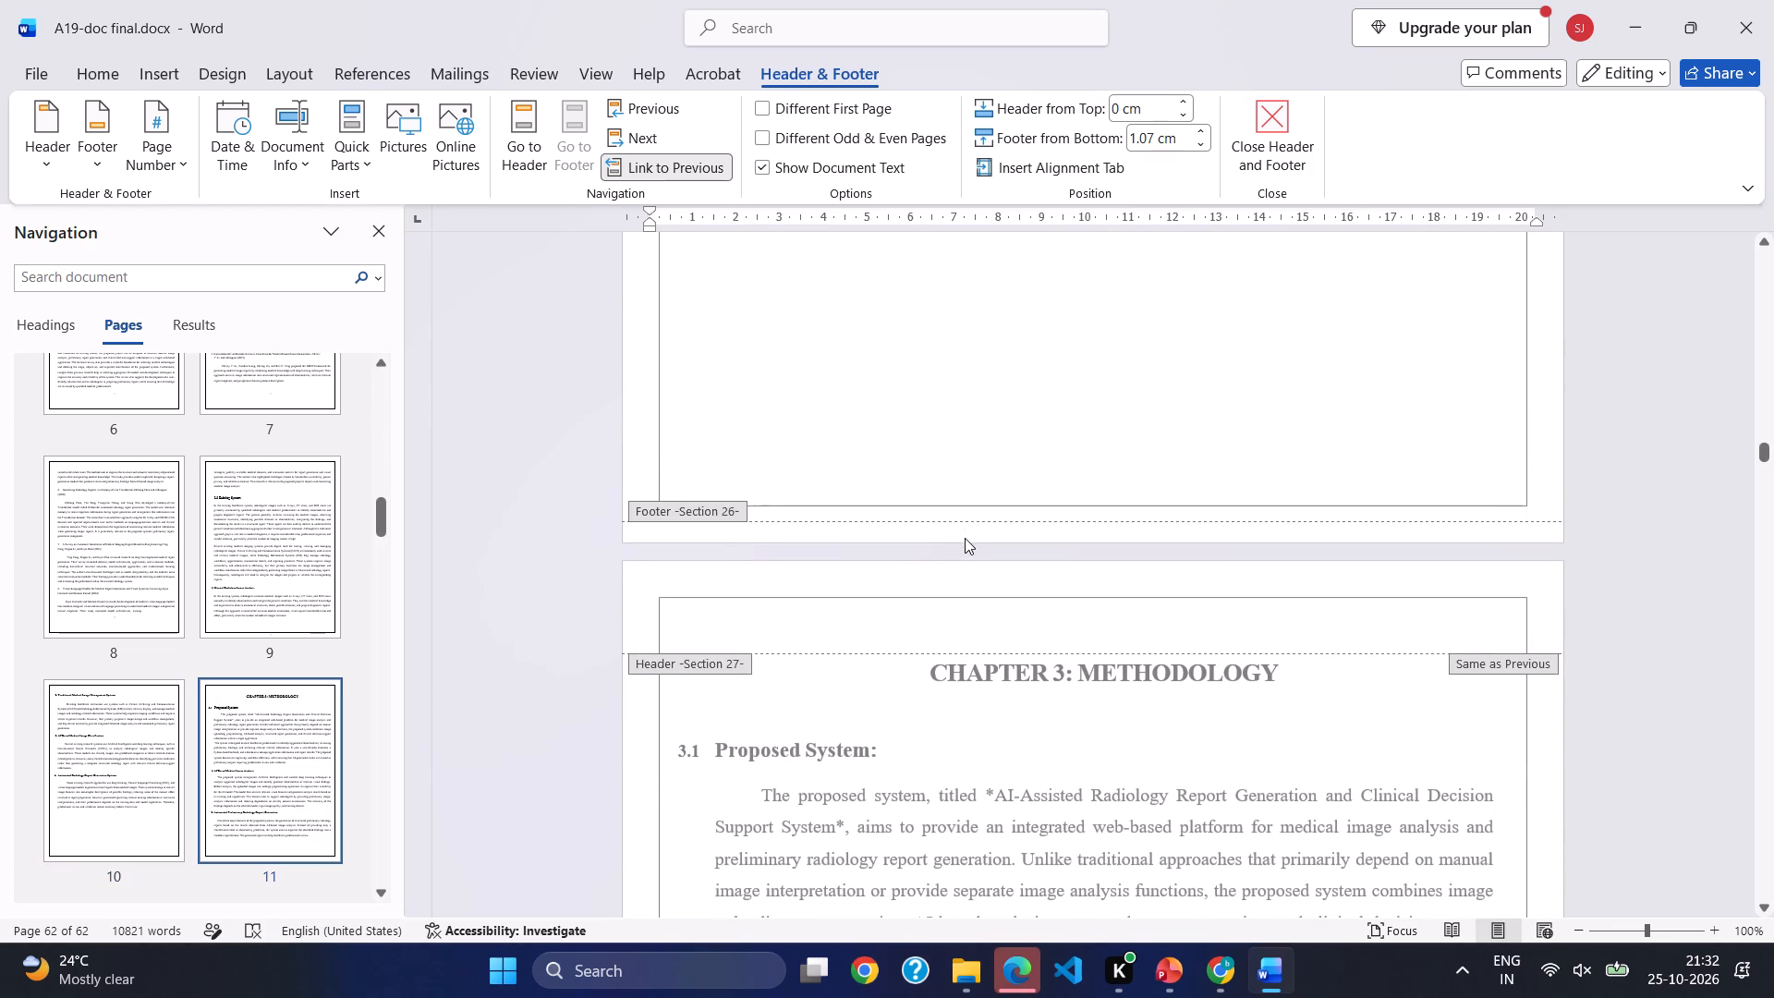
Examine the footers from the references in Section 66 back through the results pages to Step 9: Radiologist Review.
left_click(994, 521)
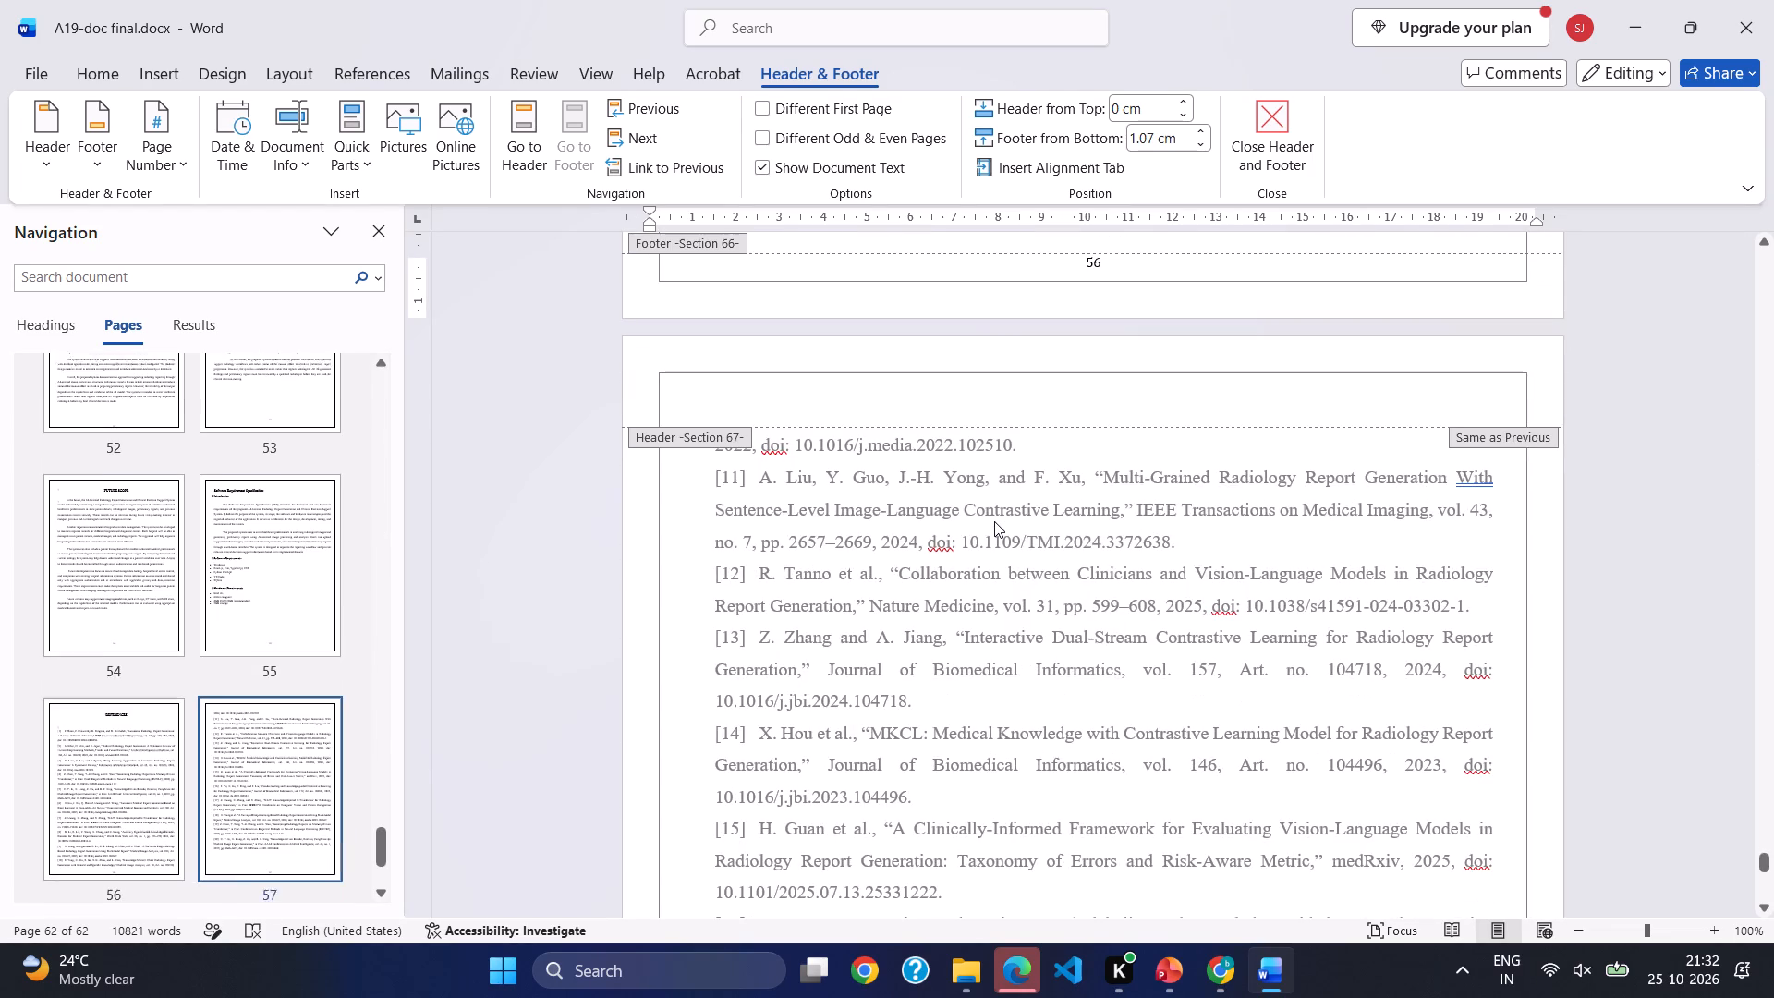
scroll(994, 521, "up", 10)
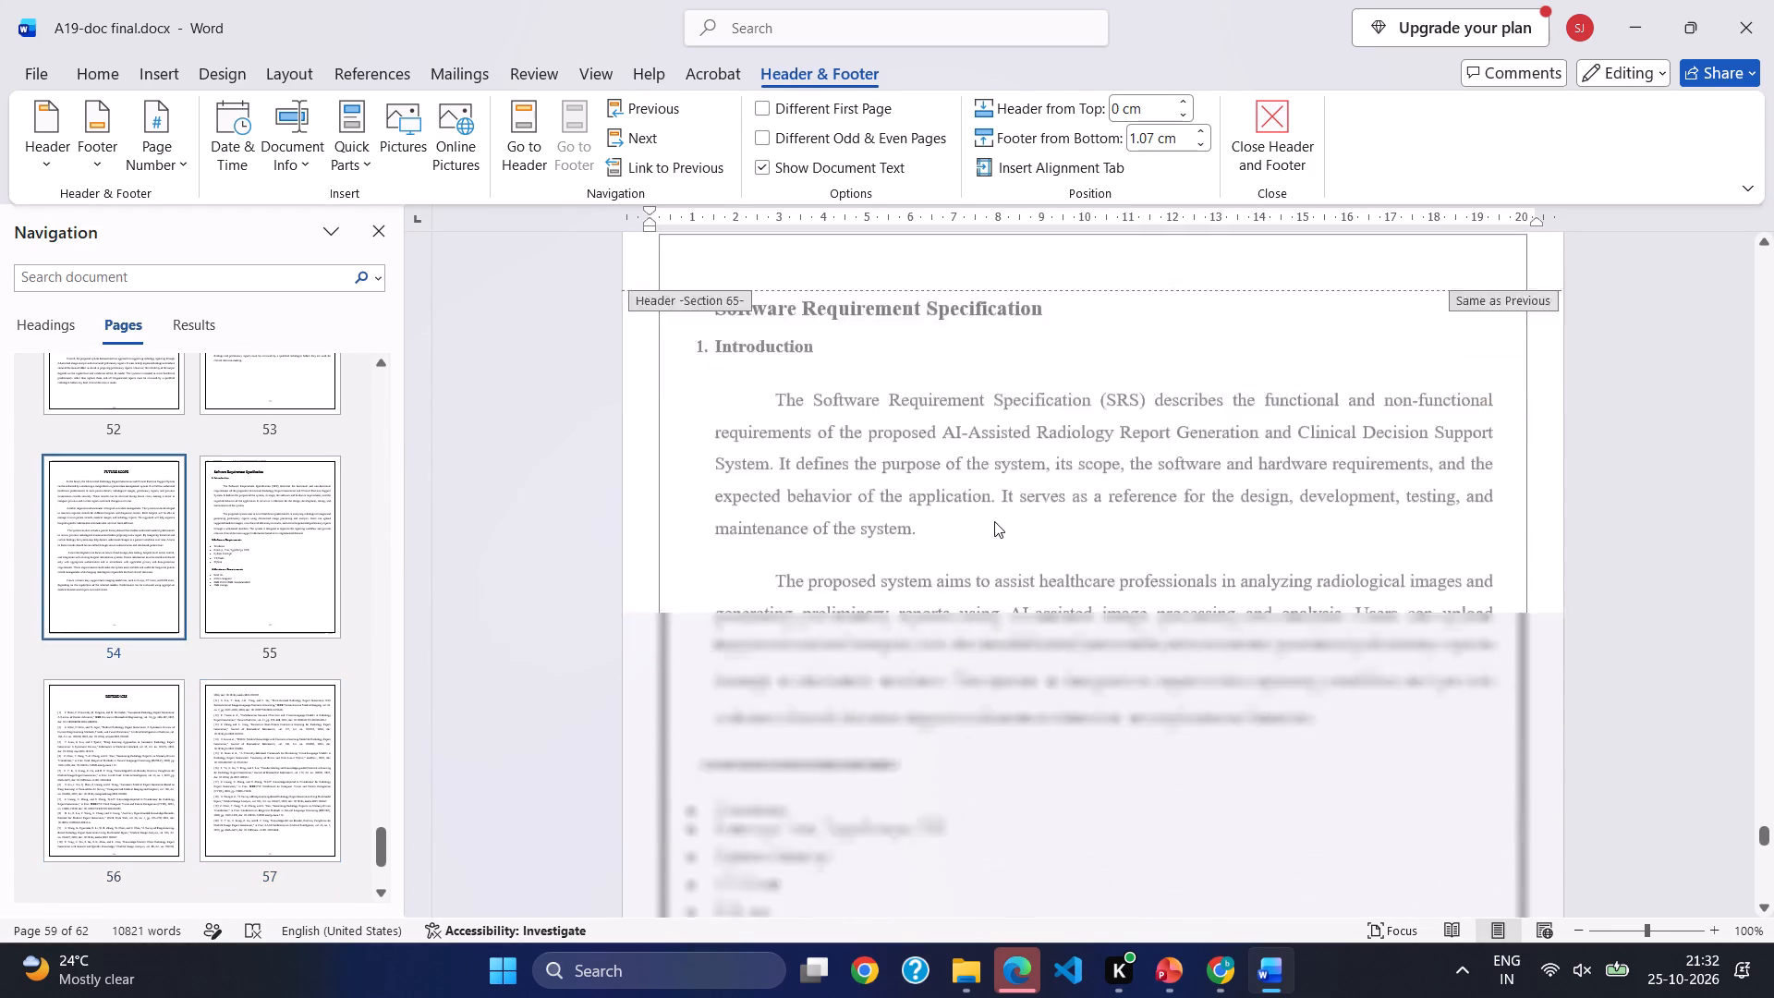
scroll(994, 521, "up", 9)
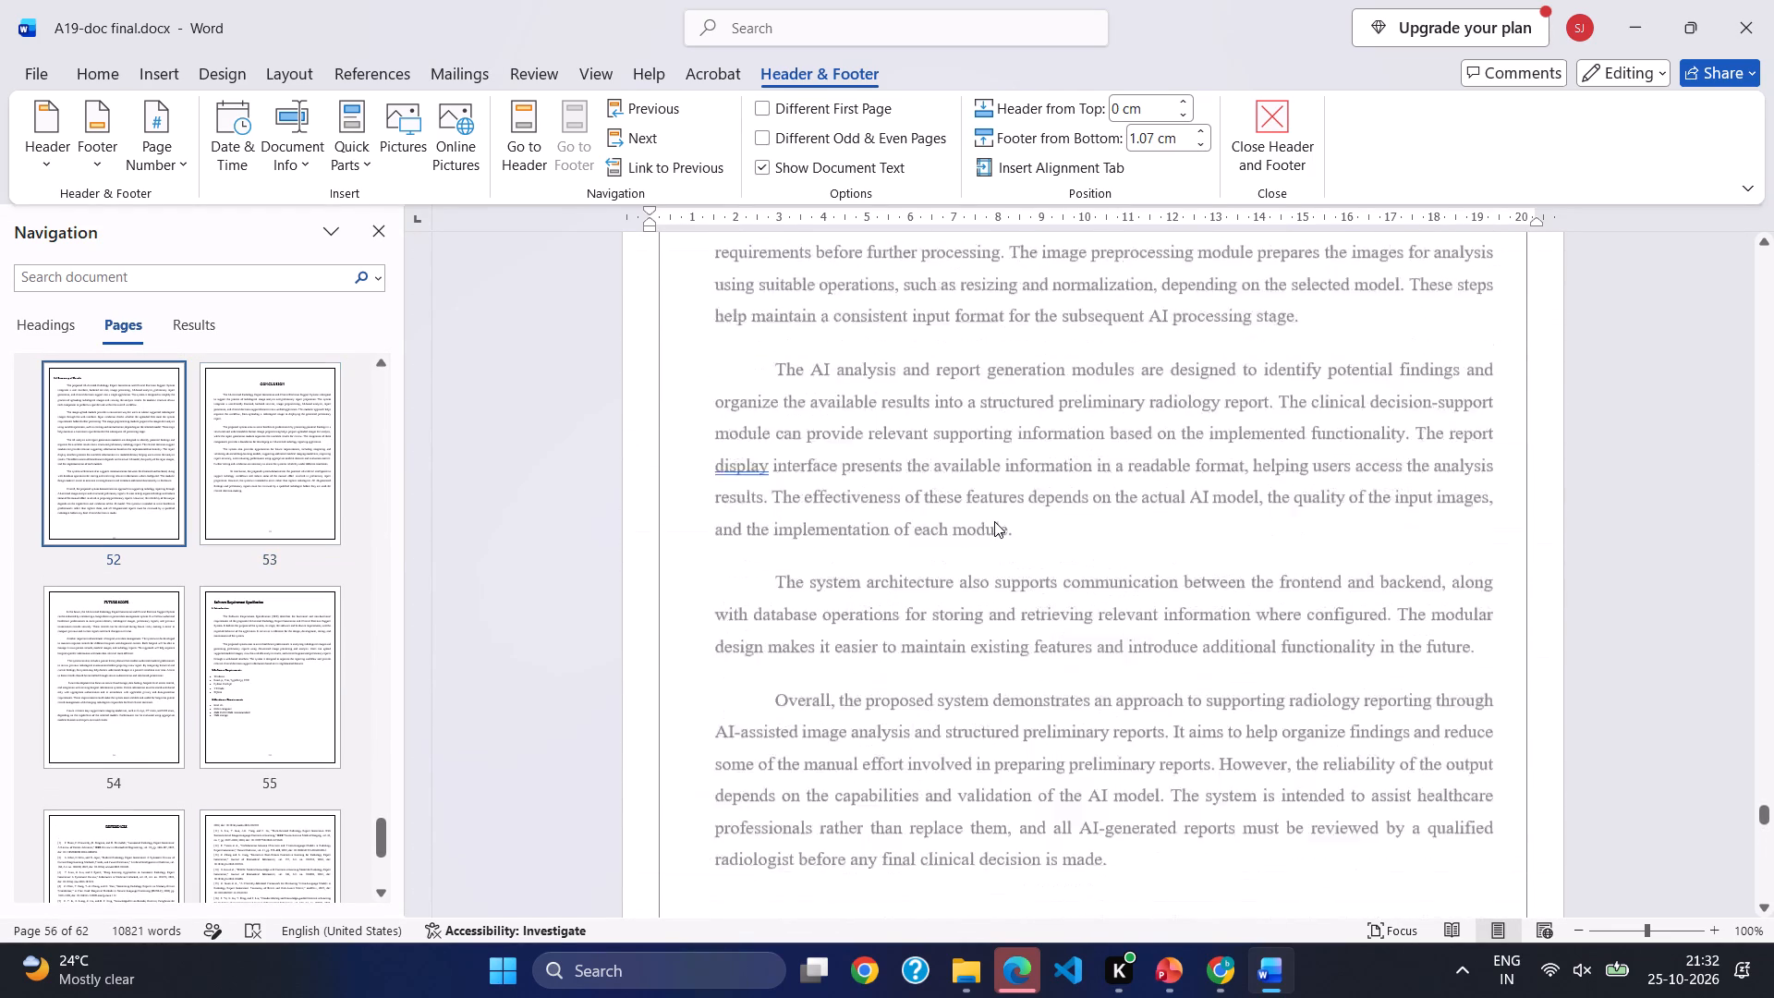
scroll(994, 521, "up", 8)
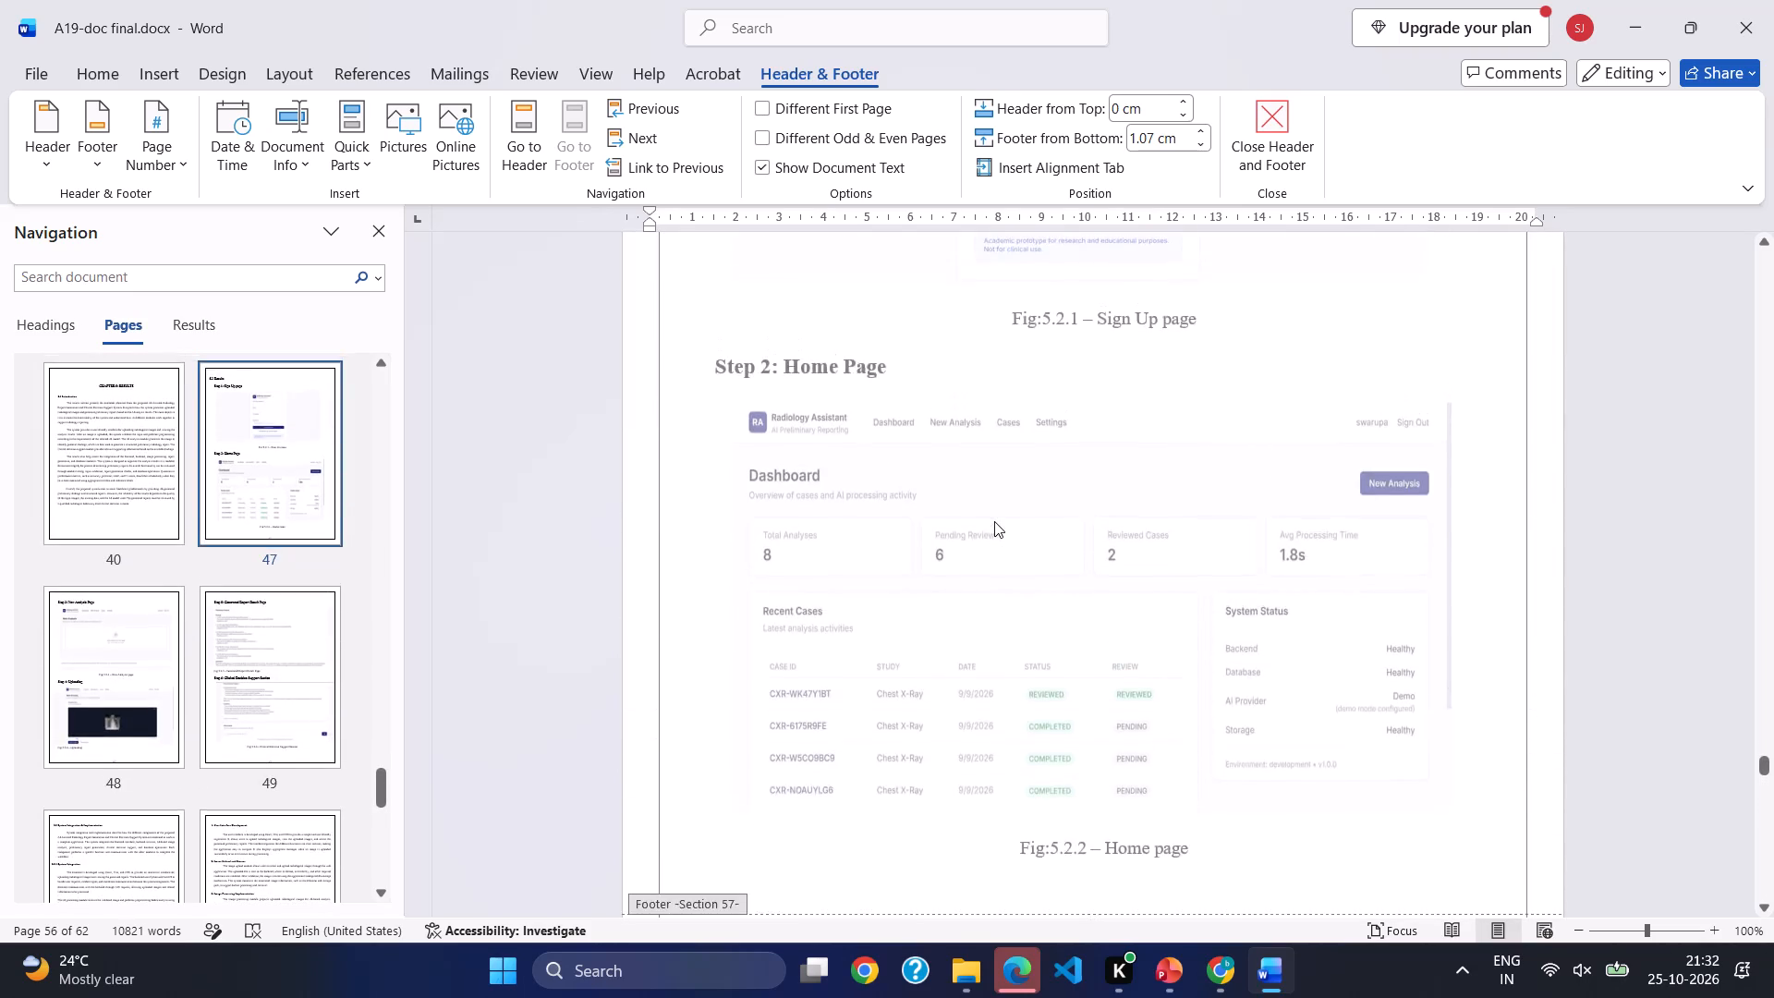
scroll(994, 521, "up", 5)
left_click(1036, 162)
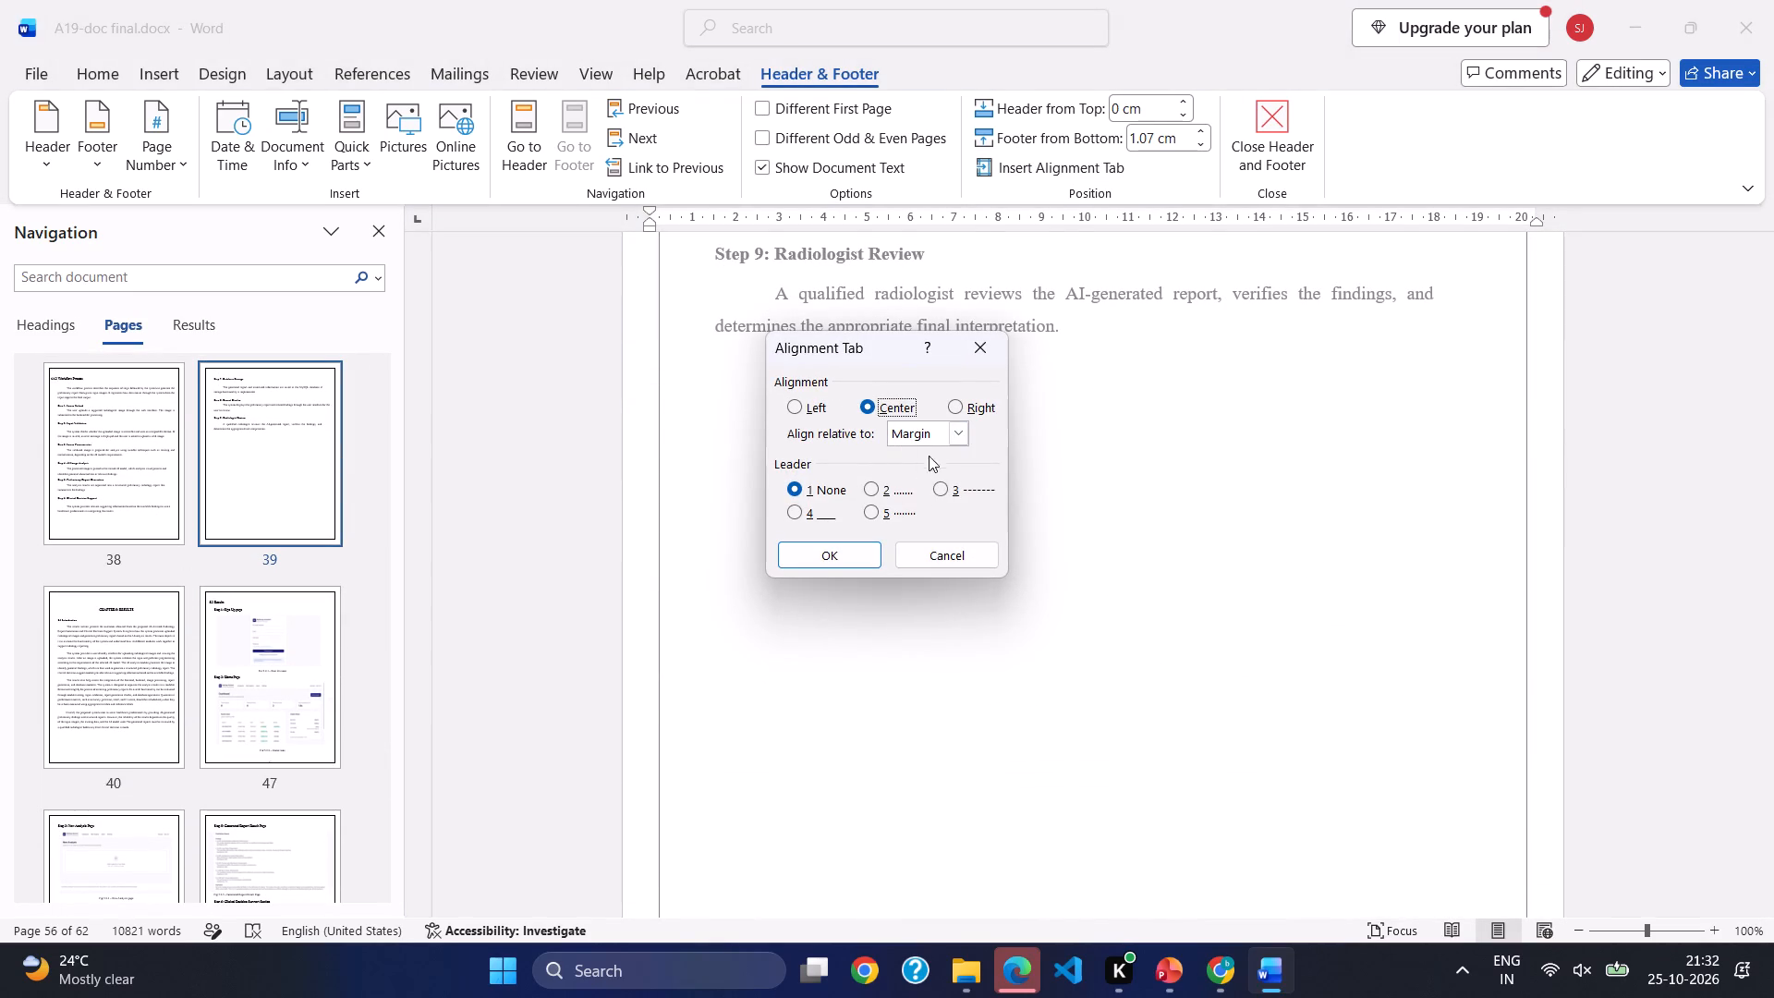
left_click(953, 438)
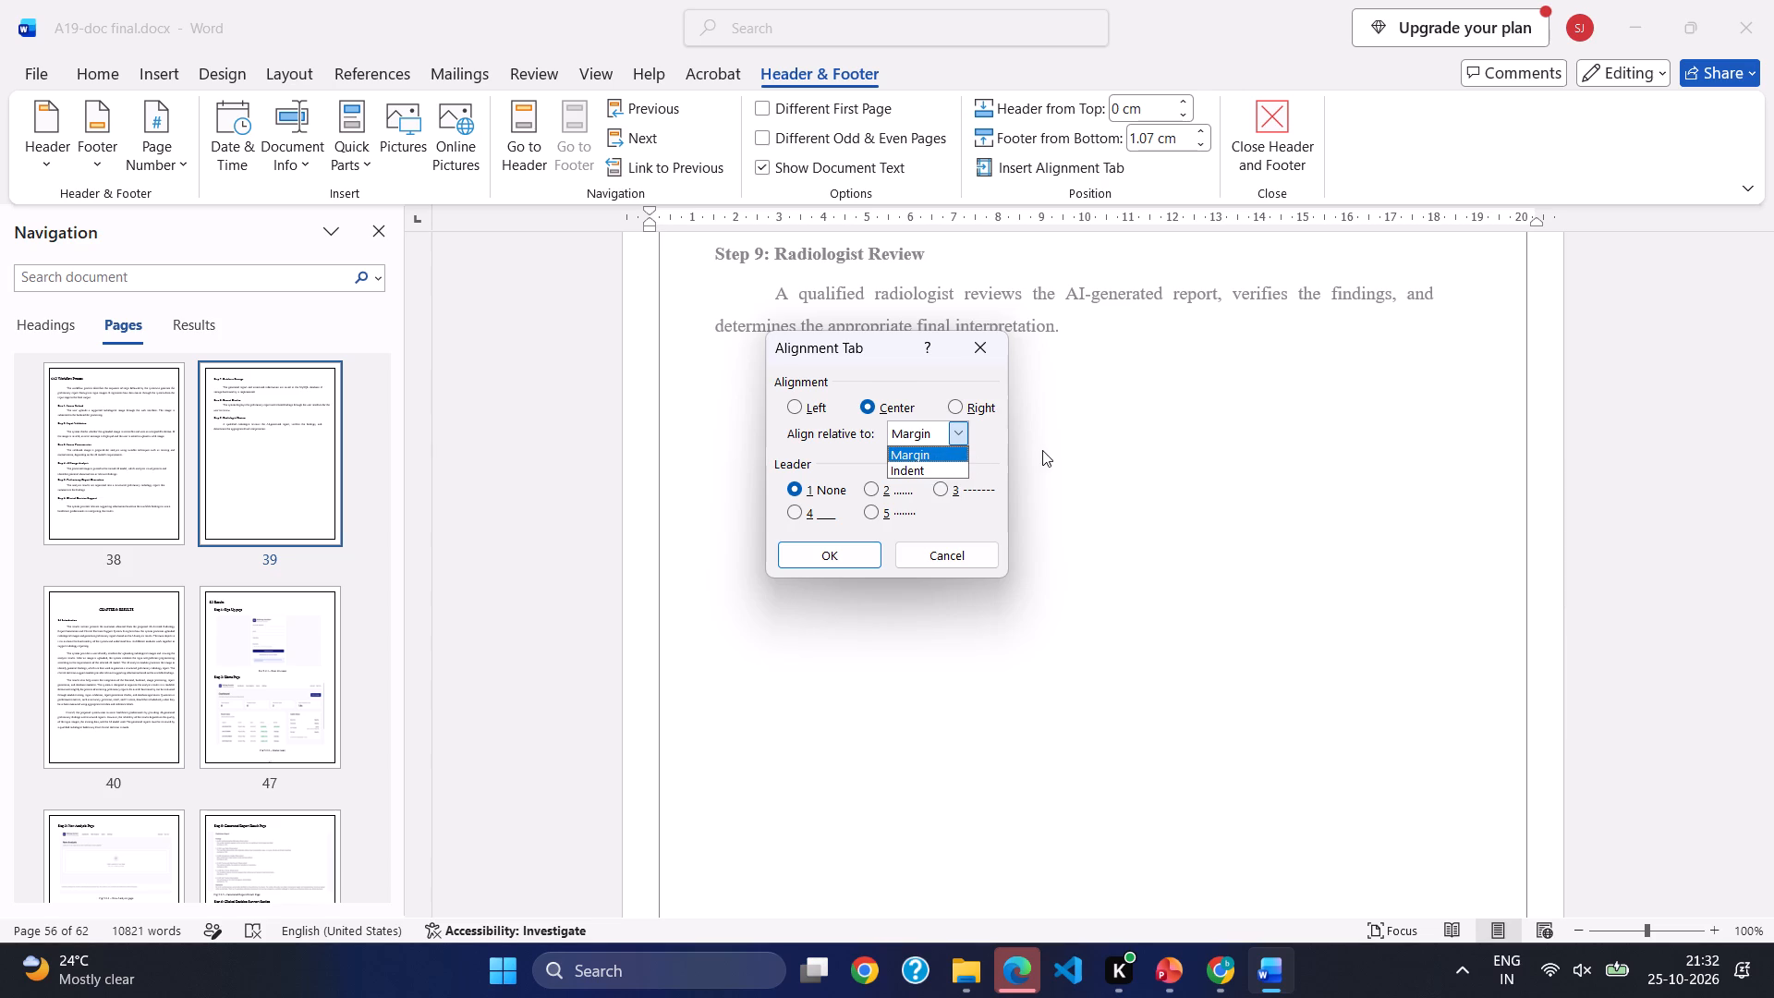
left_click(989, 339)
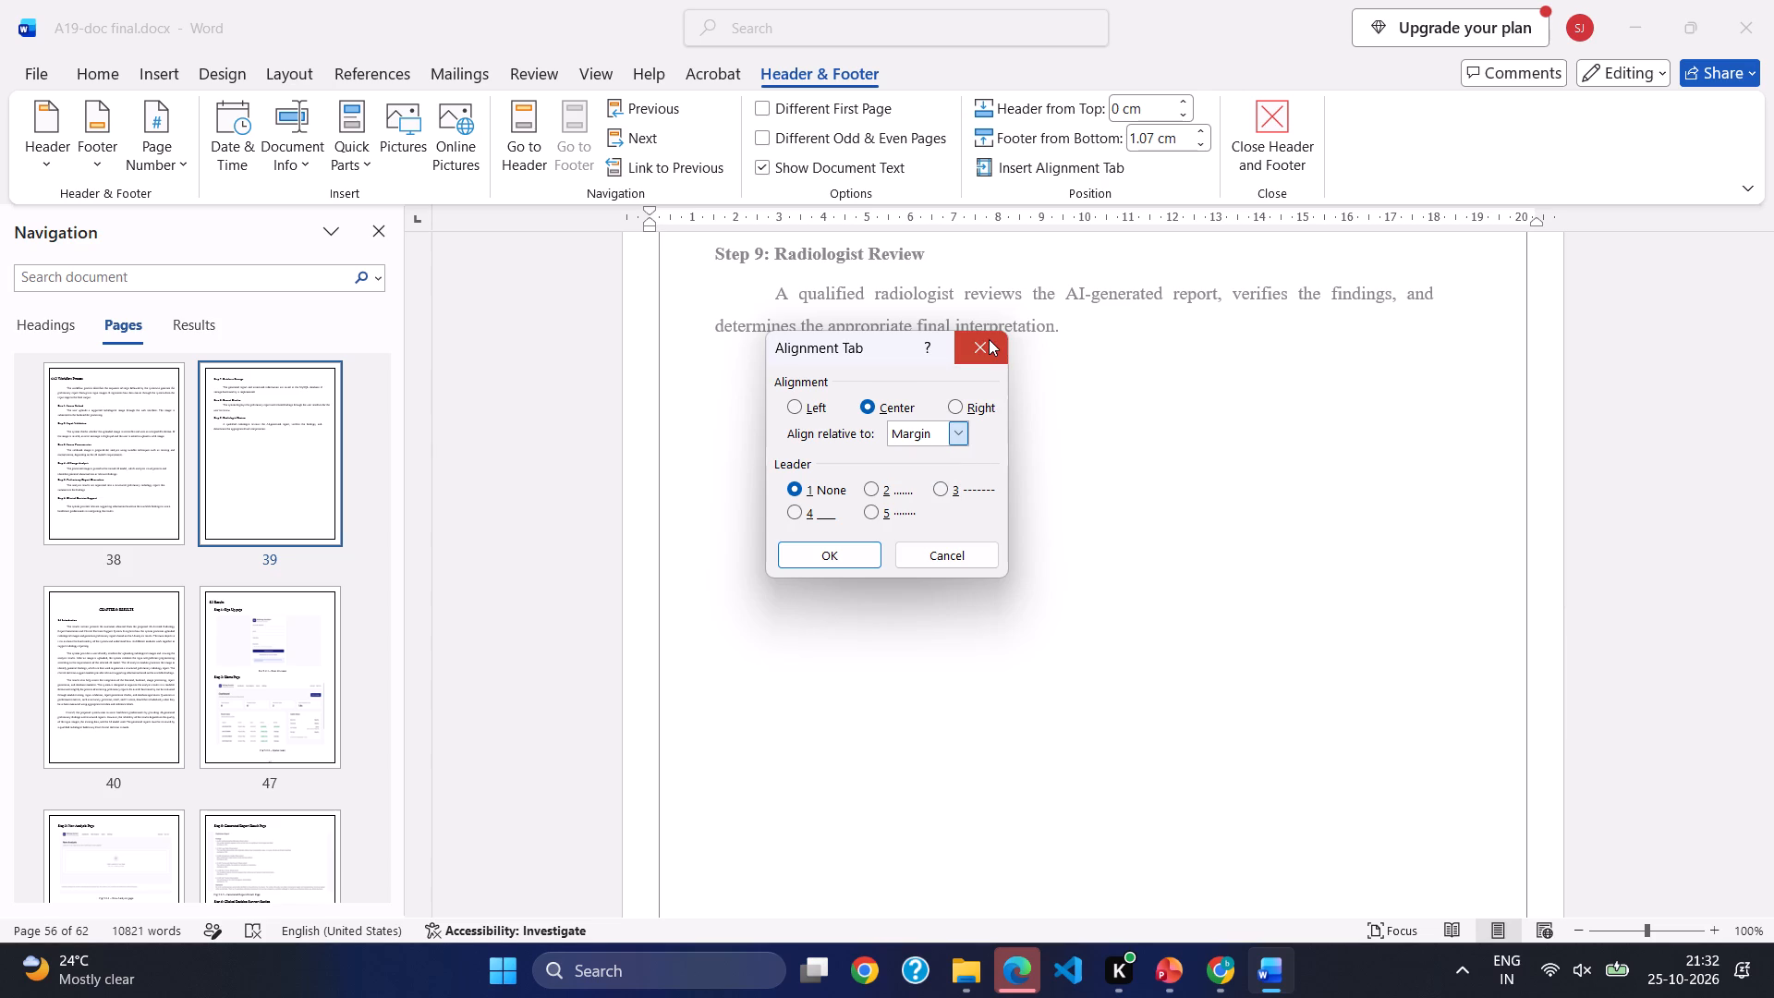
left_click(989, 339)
Link Section 66's footer to the previous section's footer, deleting its own content.
left_click(685, 153)
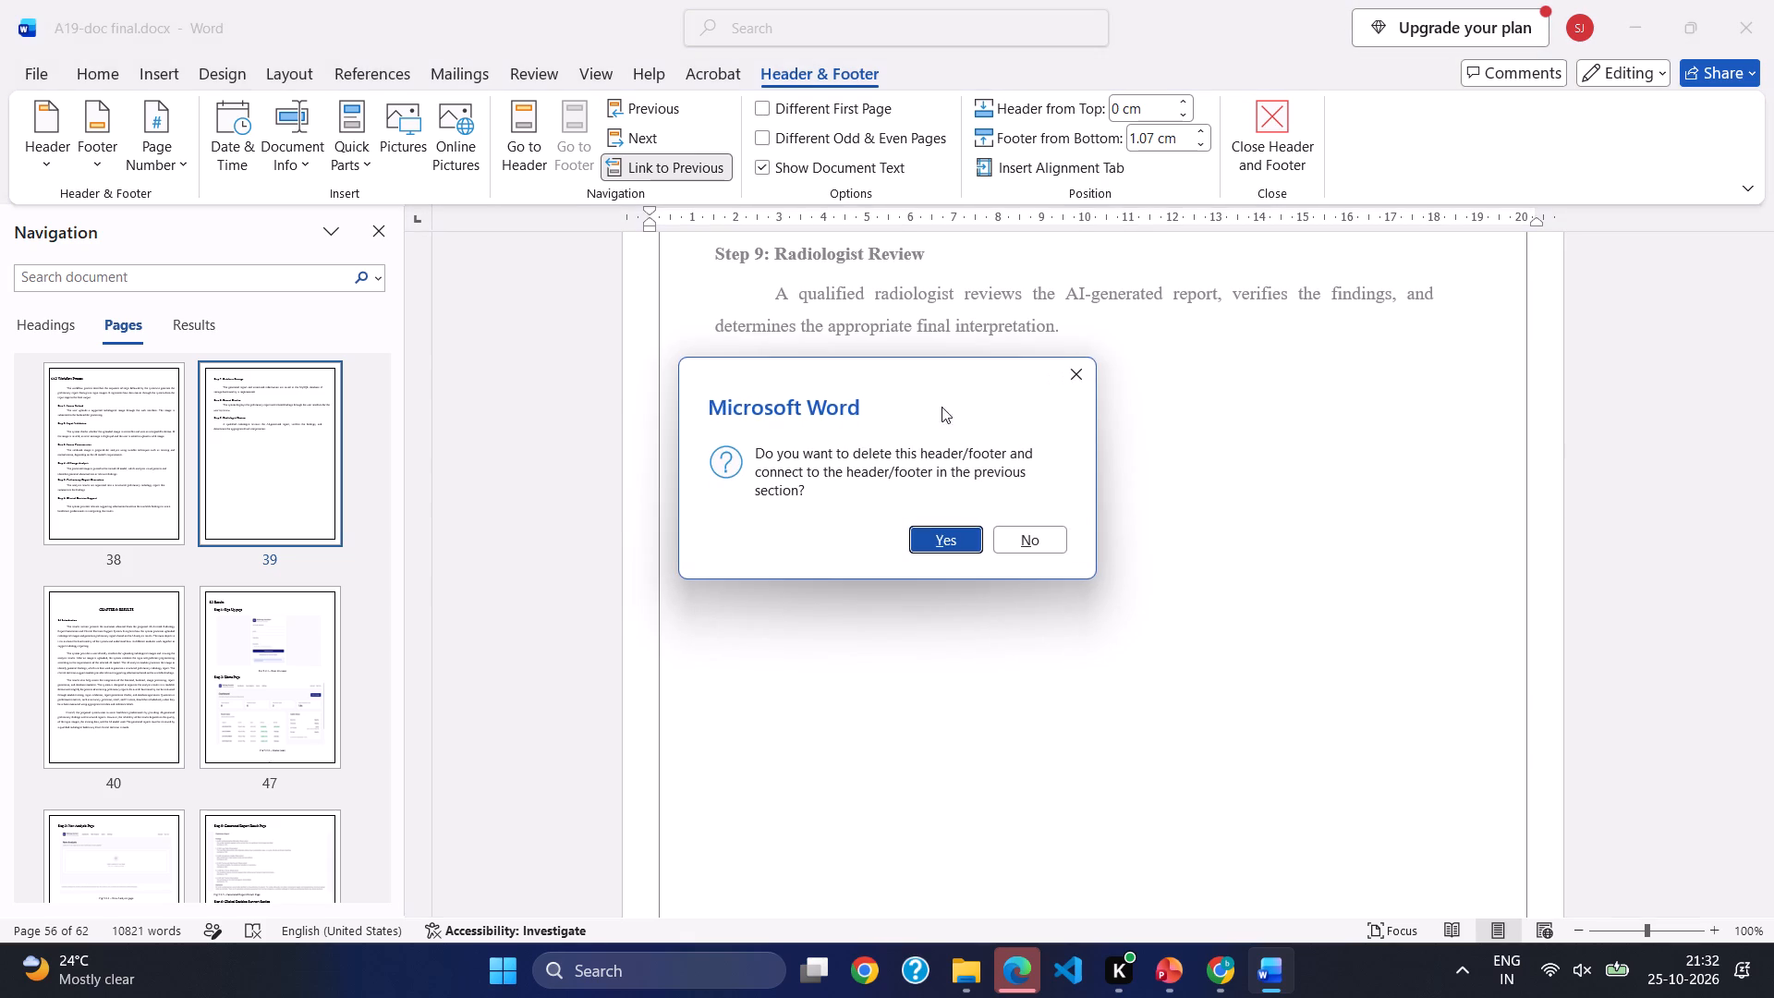
left_click(940, 533)
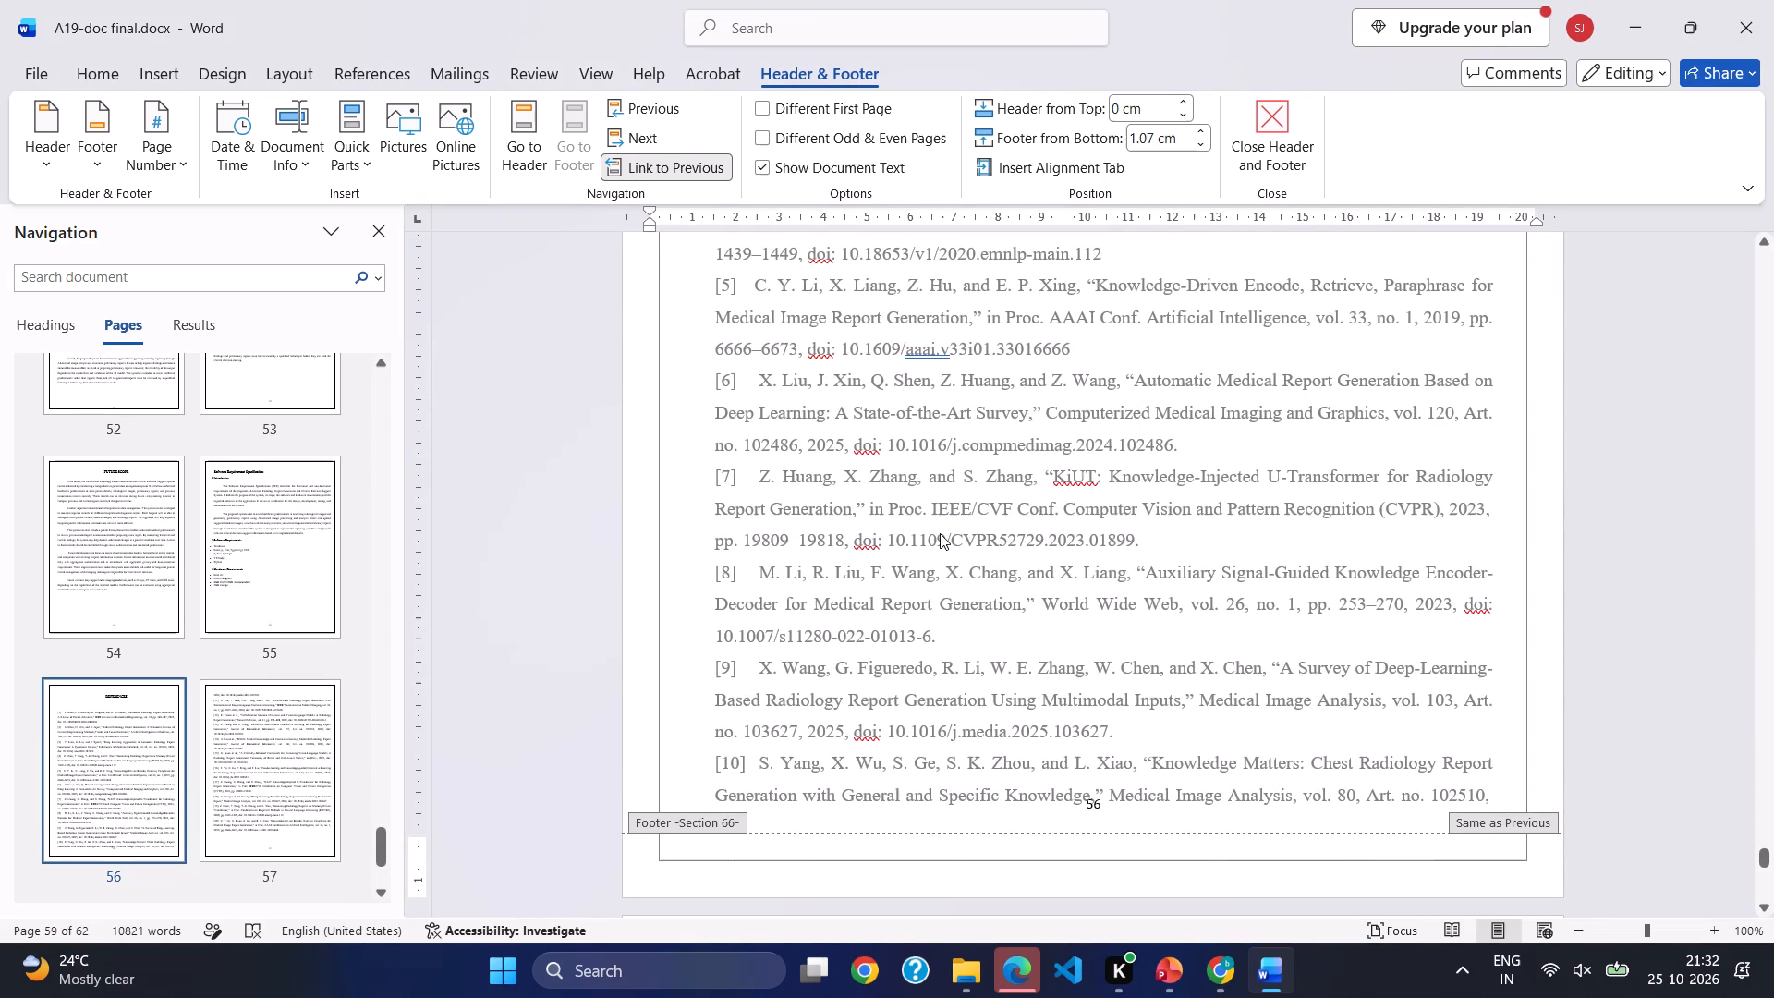